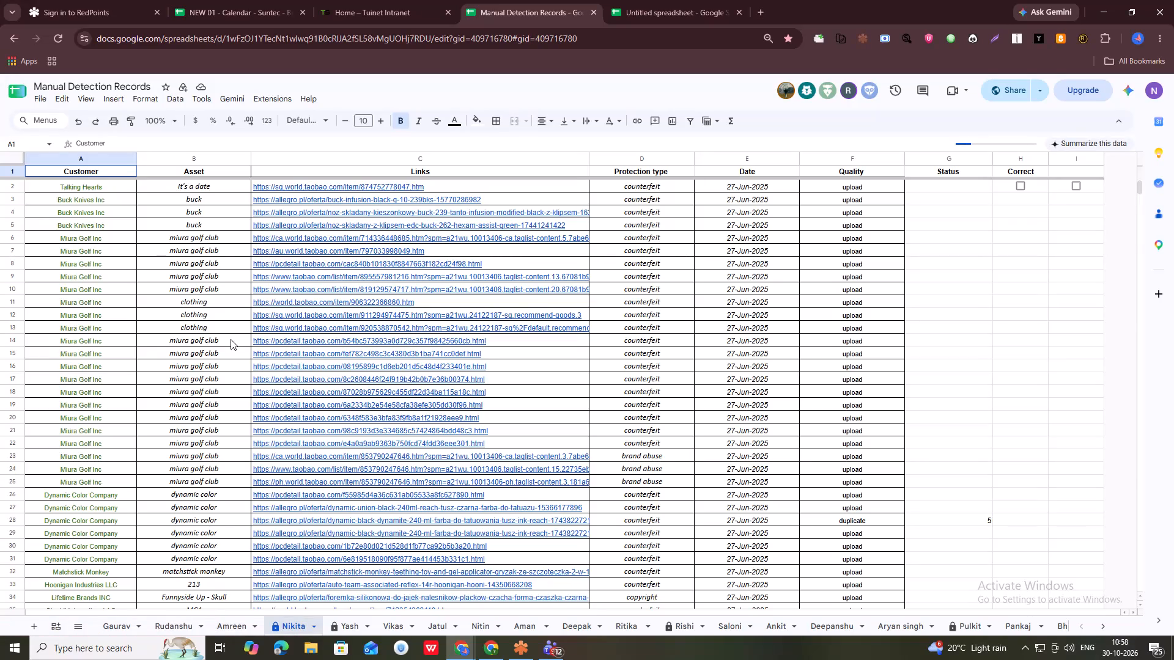
Go to the first empty Links cell below the last record in the Nikita sheet of Manual Detection Records.
key(ctrl+End)
key(Left)
key(Left)
key(Left)
key(Left)
key(Left)
key(Left)
key(Left)
key(Left)
key(Left)
key(Left)
key(Left)
key(Left)
key(Left)
key(Left)
key(Left)
key(Left)
key(Left)
key(Left)
key(Left)
key(Left)
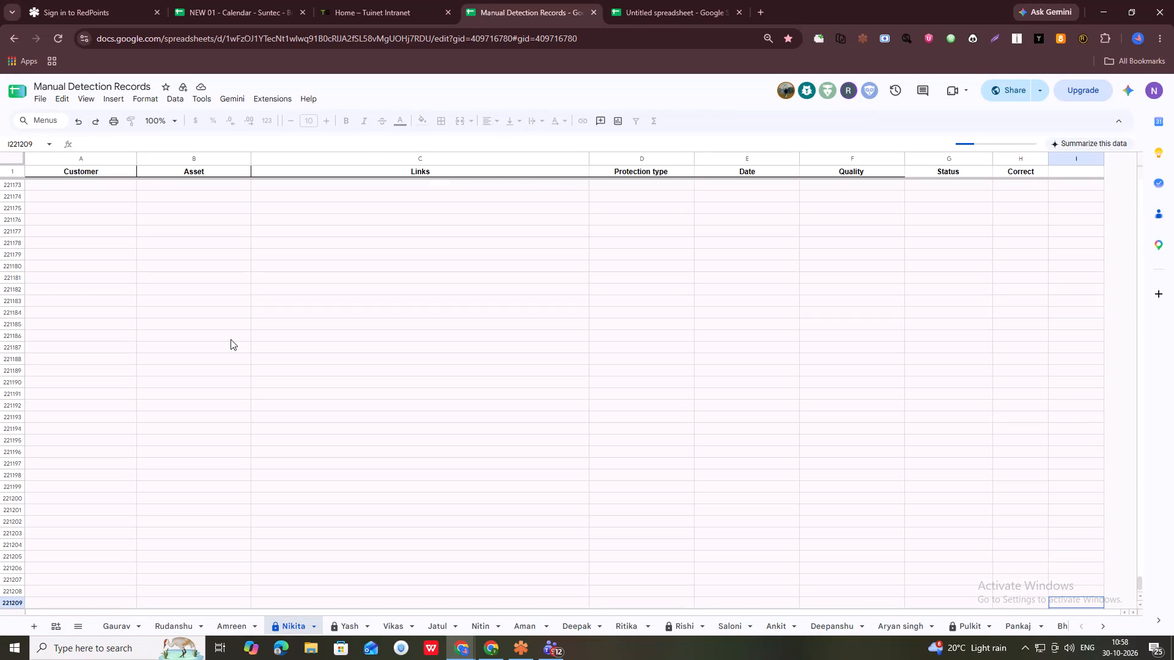
key(Left)
key(Left)
key(Left)
key(Left)
key(Left)
key(Left)
click(80, 598)
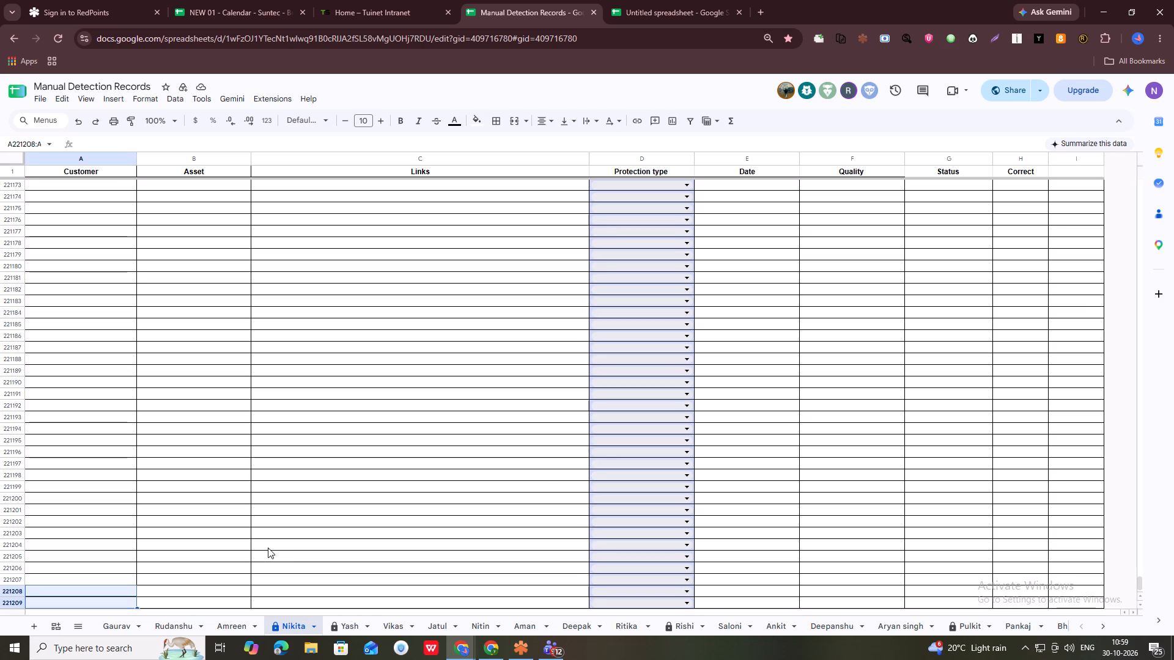
key(Left)
key(Left)
key(Left)
key(Left)
key(ctrl+Up)
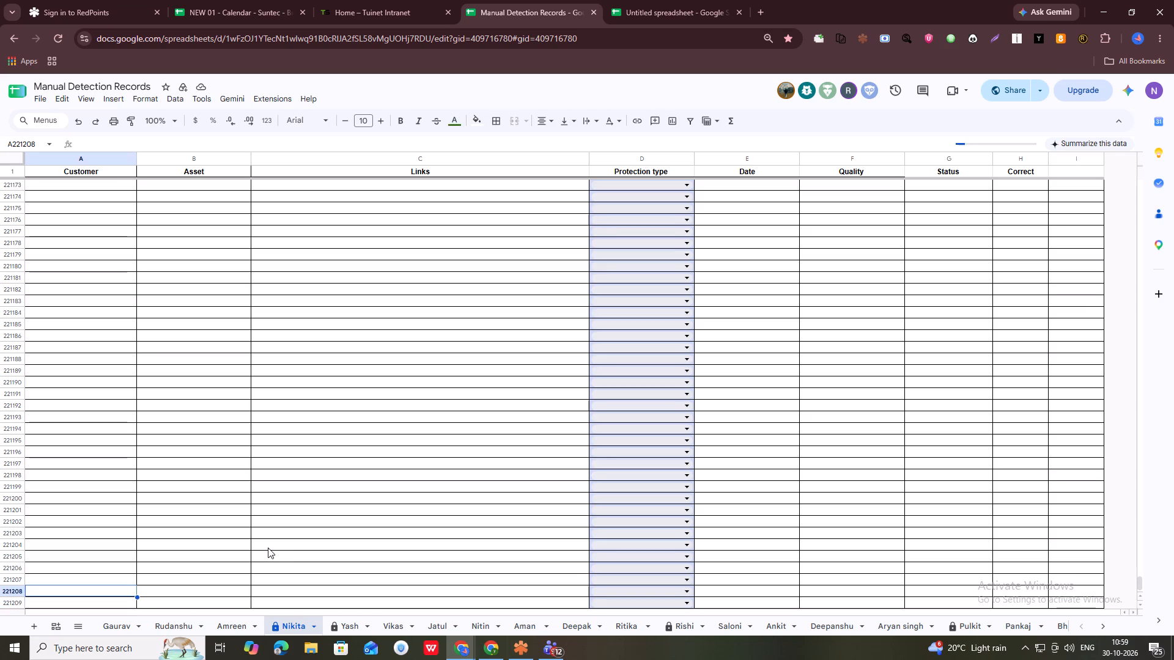
key(Up)
key(Up)
key(Up)
key(Down)
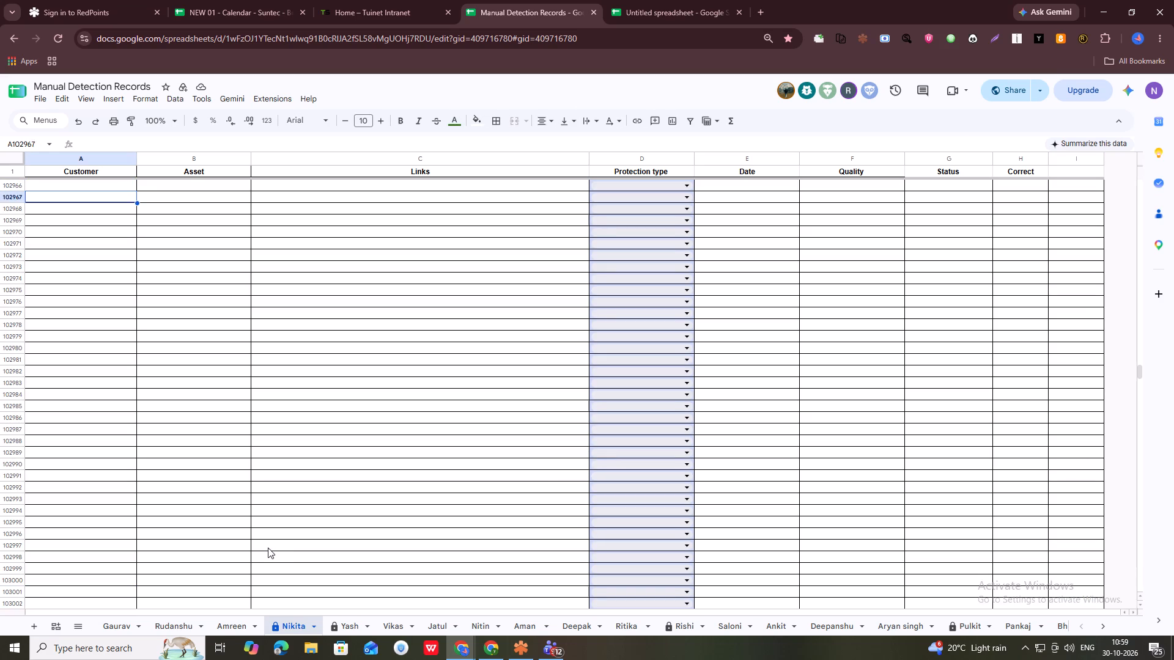
key(Down)
key(Up)
key(ctrl+Up)
key(Down)
key(Right)
key(Right)
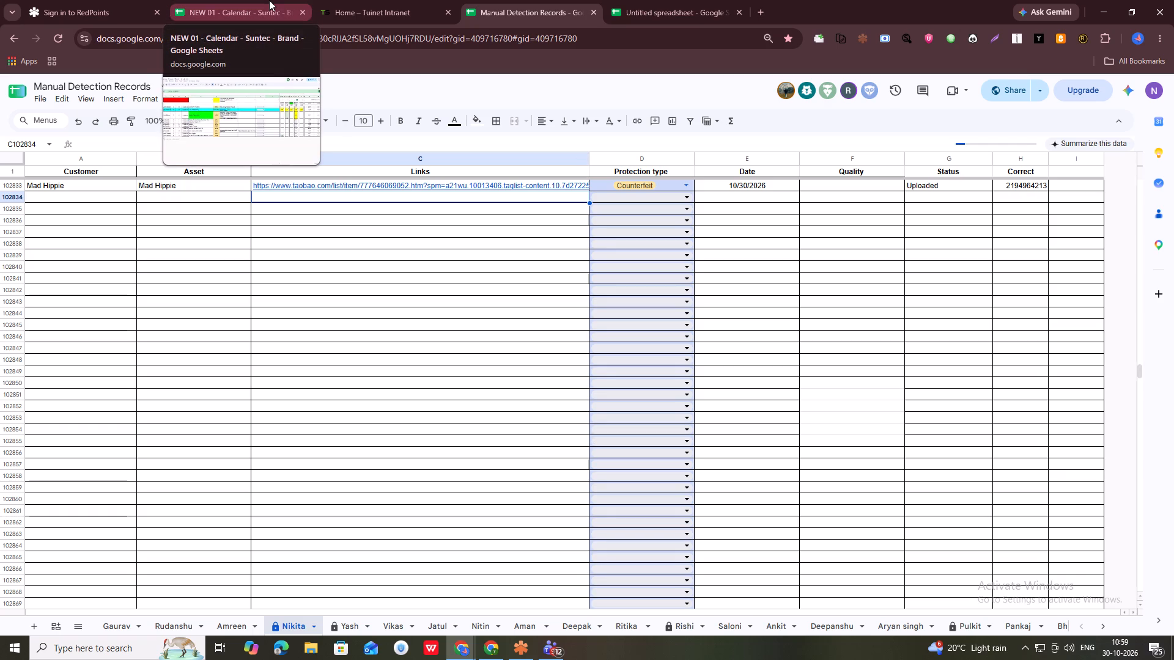
Switch to the NEW 01 - Calendar - Suntec - Brand spreadsheet and open its NS-5 sheet.
click(358, 0)
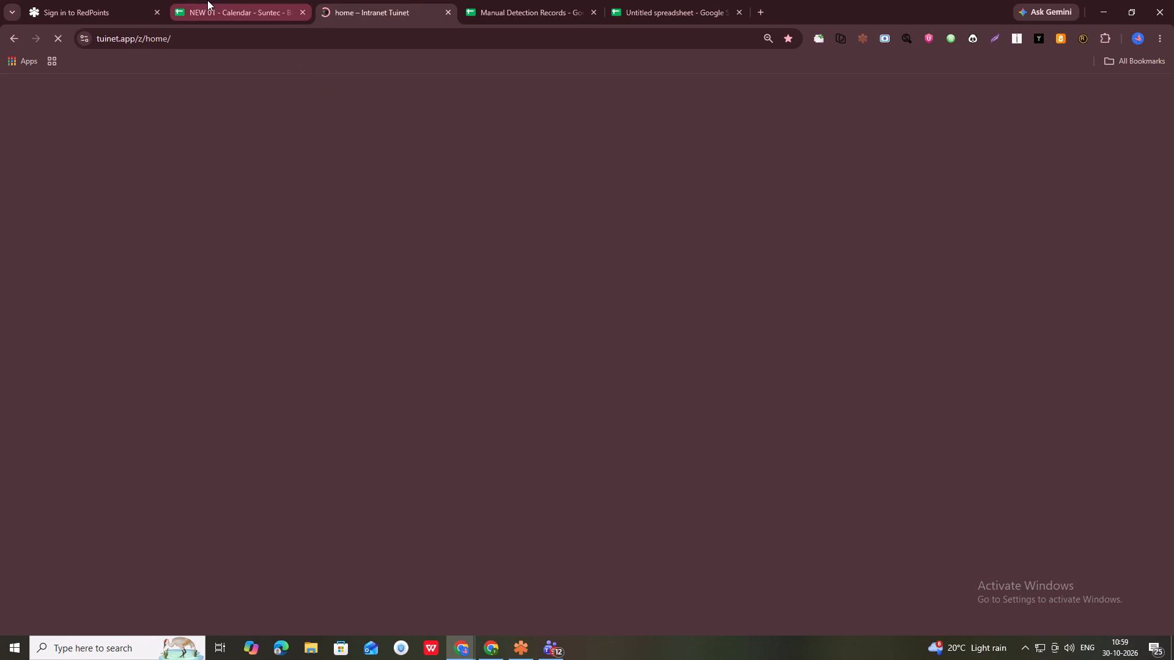
click(690, 98)
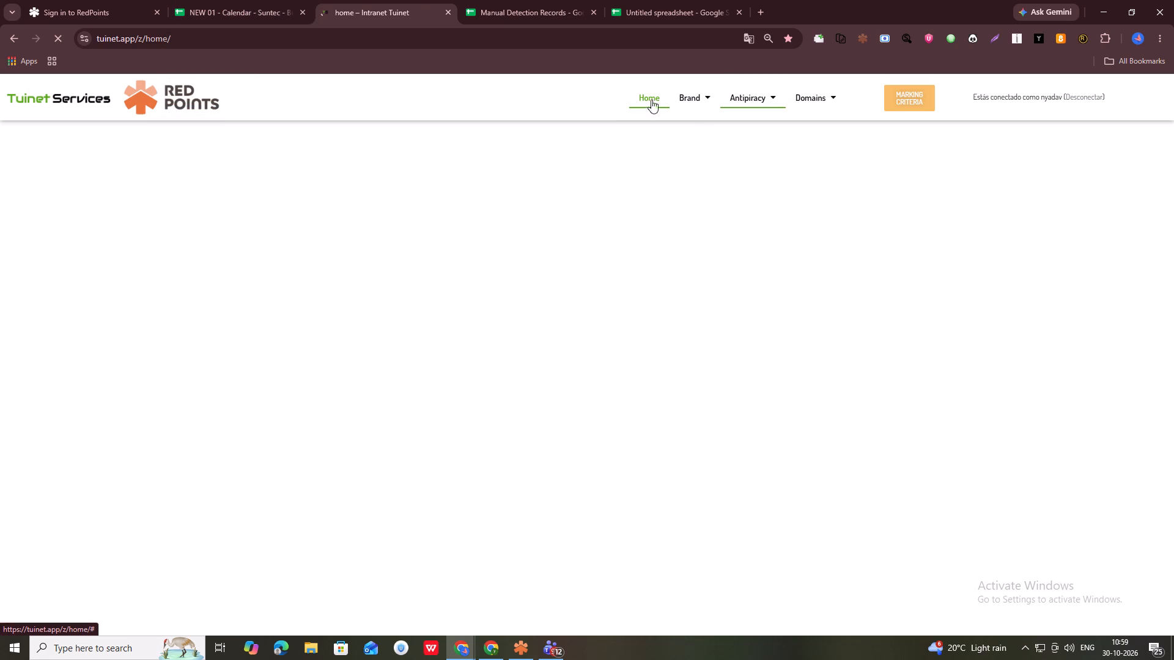
click(224, 1)
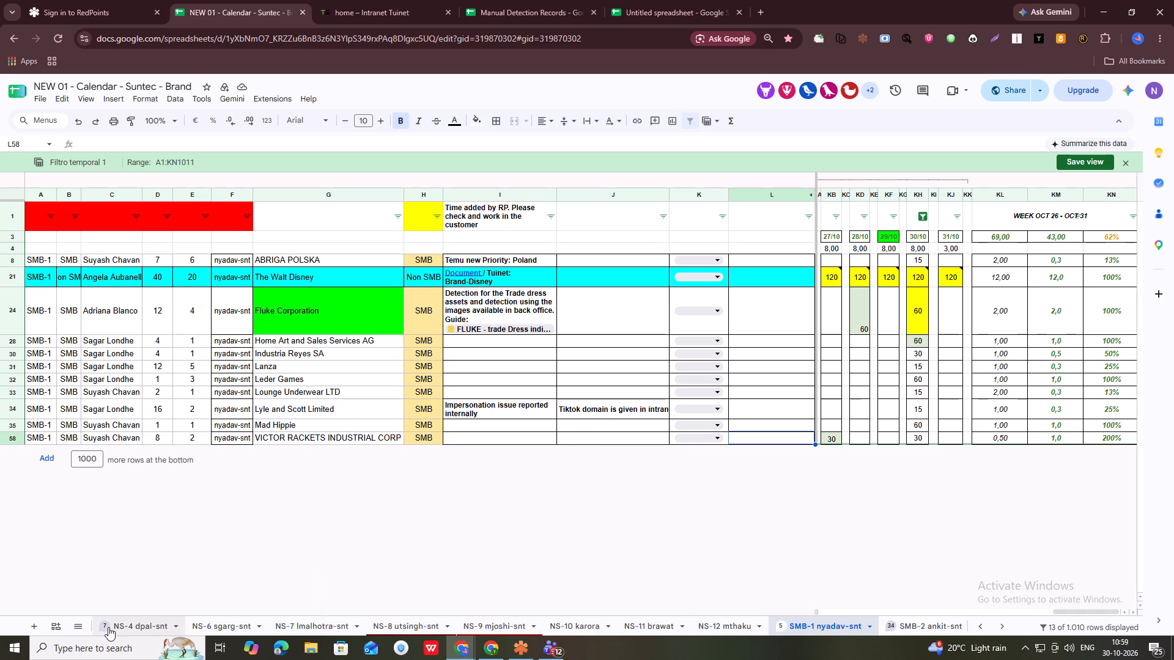
scroll(133, 629, up, 2)
click(161, 631)
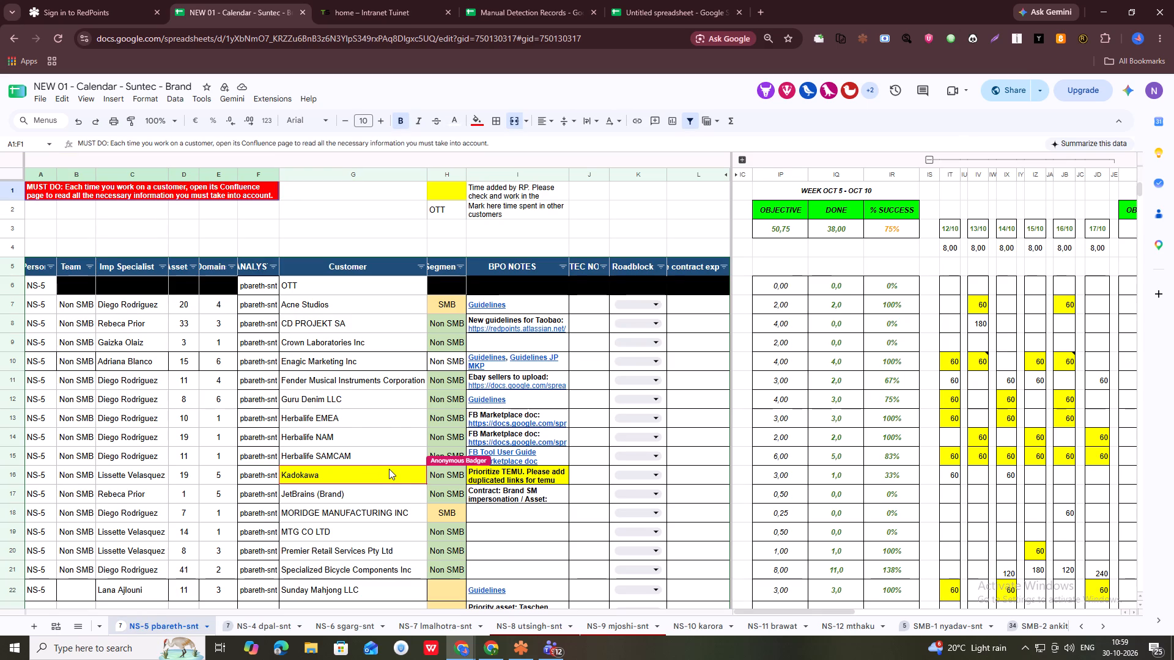
Copy the customer name Enagic Marketing Inc from the NS-5 customer list.
scroll(389, 469, down, 1)
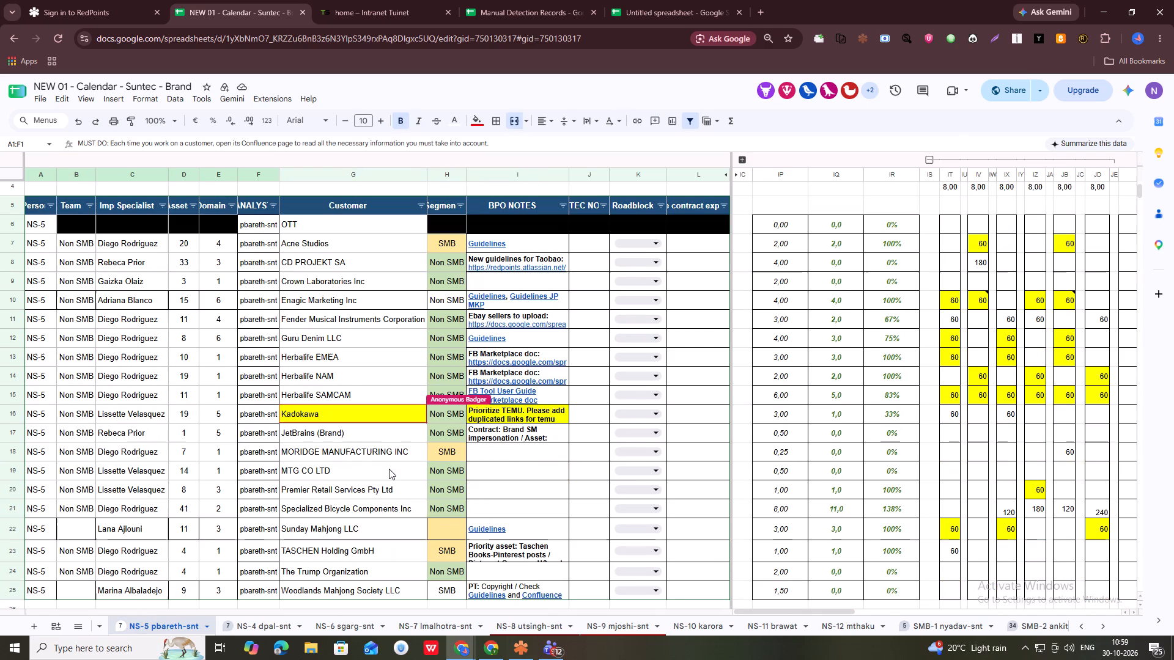
click(345, 533)
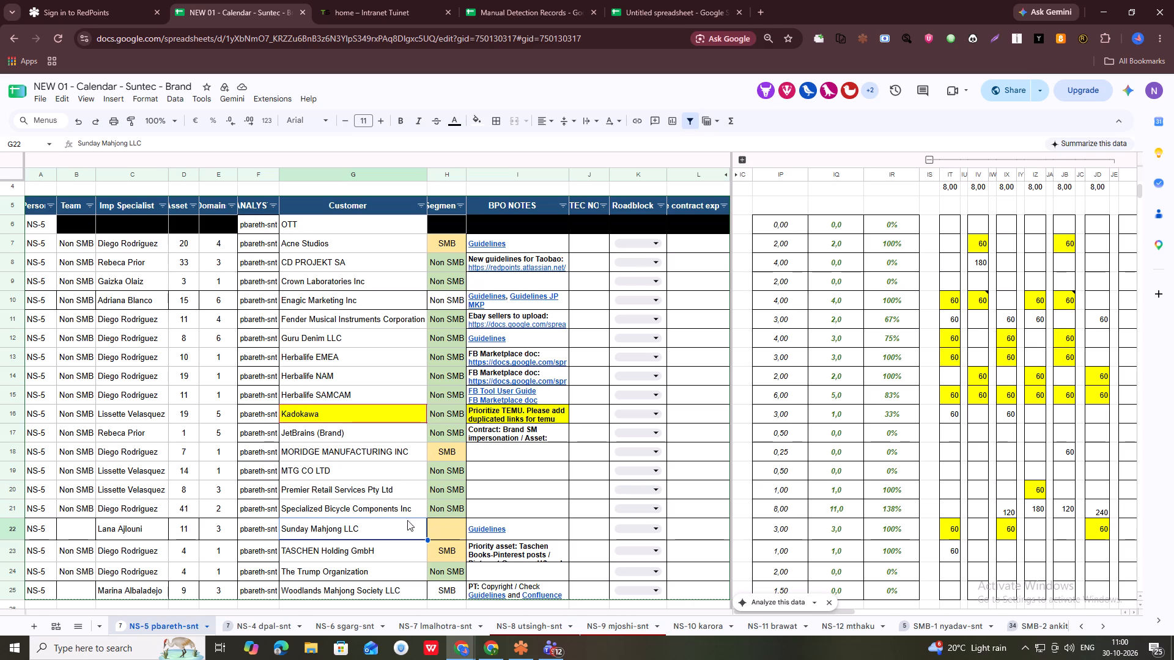
click(324, 307)
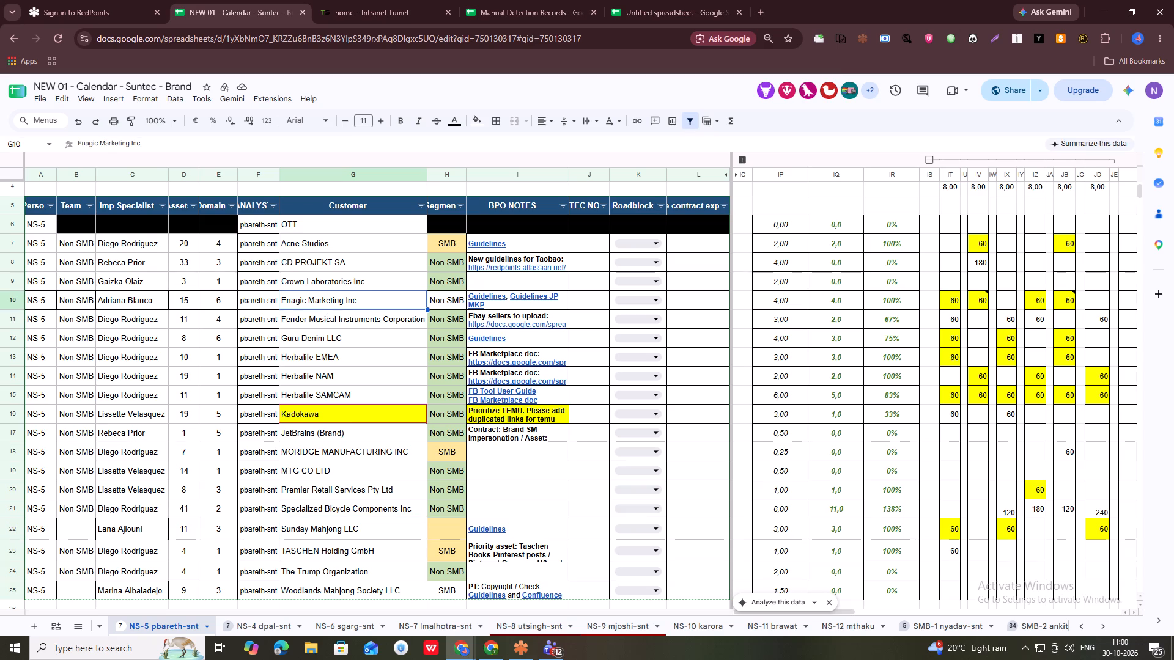
key(ctrl+c)
key(ctrl+c)
key(ctrl+c)
Switch to the Tuinet intranet, open its Brand page and filter the site list by customer Enagic Marketing Inc.
click(388, 0)
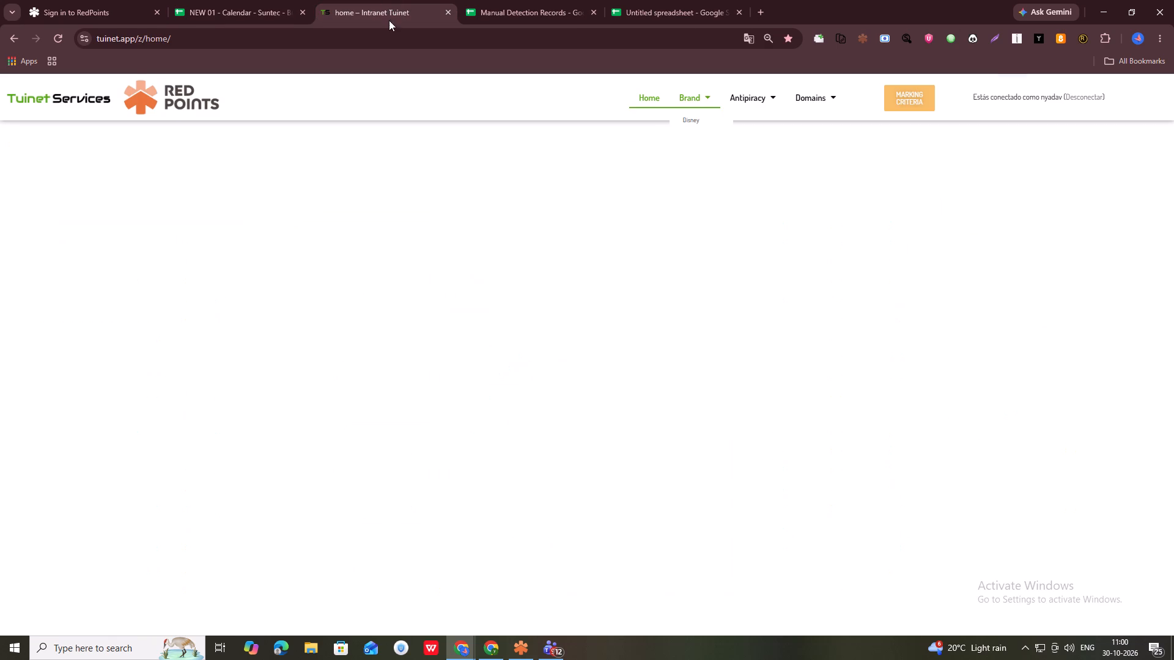
click(703, 101)
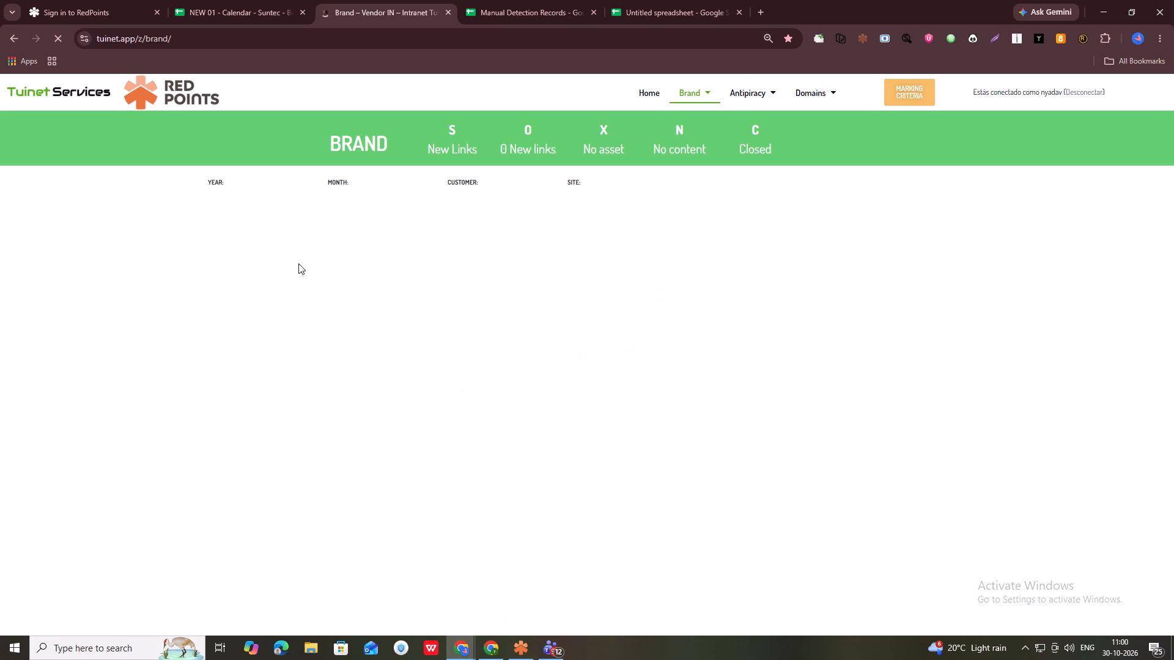
click(471, 202)
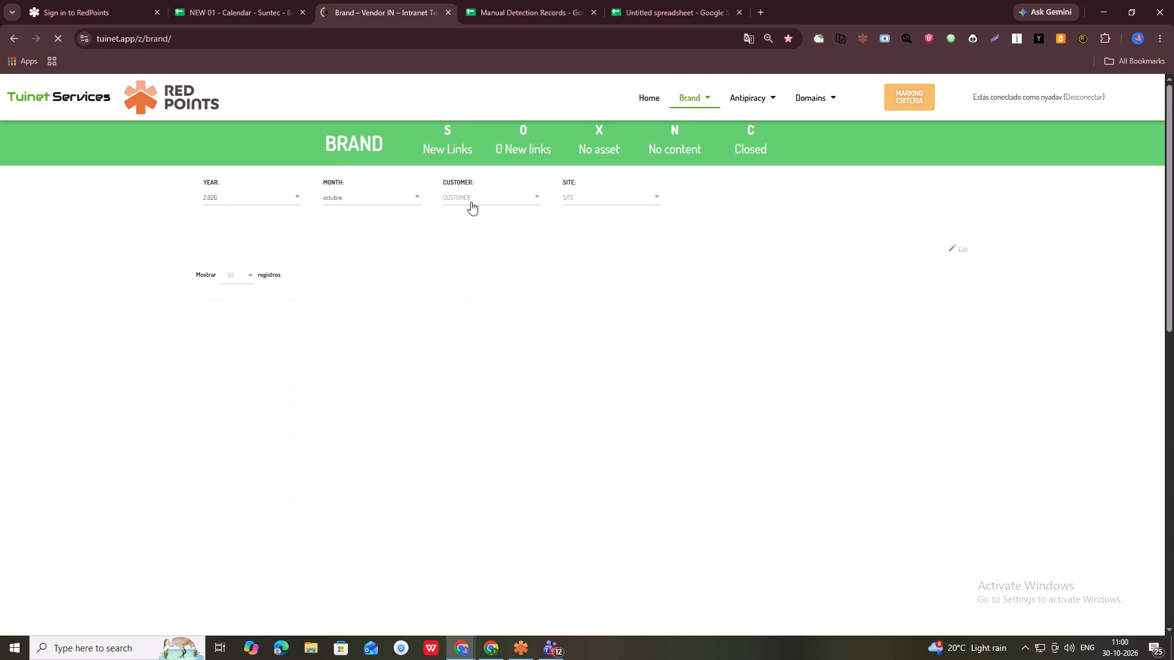
click(473, 205)
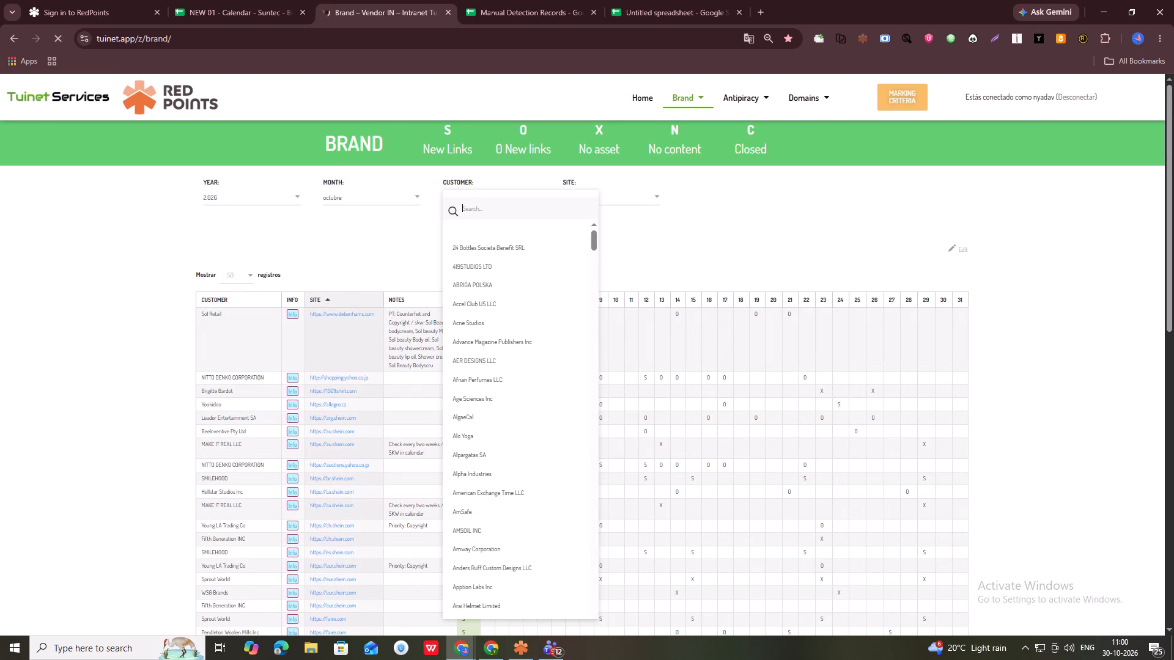
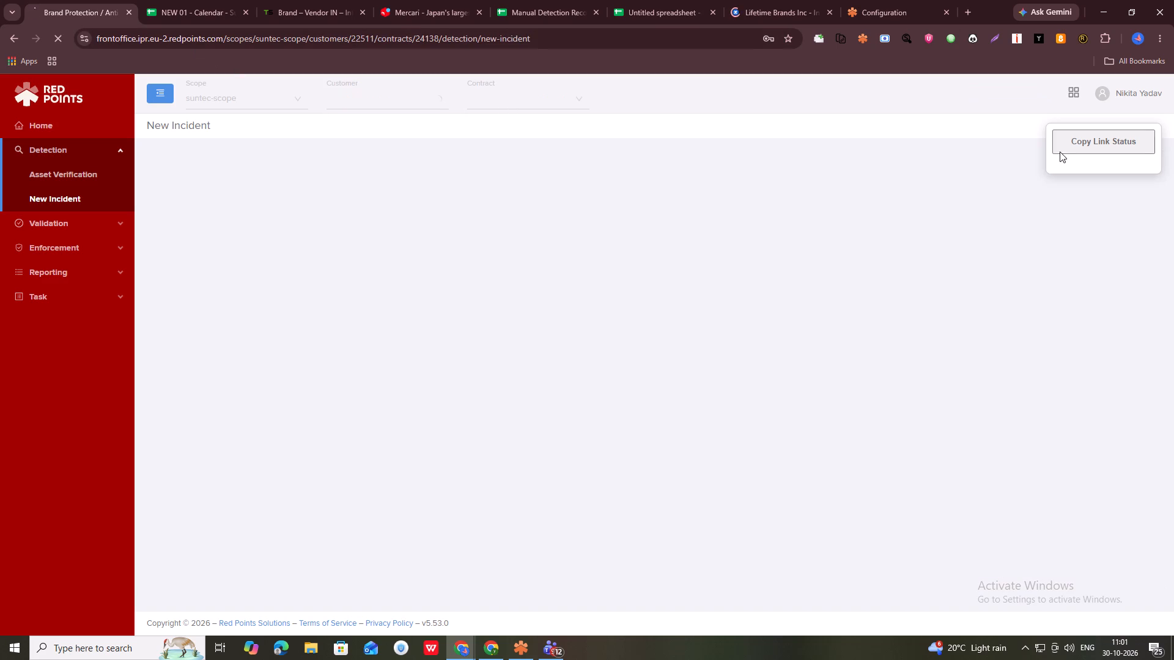
Move the Copy Link Status widget away from the portal switcher and open the Red Points Backoffice for Enagic Marketing Inc in a new tab.
drag(1097, 161, 1078, 158)
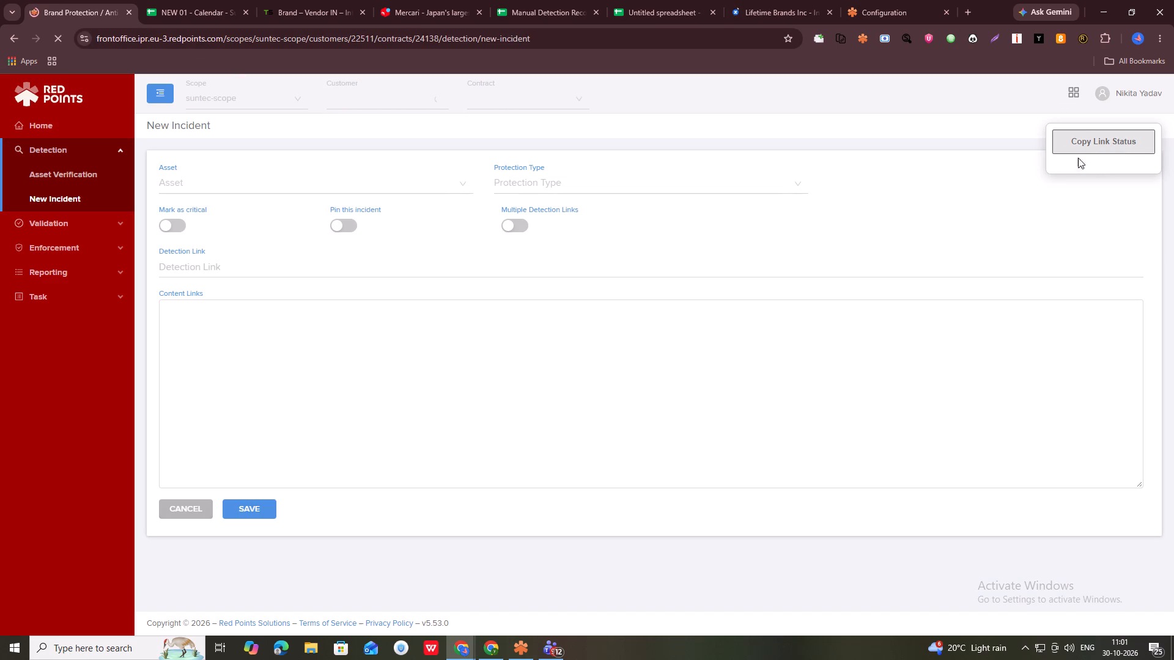
drag(1078, 158, 1003, 117)
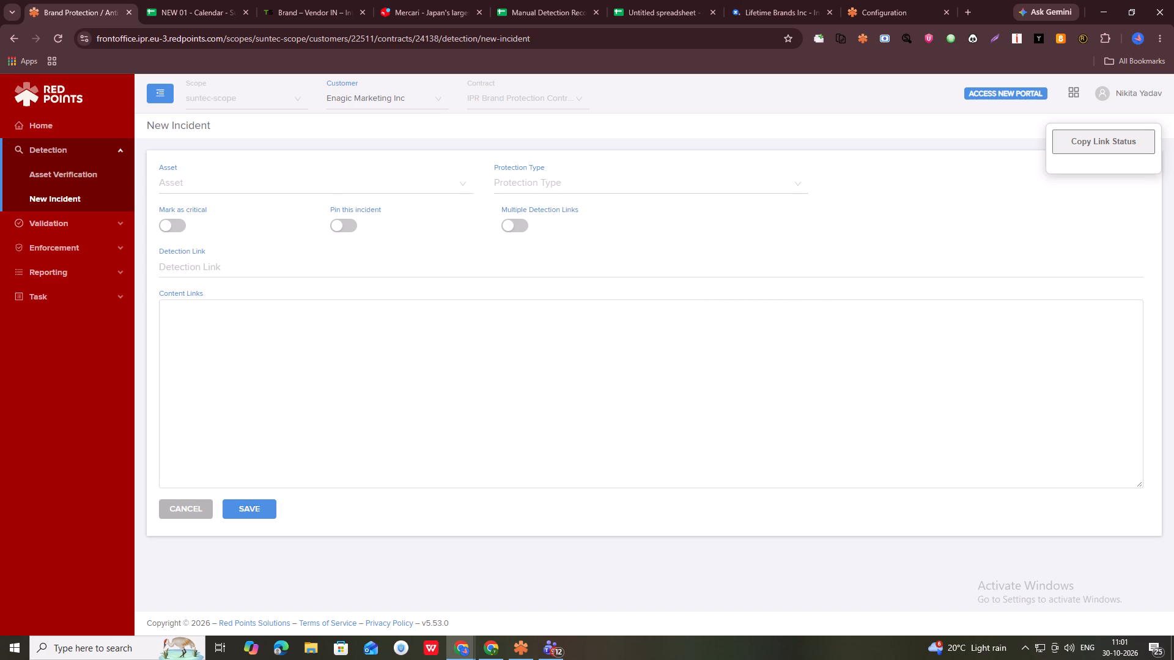
drag(1094, 161, 950, 114)
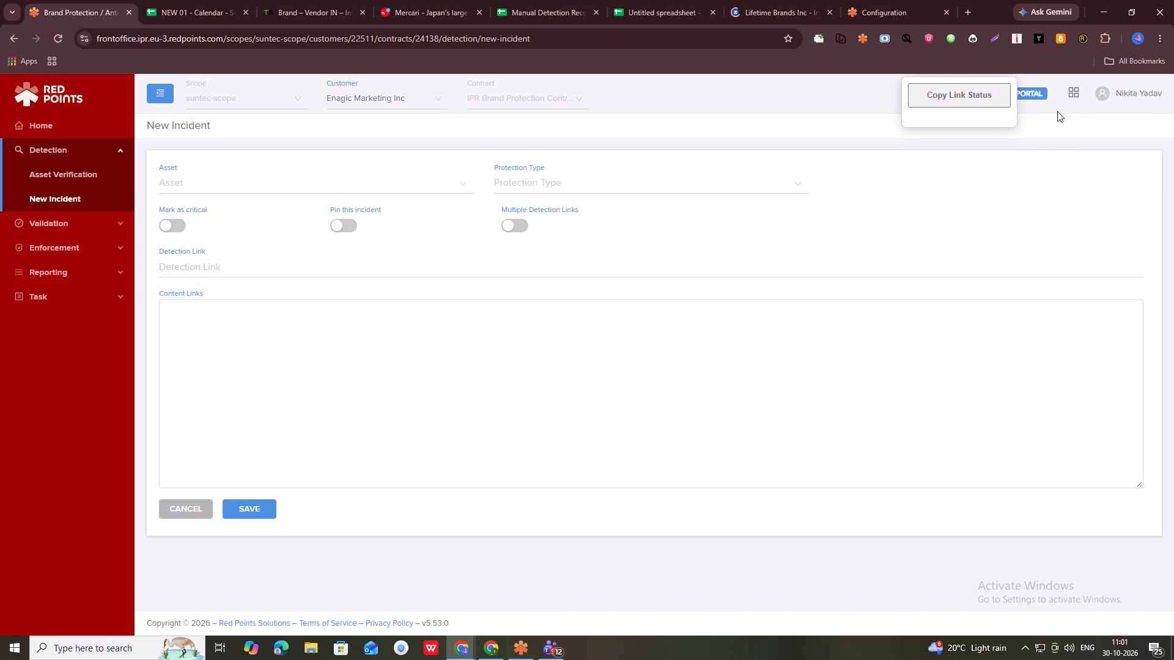
click(1080, 91)
click(1074, 93)
click(1109, 134)
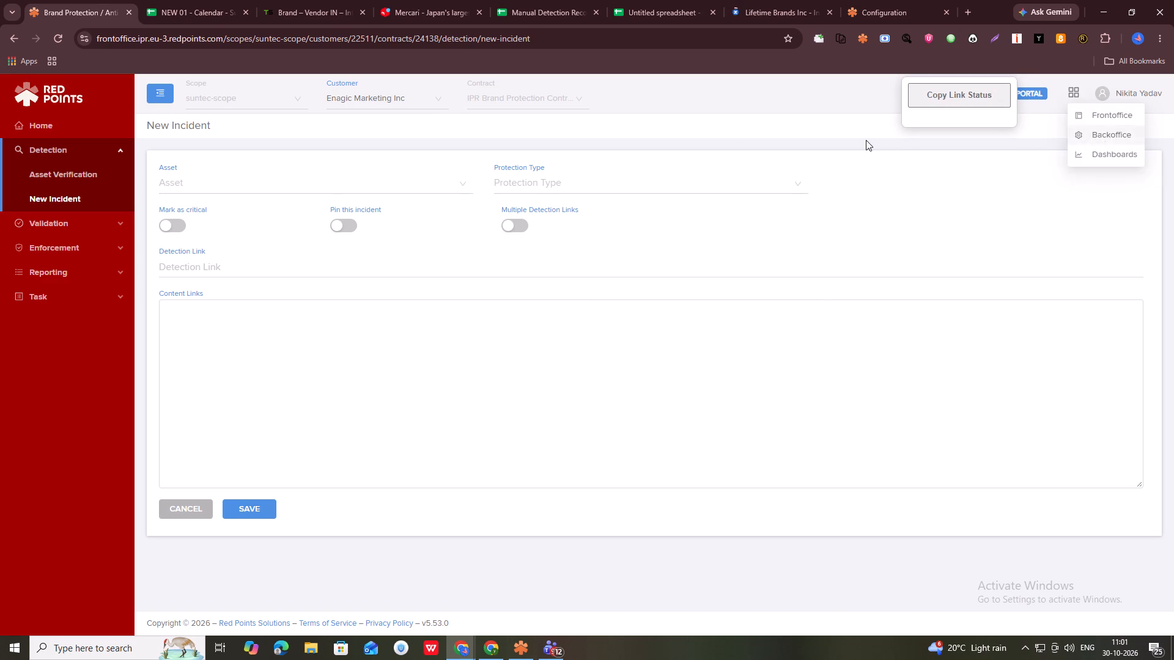
click(92, 0)
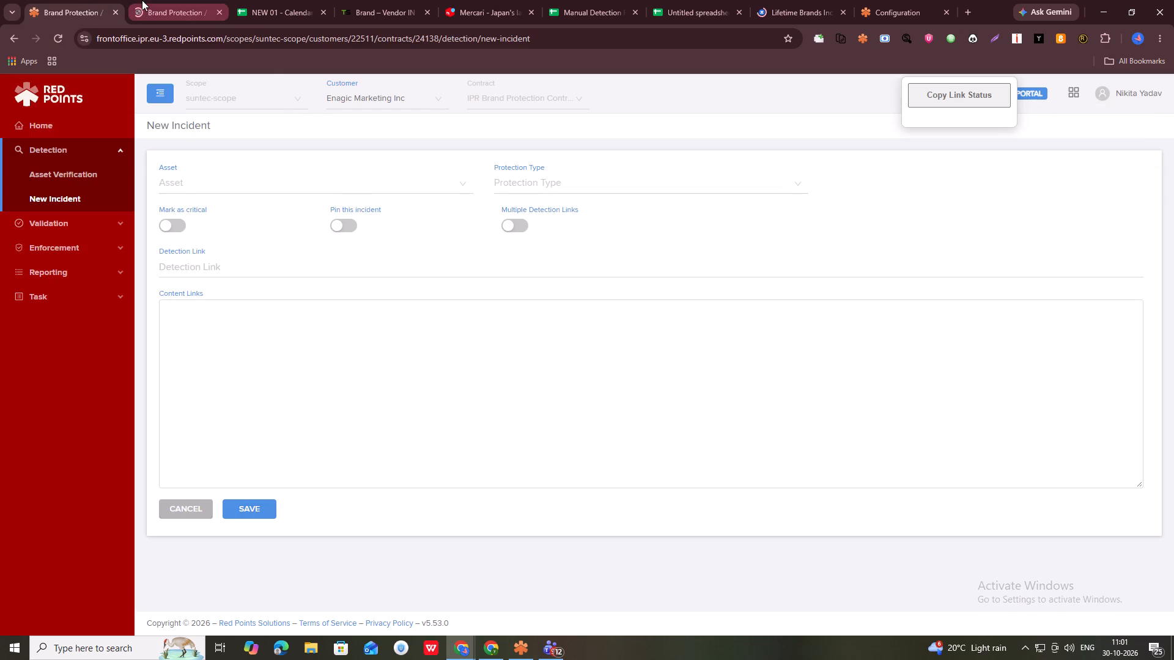
click(142, 0)
Search Confluence for Enagic Marketing Inc and open its Ebay/Aliexpress and Japanese/Chinese marketplace Manual Detections Guidelines in separate new tabs.
click(816, 0)
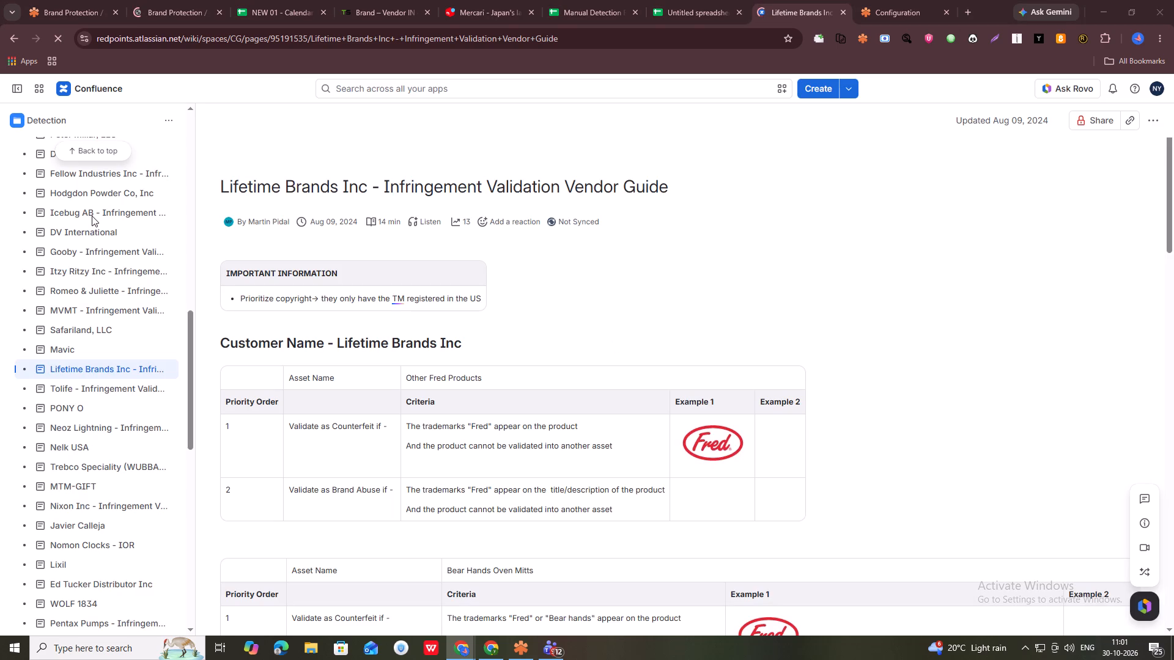
scroll(99, 384, up, 6)
click(72, 284)
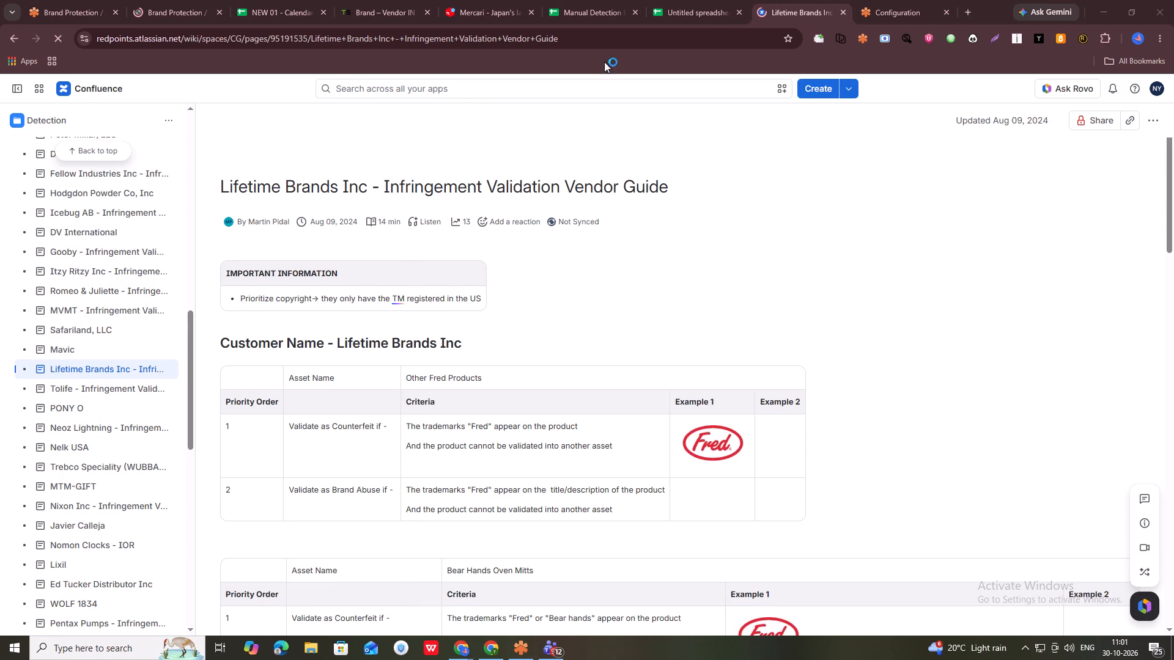
click(430, 88)
key(ctrl+v)
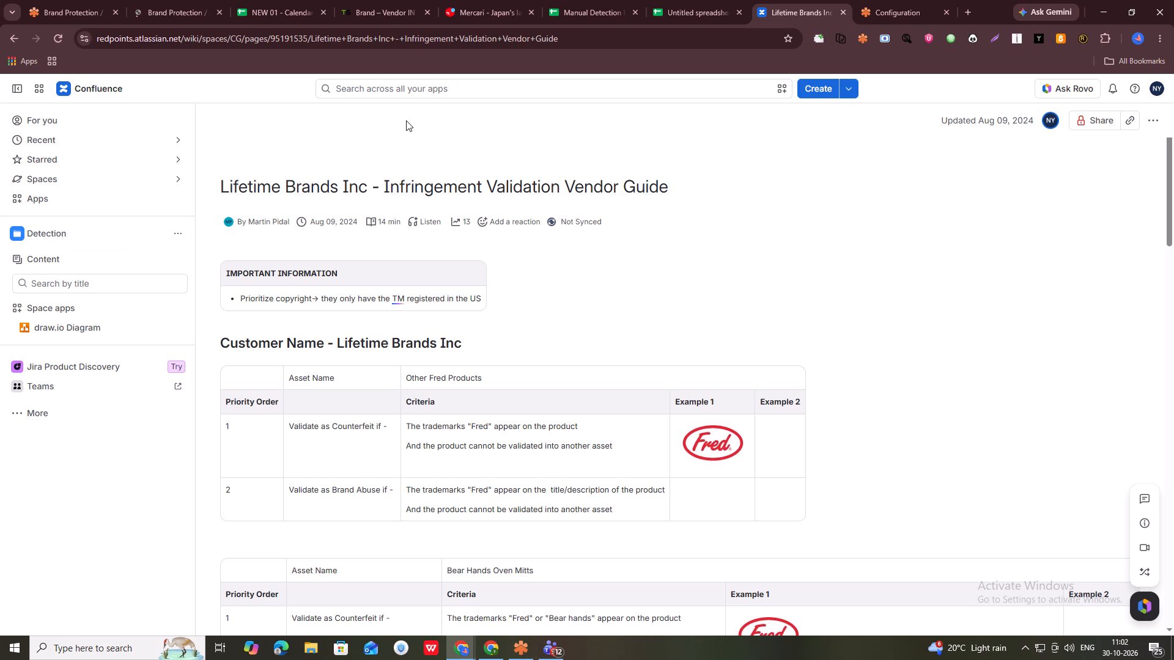
click(401, 90)
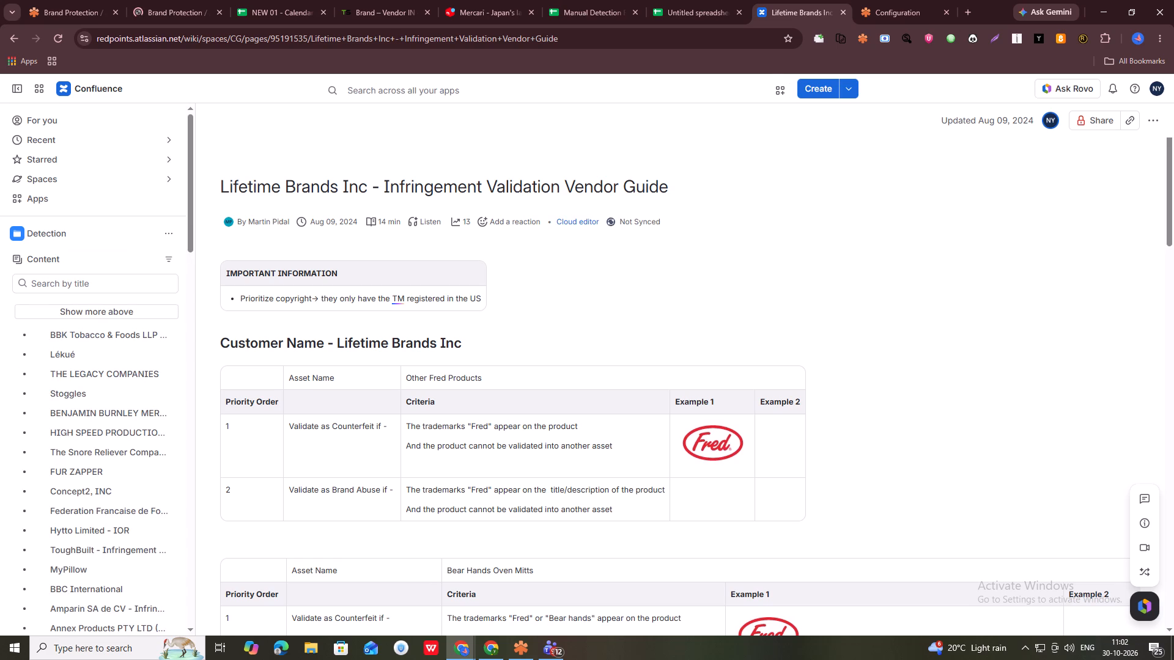
key(ctrl+v)
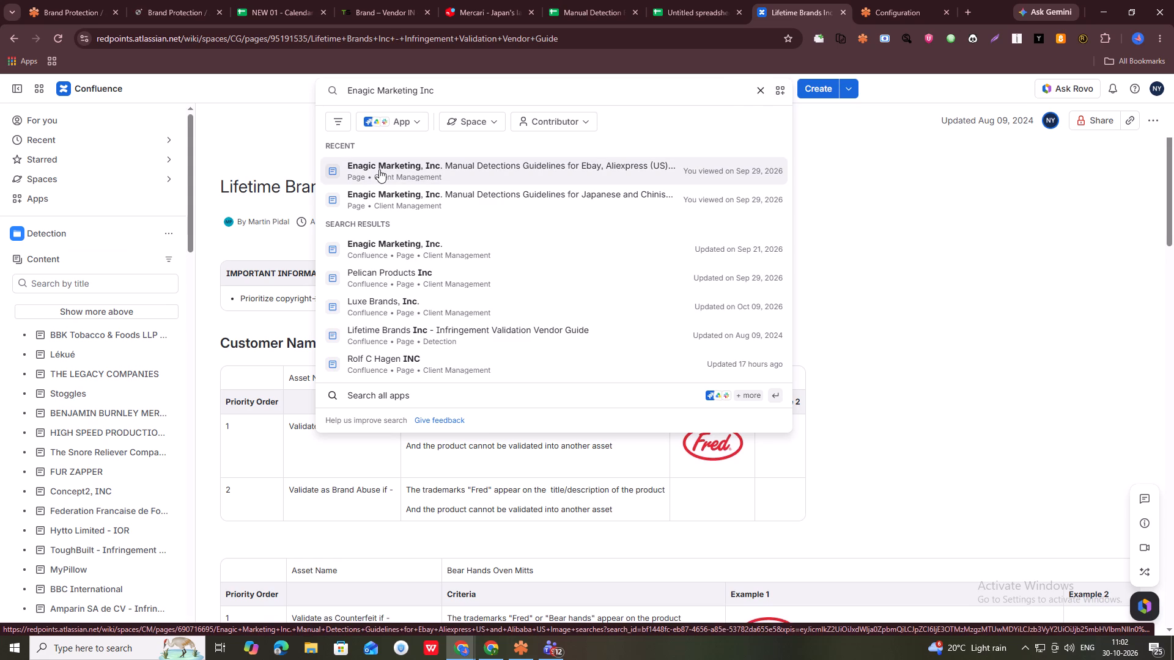
middle_click(379, 169)
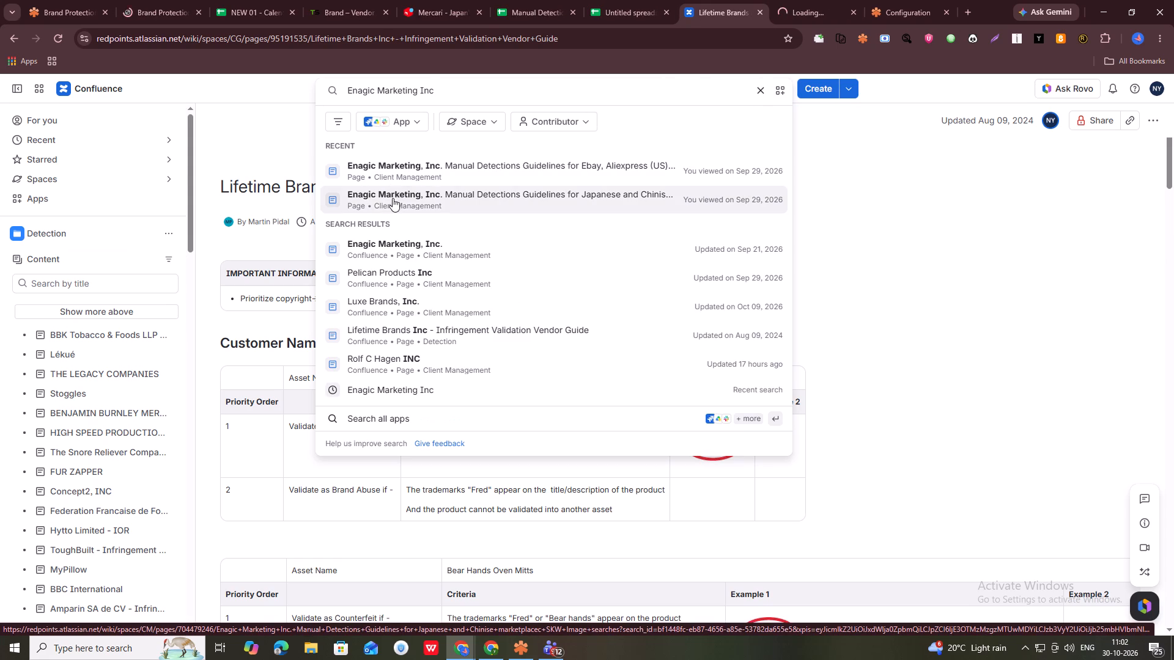
middle_click(383, 202)
Close the Untitled spreadsheet, Configuration and Lifetime Brands tabs, returning to the Backoffice tab.
middle_click(556, 2)
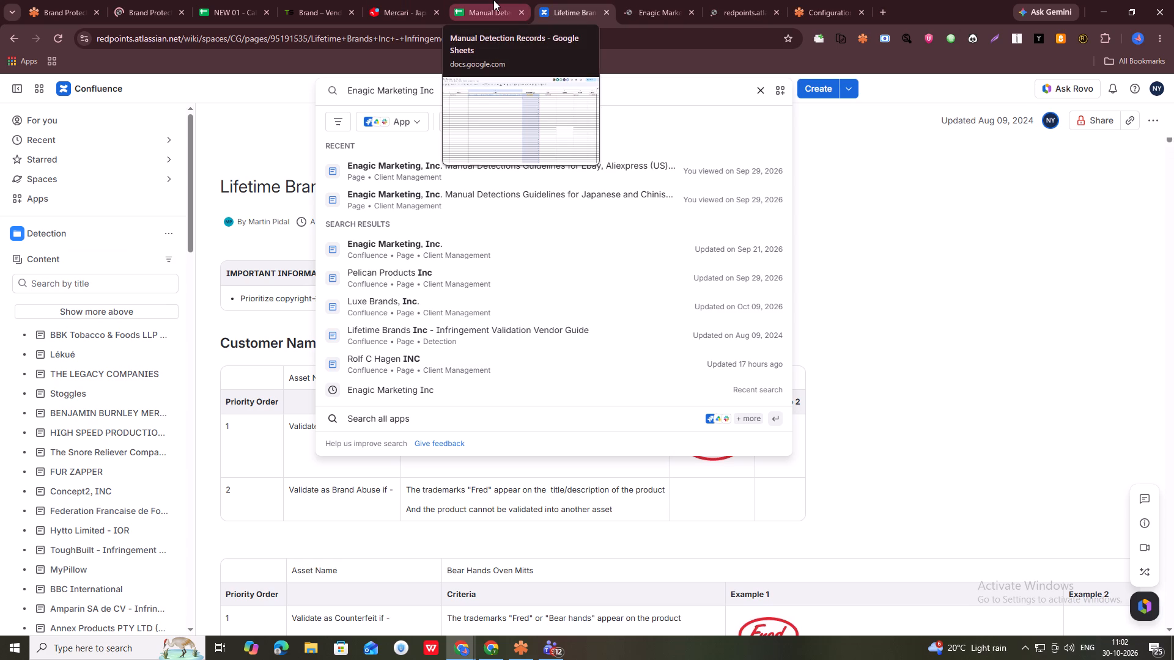
click(159, 0)
right_click(159, 0)
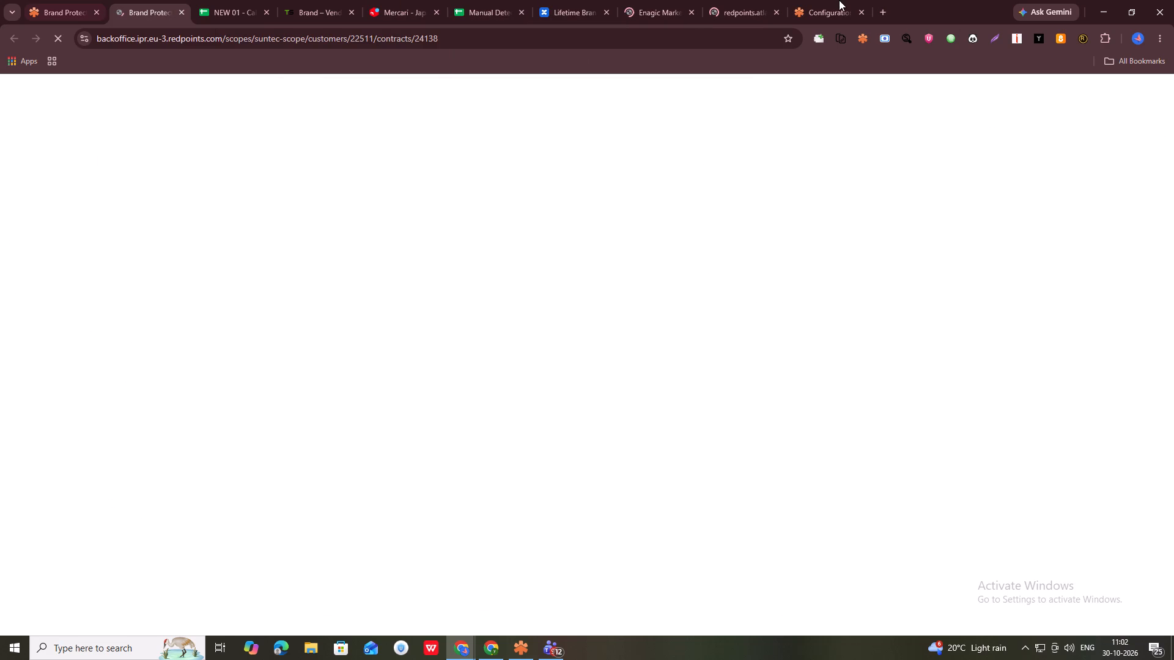
middle_click(838, 0)
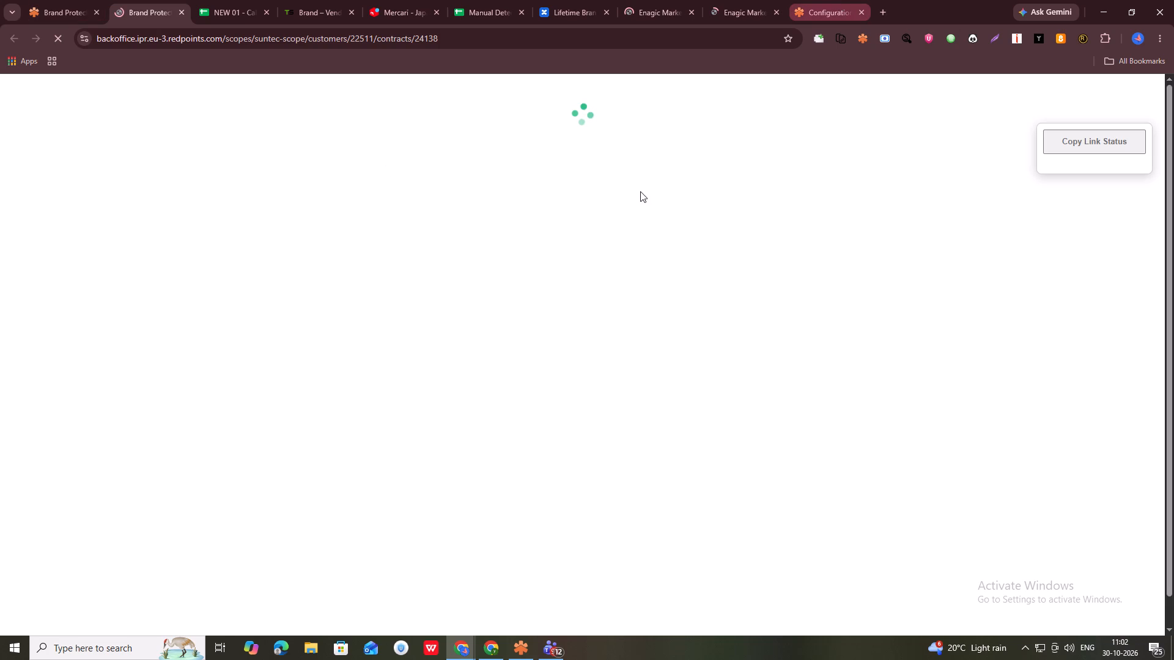
middle_click(639, 0)
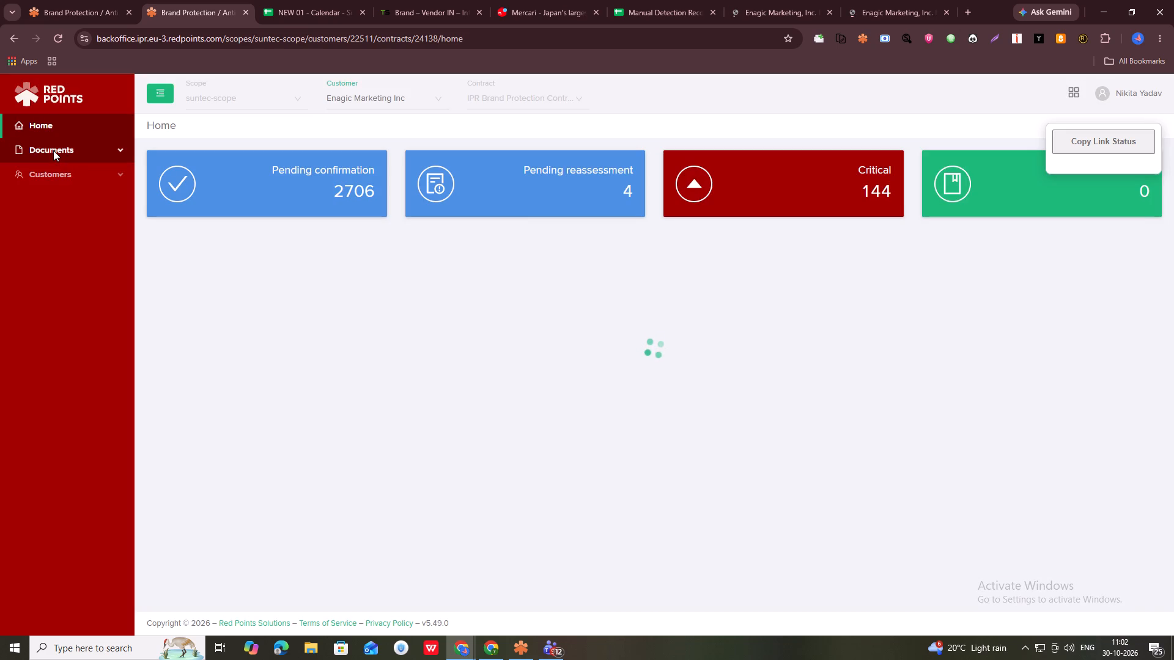
Open the Official Images documents of Enagic Marketing Inc in the Backoffice.
click(53, 150)
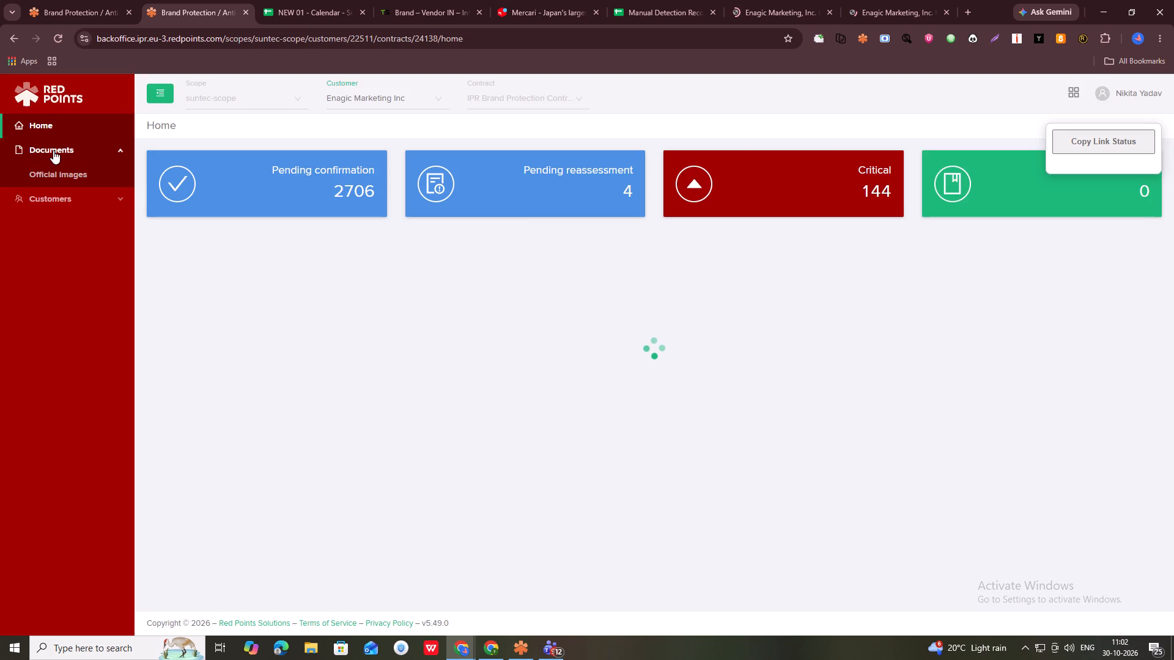
click(55, 174)
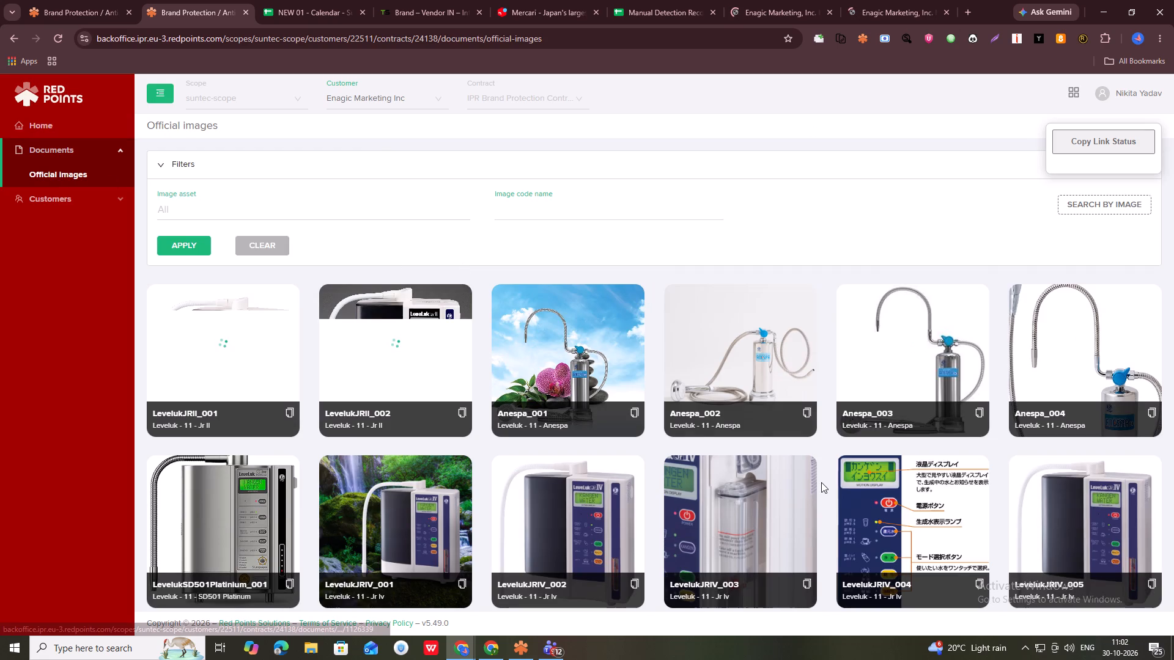
Switch to the Enagic Marketing, Inc. Manual Detections Guidelines pages in Confluence to consult them.
click(860, 0)
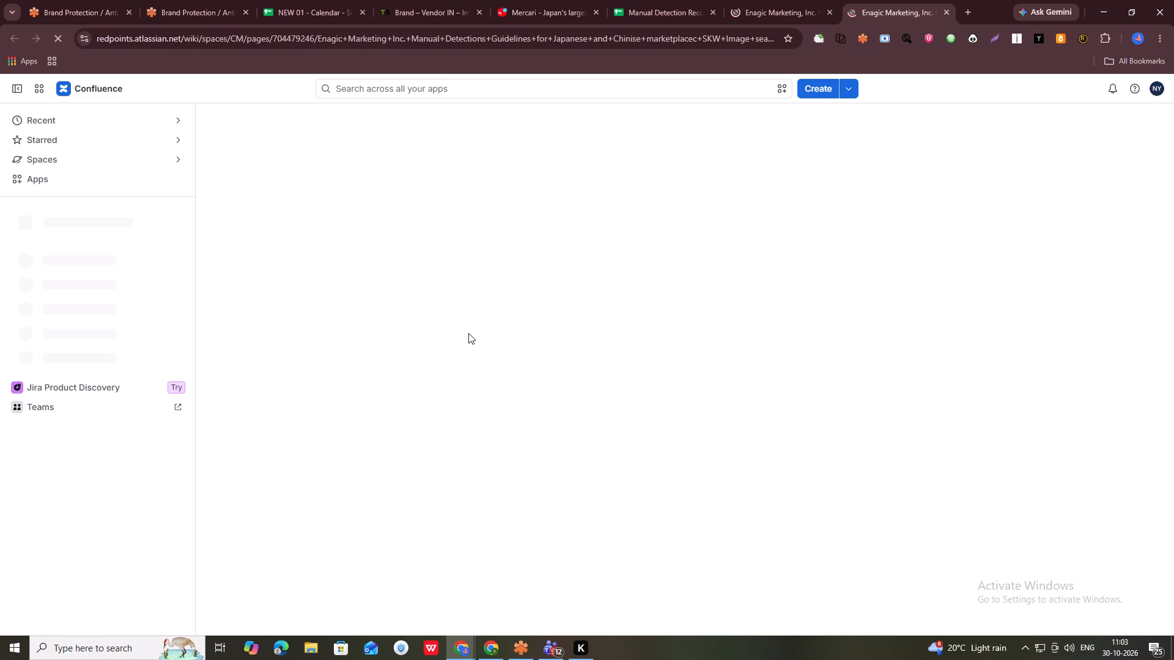
click(790, 0)
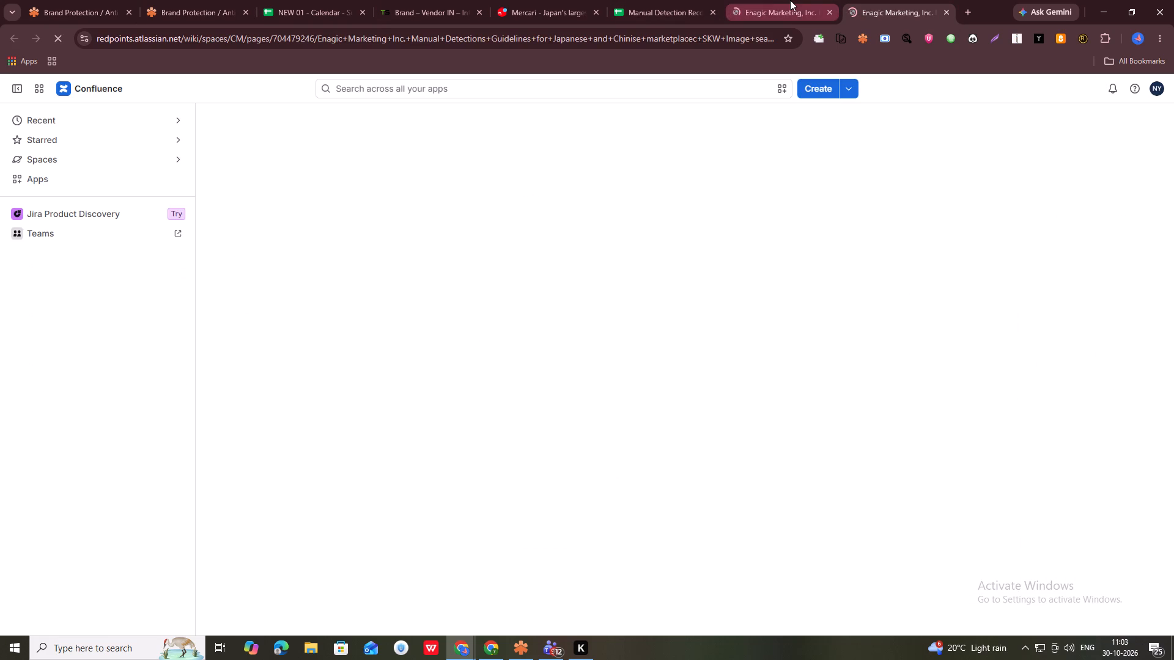
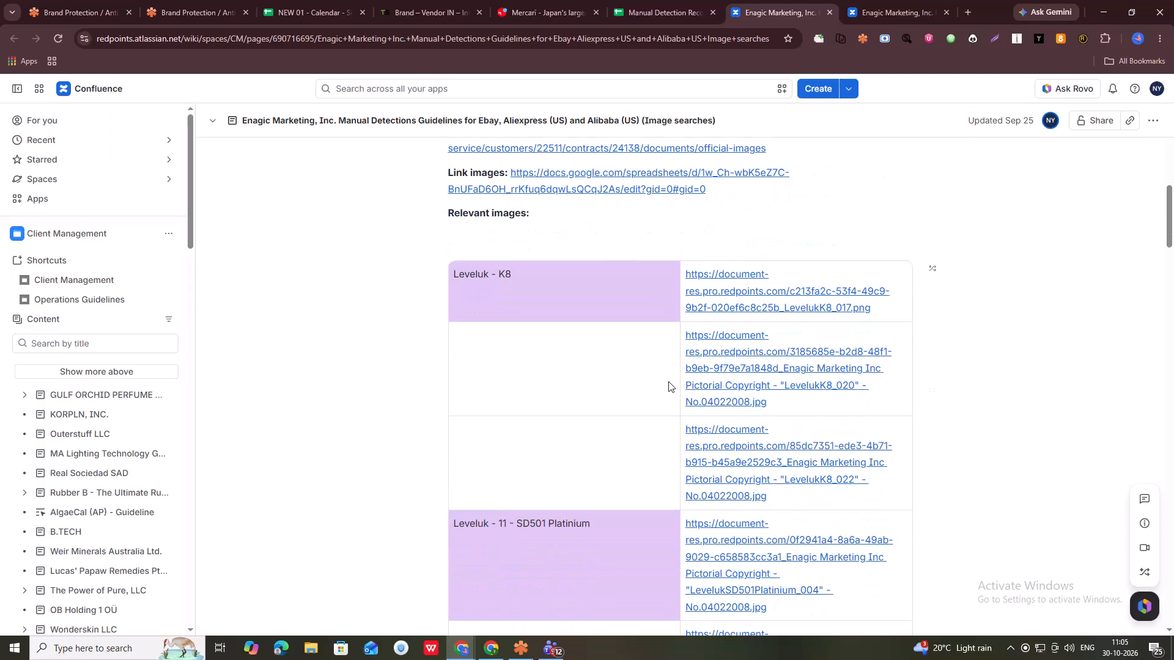
Read the Enagic guidelines for Ebay, Aliexpress (US) and Alibaba (US), covering assets, suggested keywords, relevant images and search instructions.
scroll(668, 381, up, 15)
scroll(668, 381, up, 7)
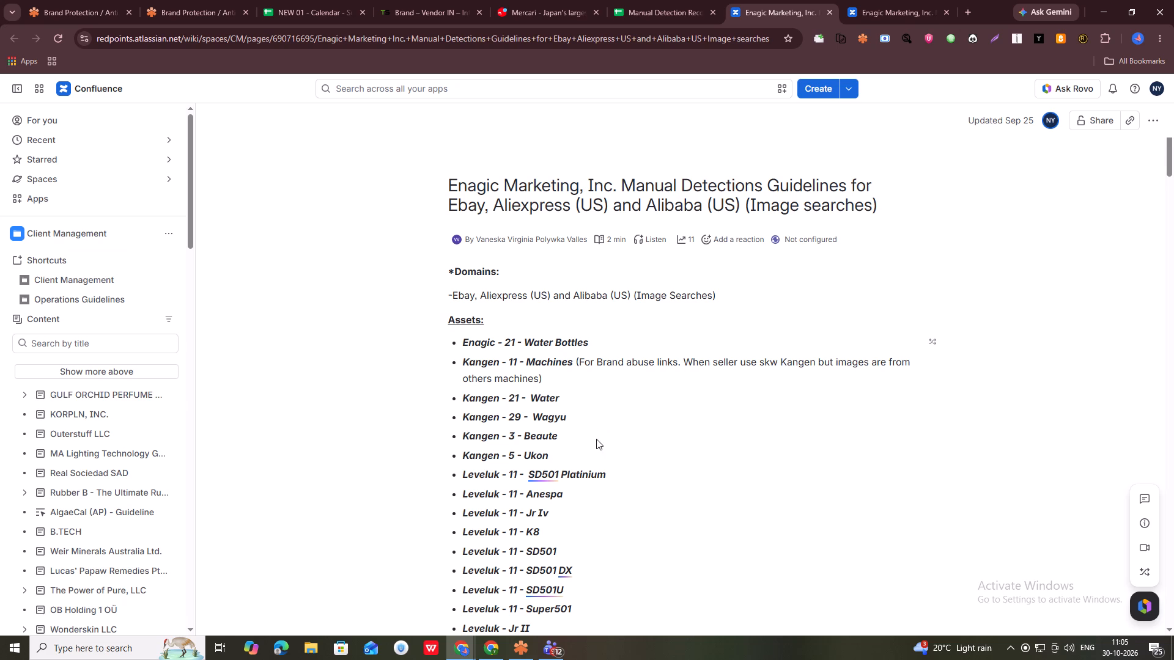
scroll(635, 454, down, 3)
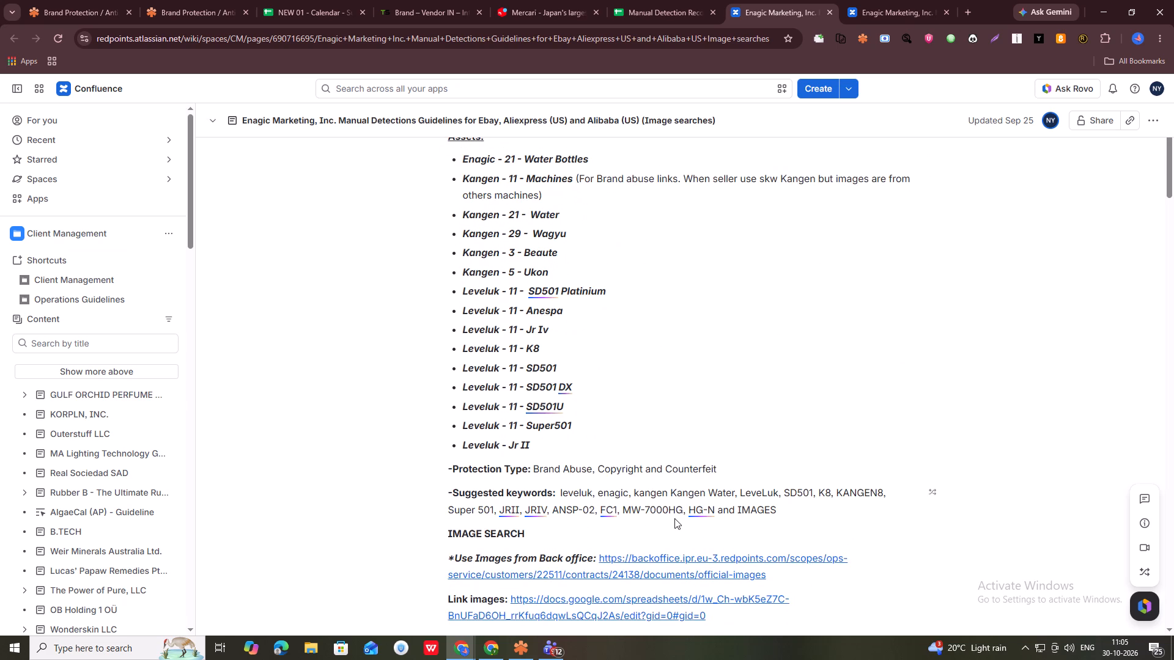
scroll(684, 515, down, 1)
scroll(582, 519, down, 5)
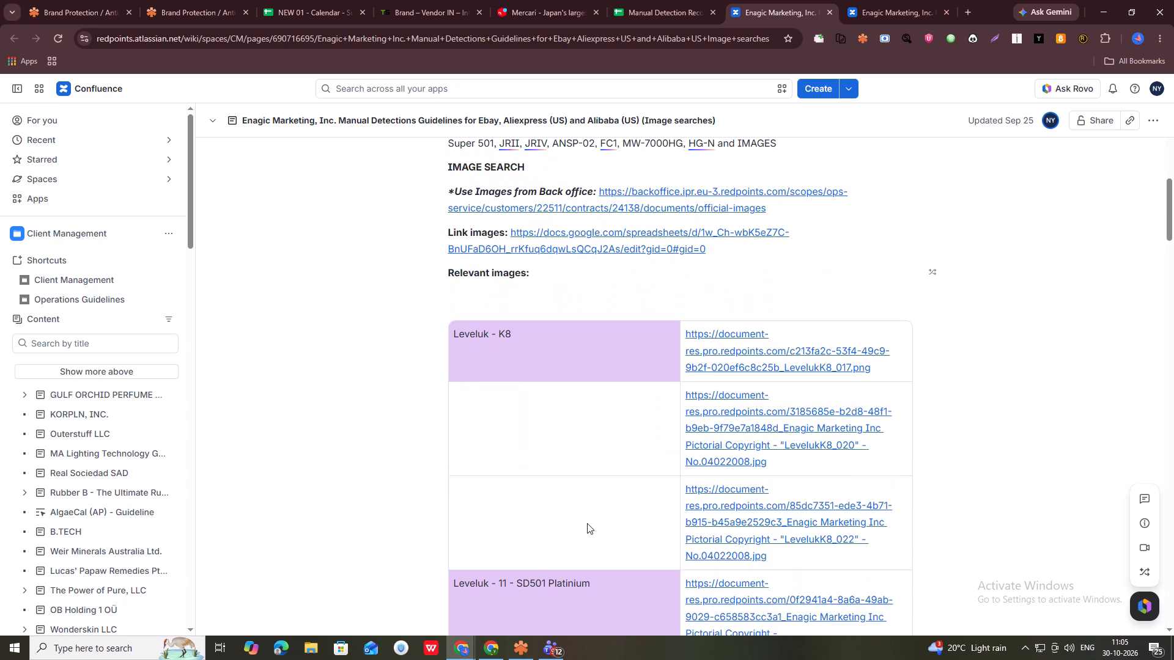
scroll(594, 520, down, 11)
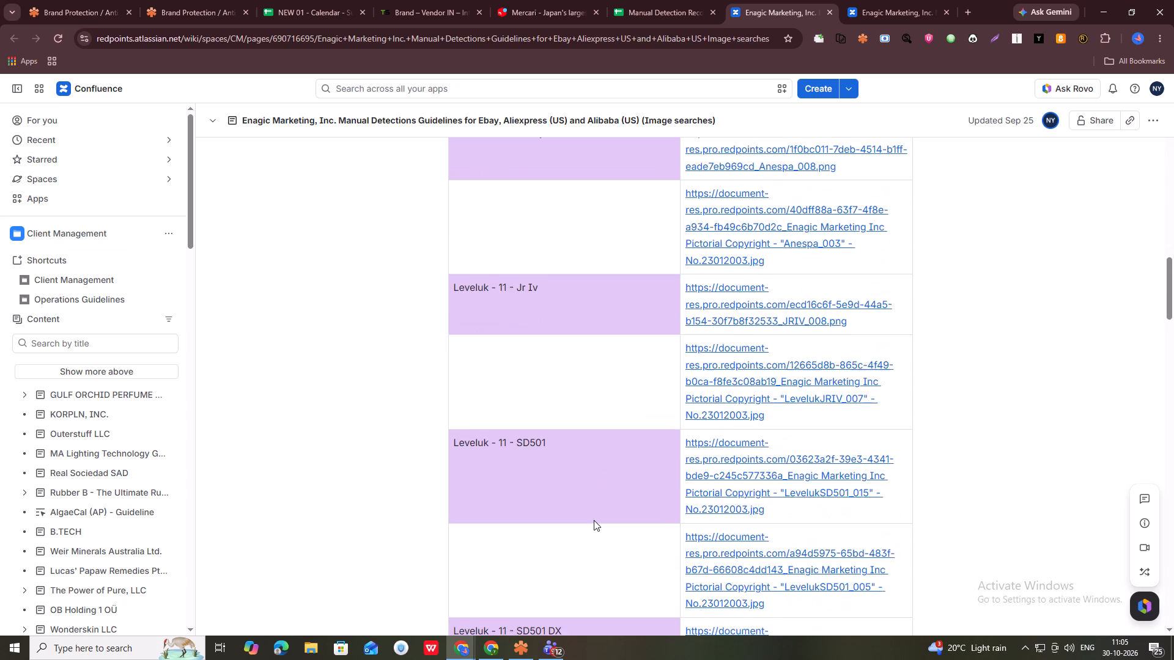
scroll(594, 520, down, 20)
scroll(594, 520, down, 8)
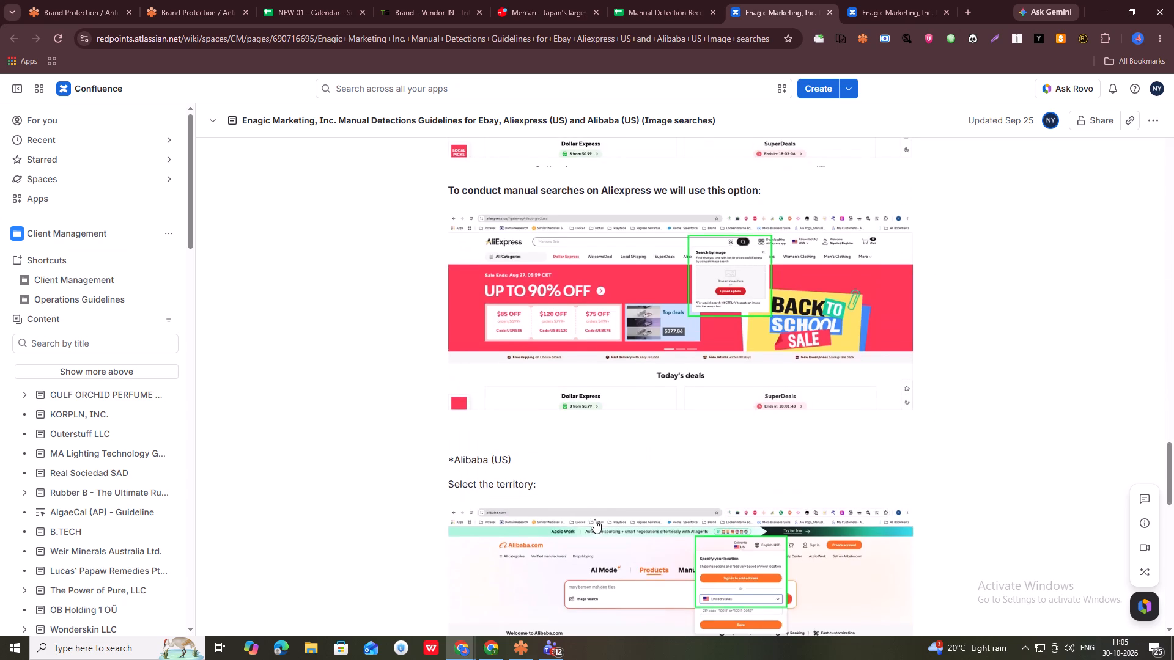
scroll(594, 519, down, 15)
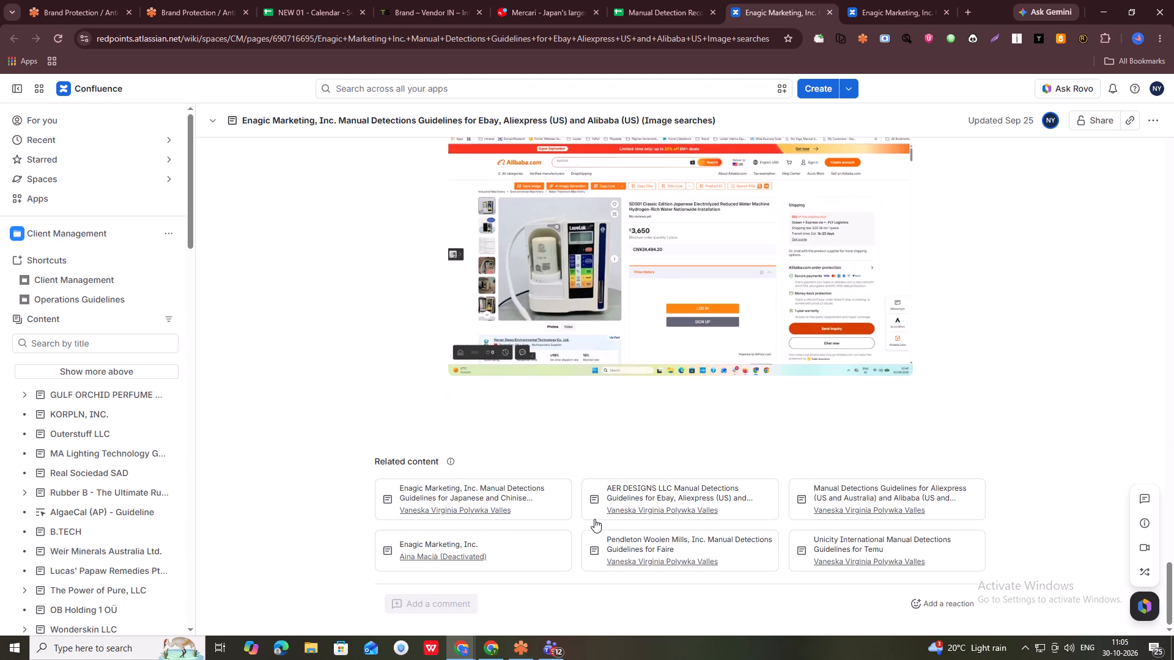
scroll(594, 519, down, 6)
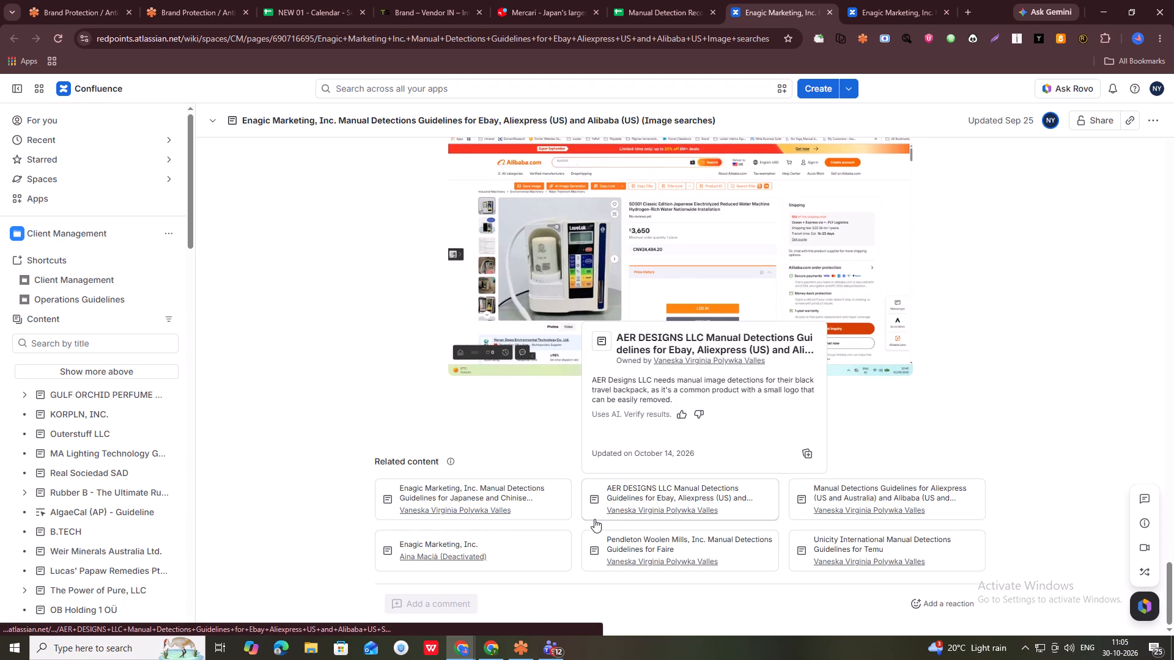
scroll(443, 488, down, 3)
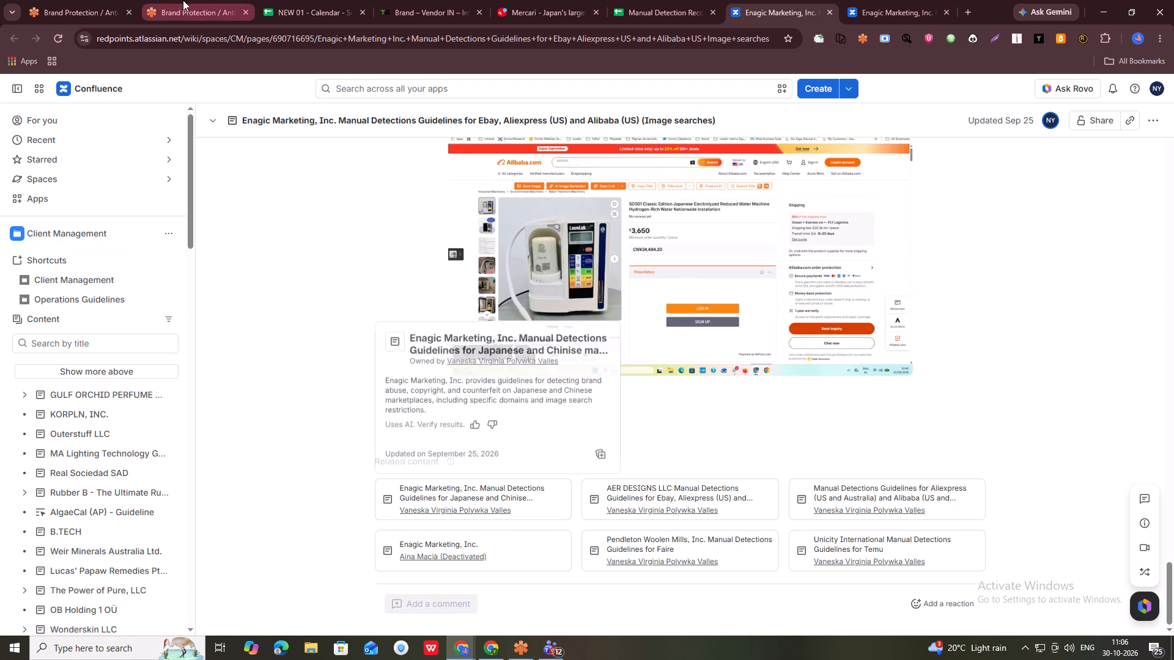
click(183, 0)
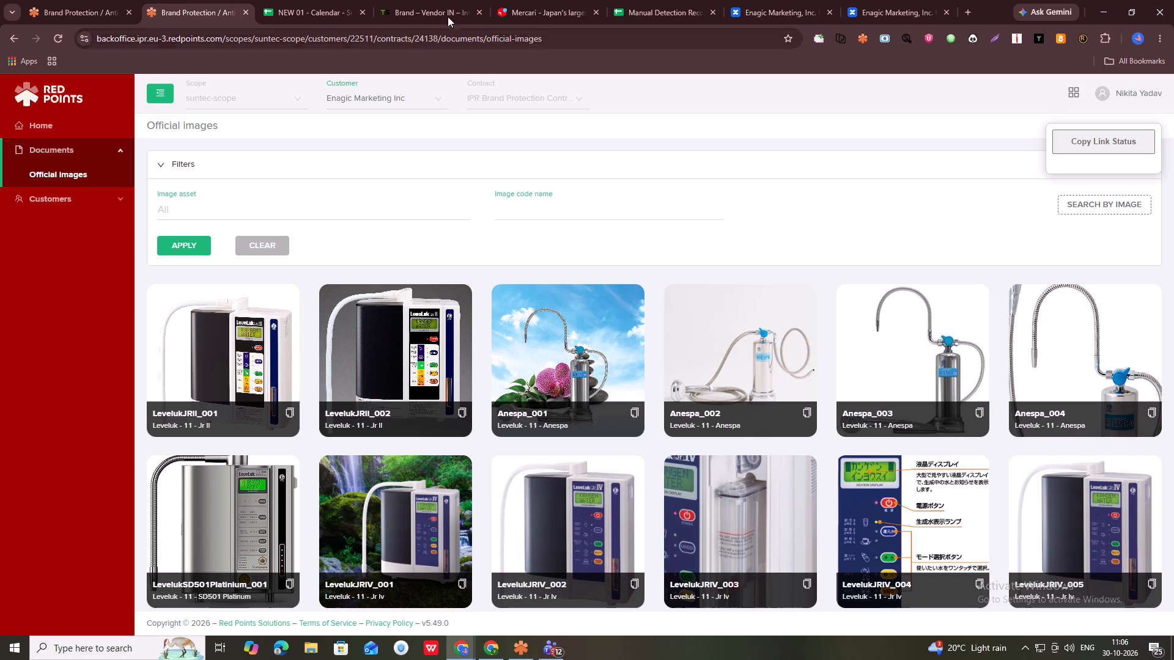
click(433, 0)
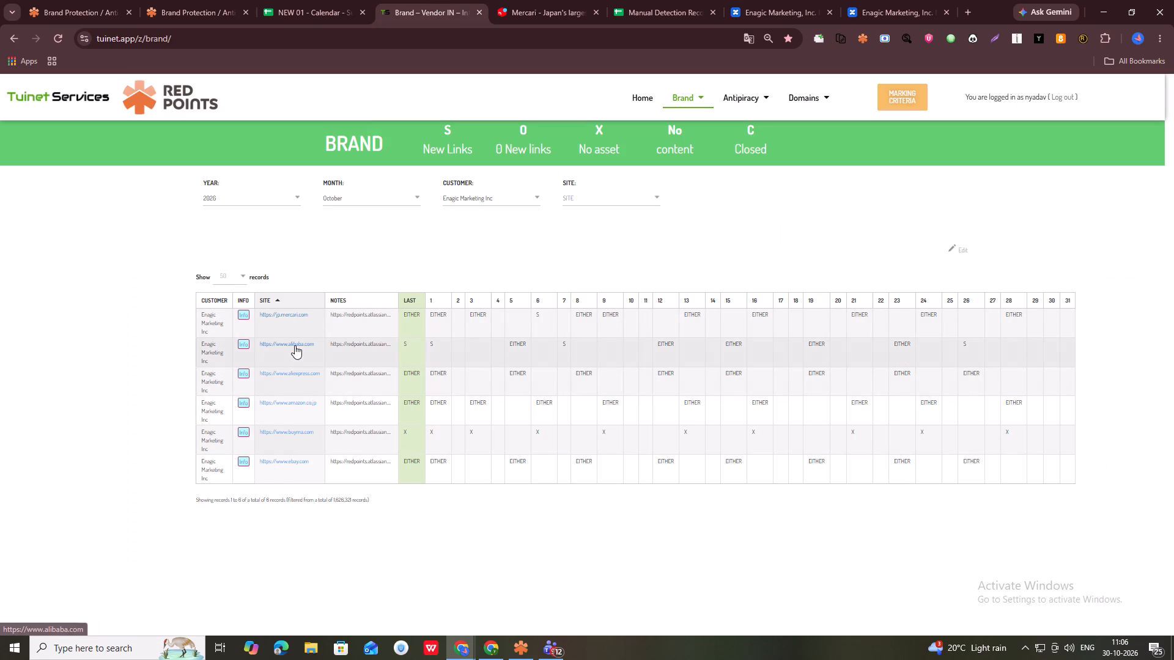
middle_click(295, 345)
Read the Enagic guidelines for Japanese and Chinese marketplaces, covering domains, image-search rules, assets and example listings.
click(171, 0)
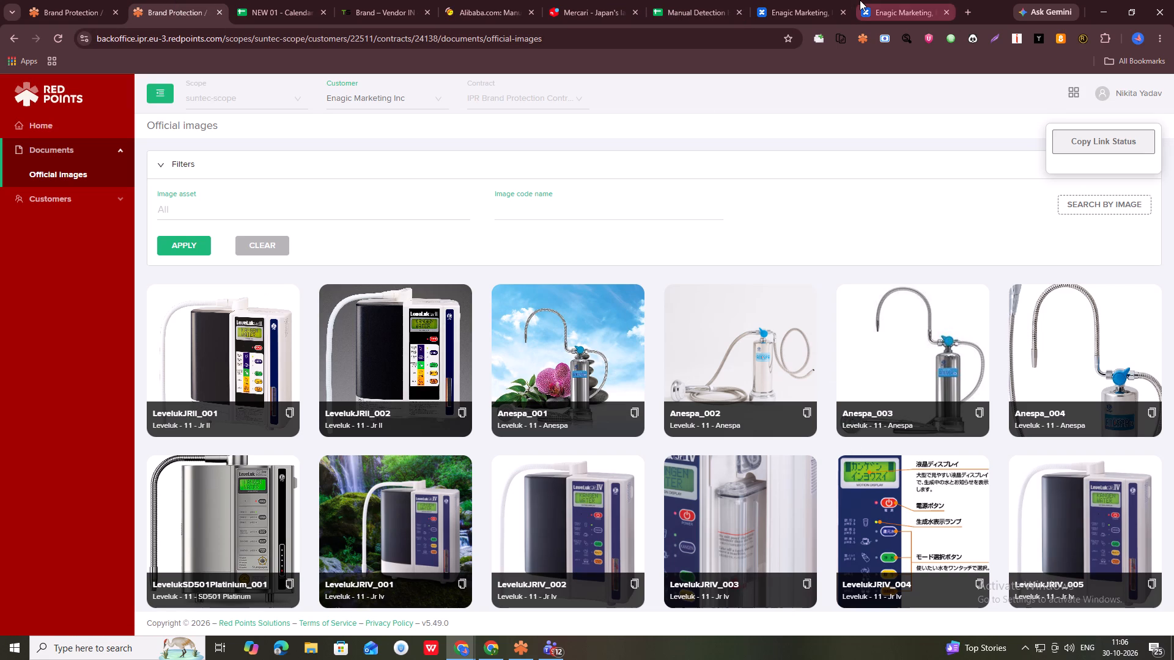
click(898, 0)
click(810, 0)
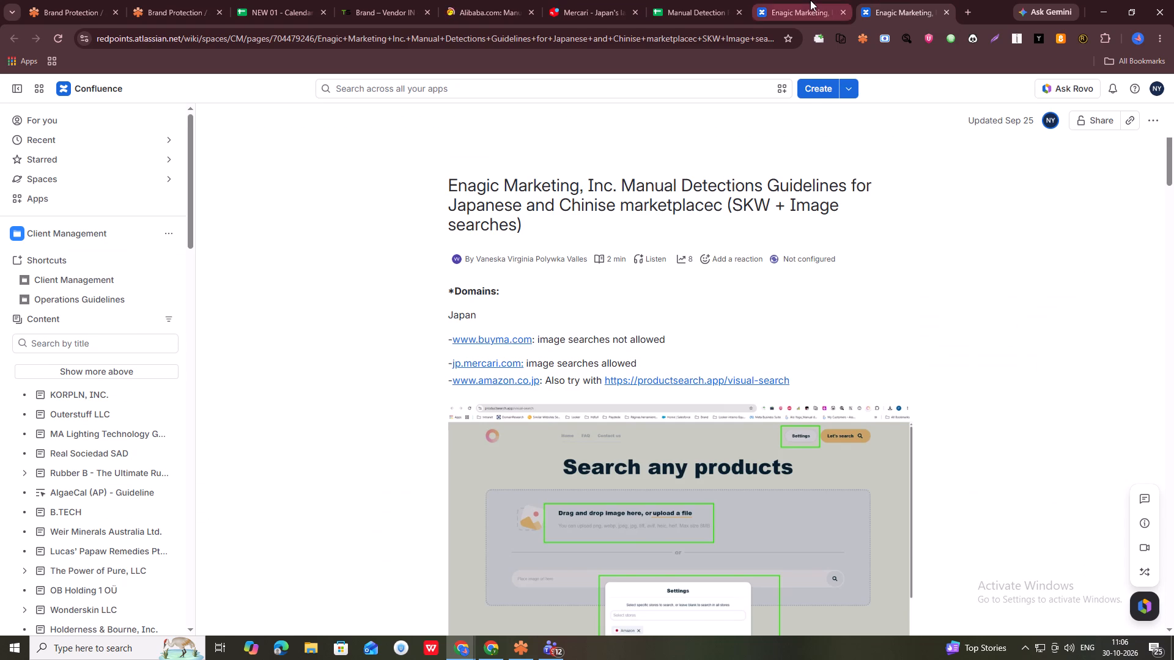
click(924, 0)
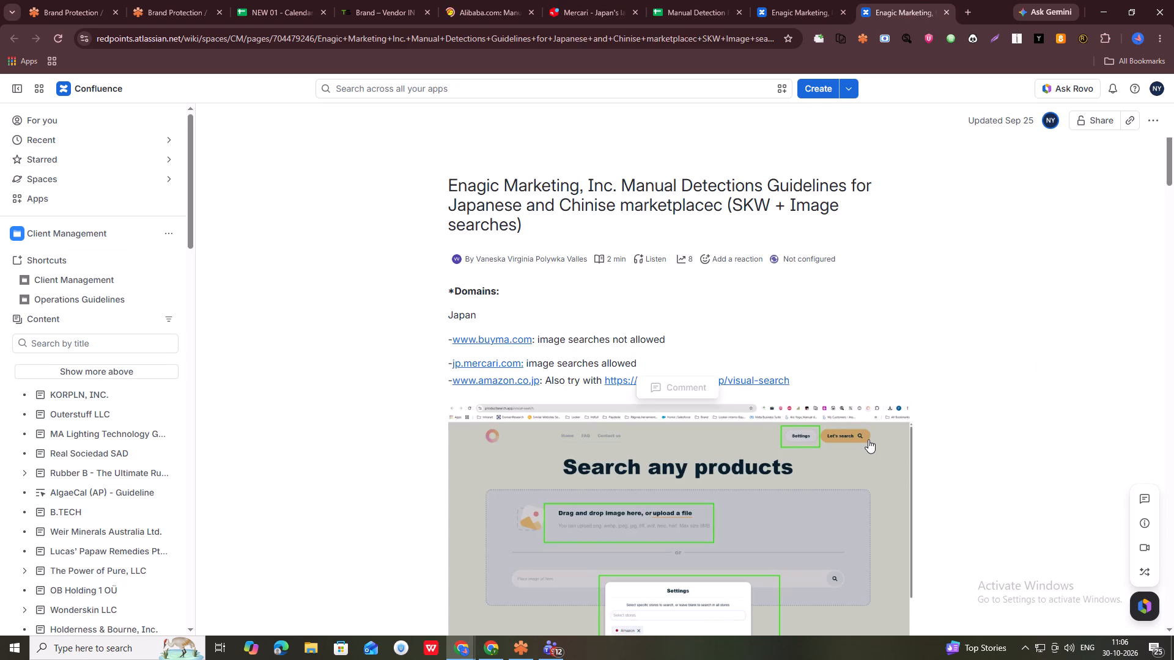
scroll(869, 438, down, 2)
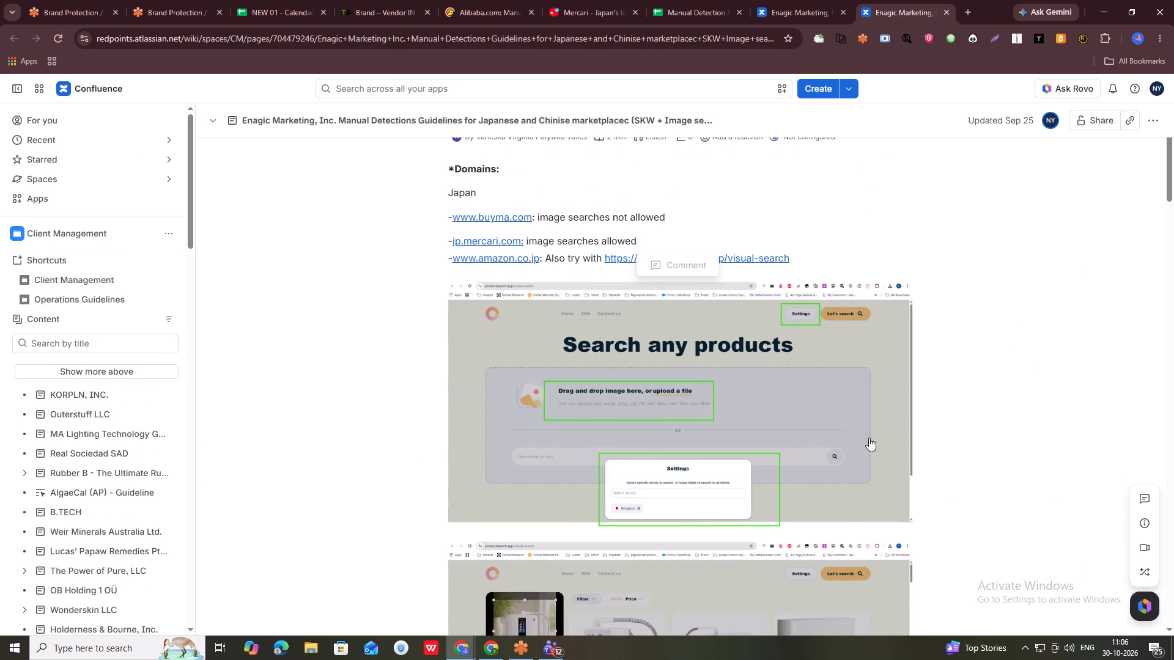
scroll(869, 438, down, 6)
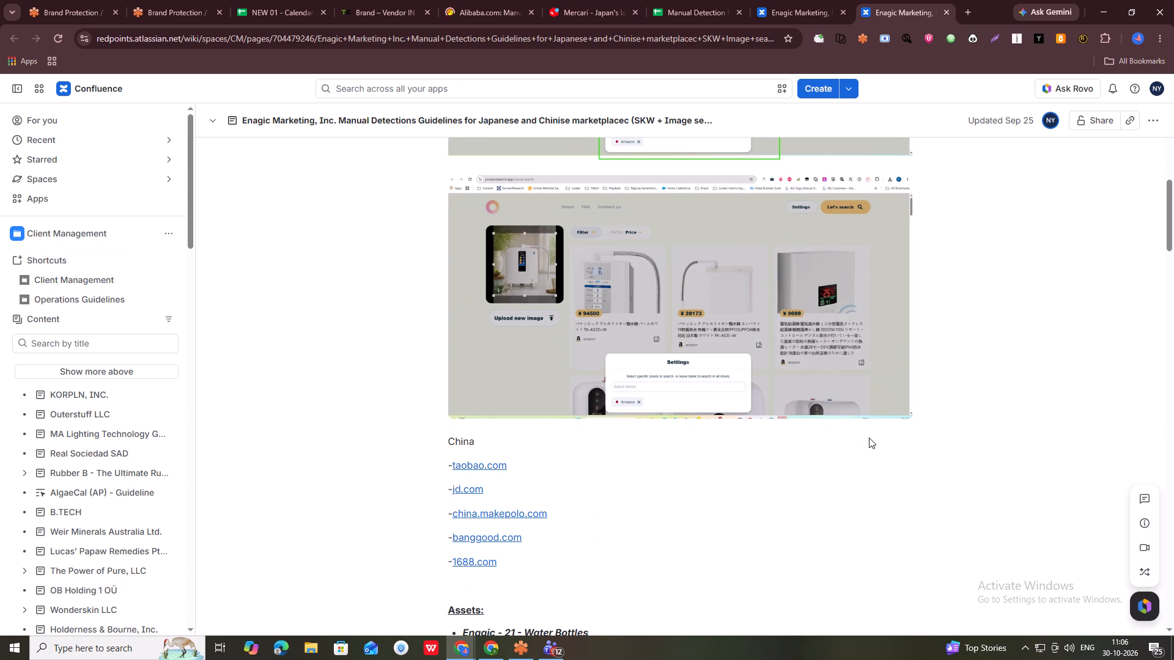
scroll(869, 438, down, 7)
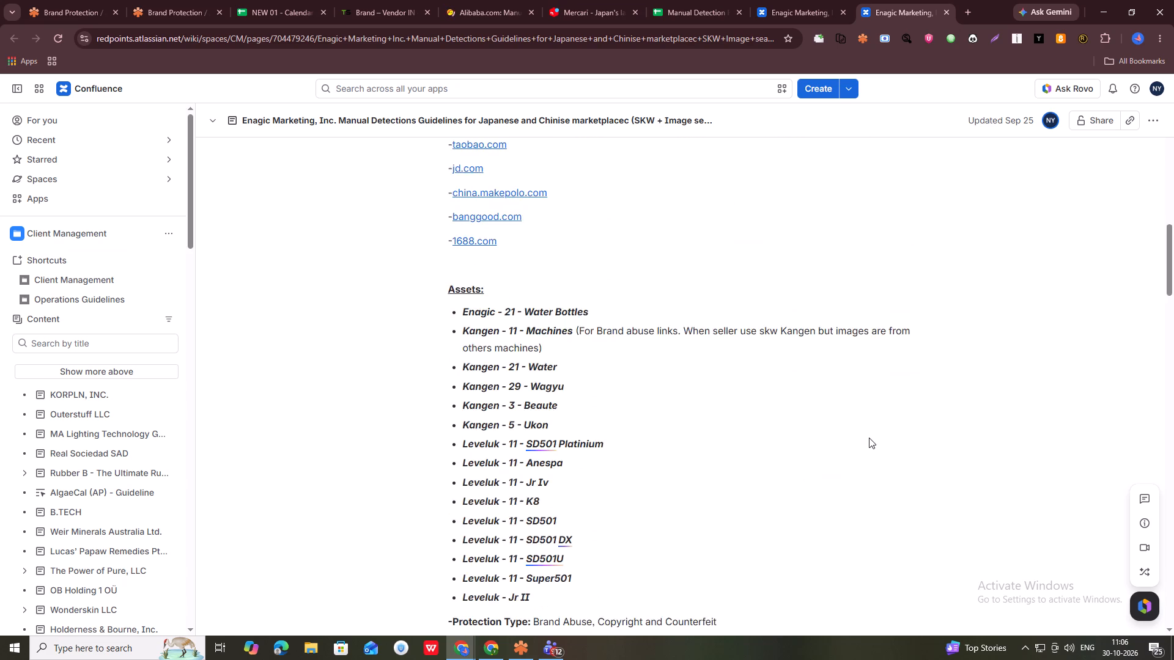
scroll(869, 438, down, 14)
scroll(869, 452, down, 20)
scroll(872, 453, down, 2)
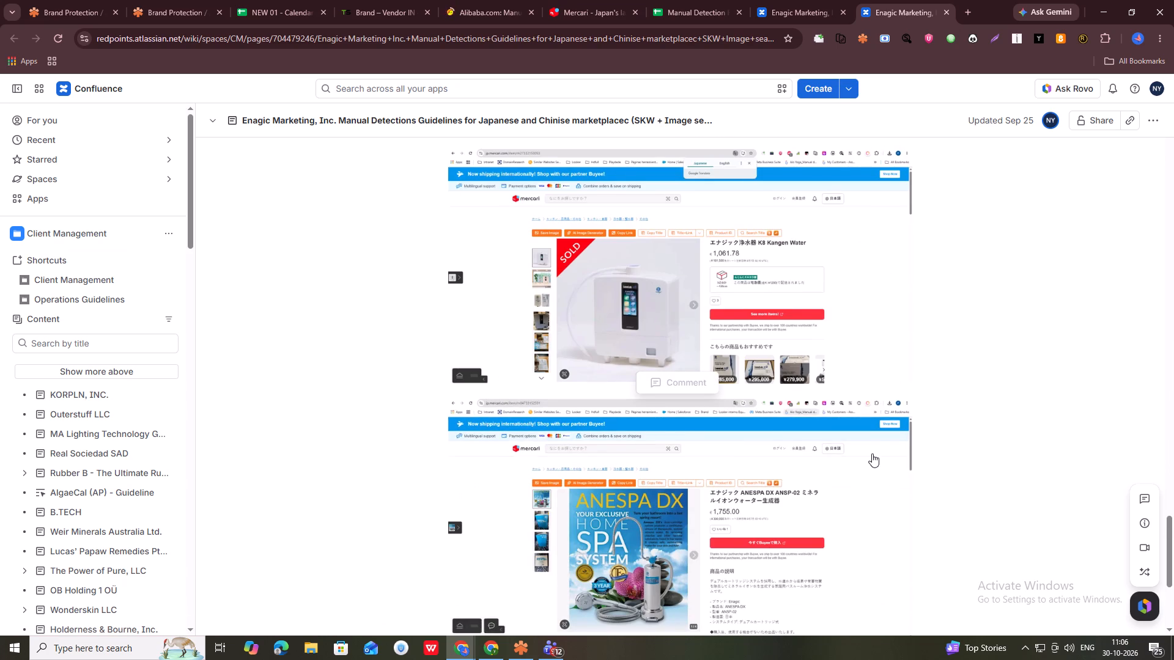
scroll(872, 453, down, 5)
scroll(872, 453, up, 1)
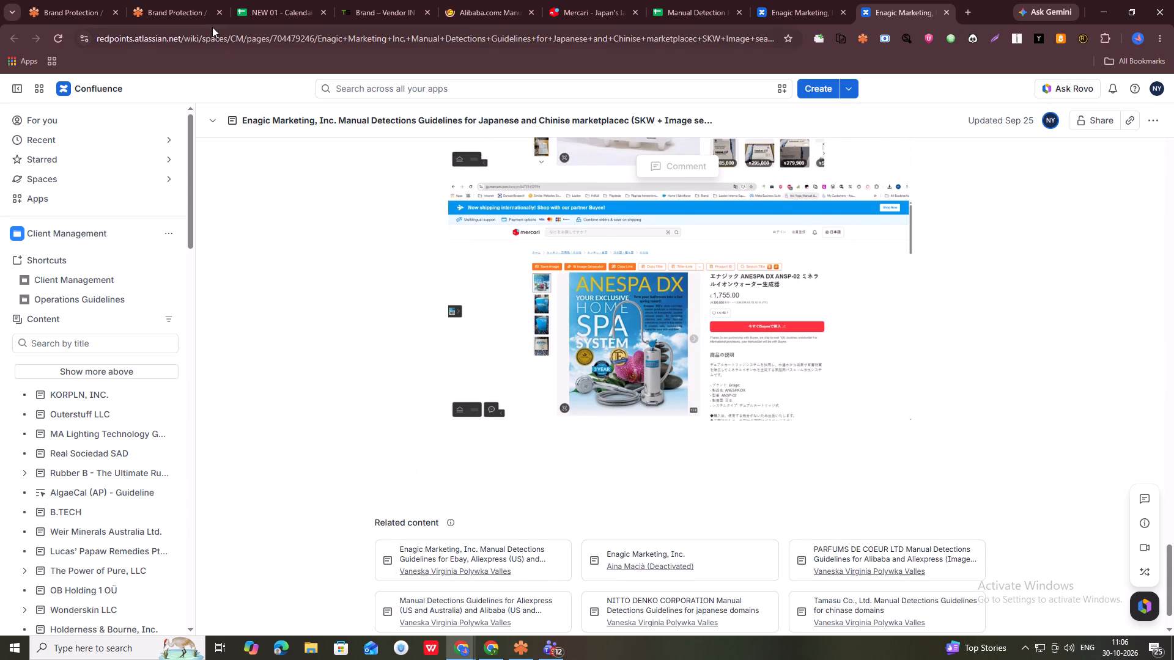
Run an image search on Alibaba using the official image Anespa_003 from the Backoffice.
click(171, 0)
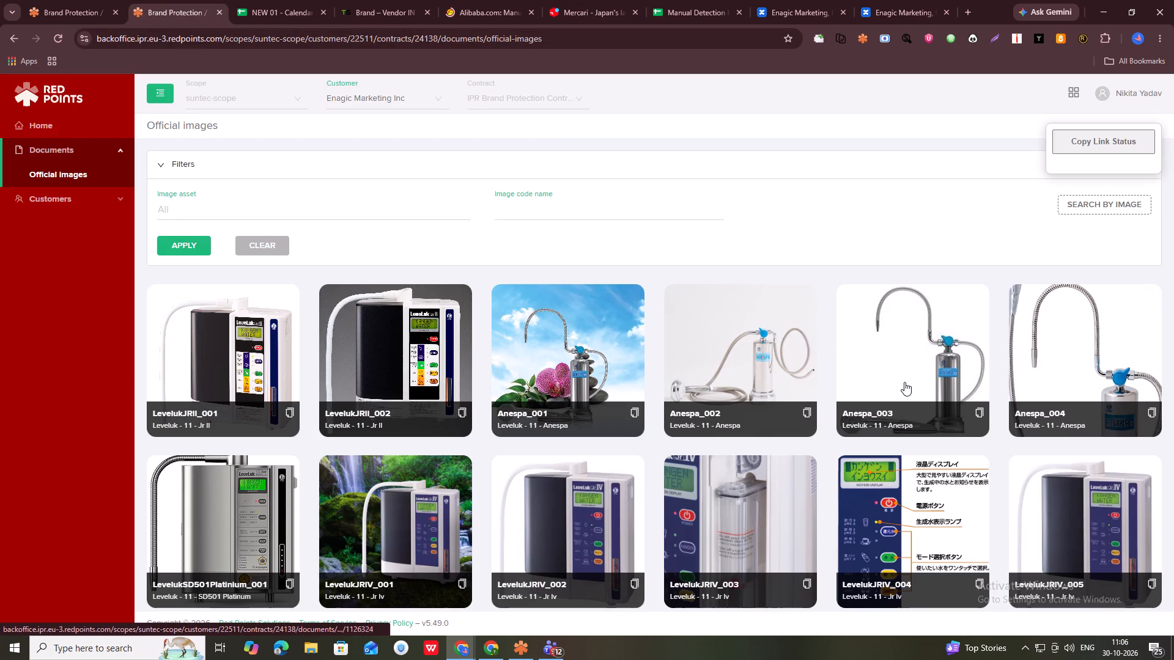
drag(904, 382, 500, 0)
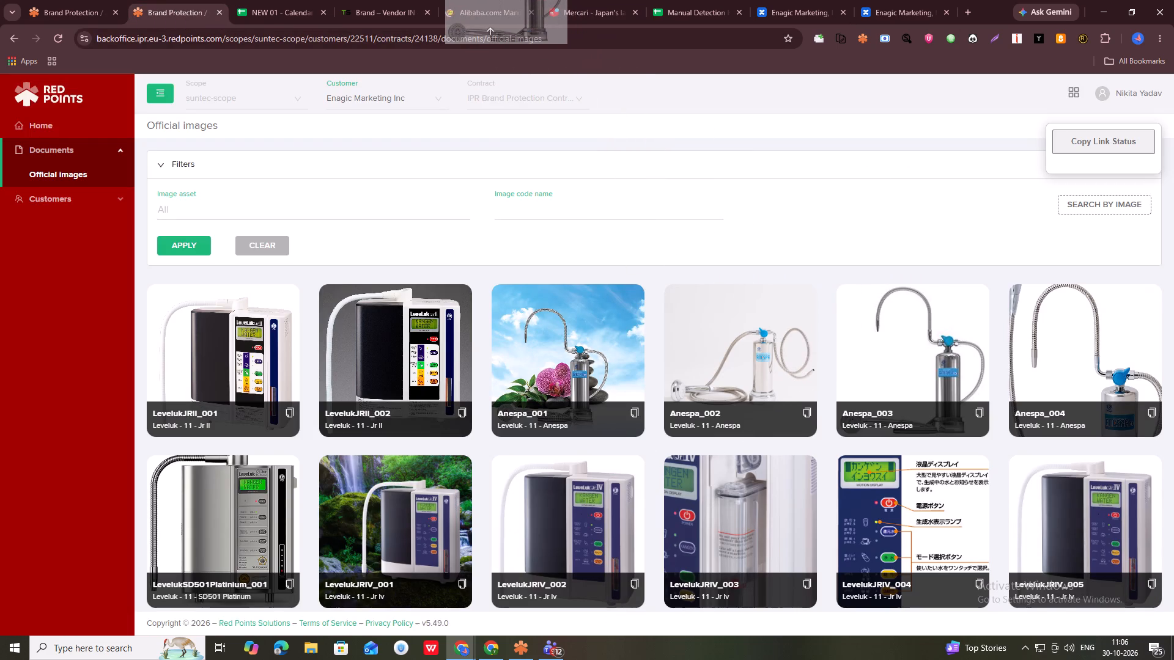
drag(500, 0, 503, 161)
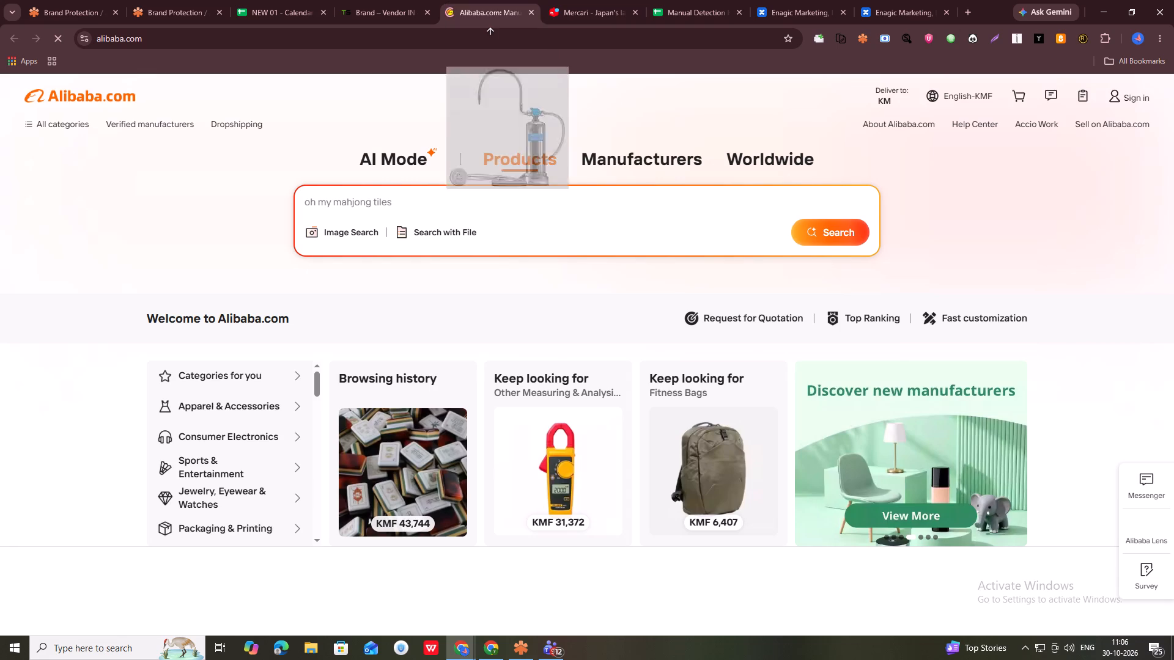
drag(503, 161, 519, 258)
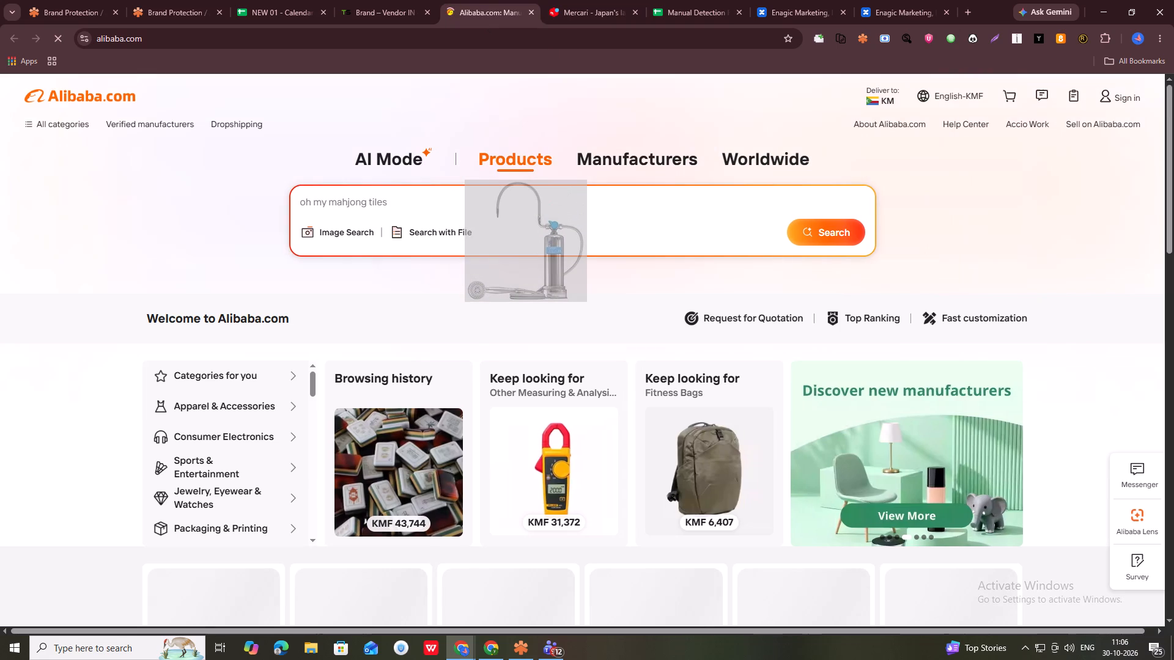
drag(519, 258, 539, 248)
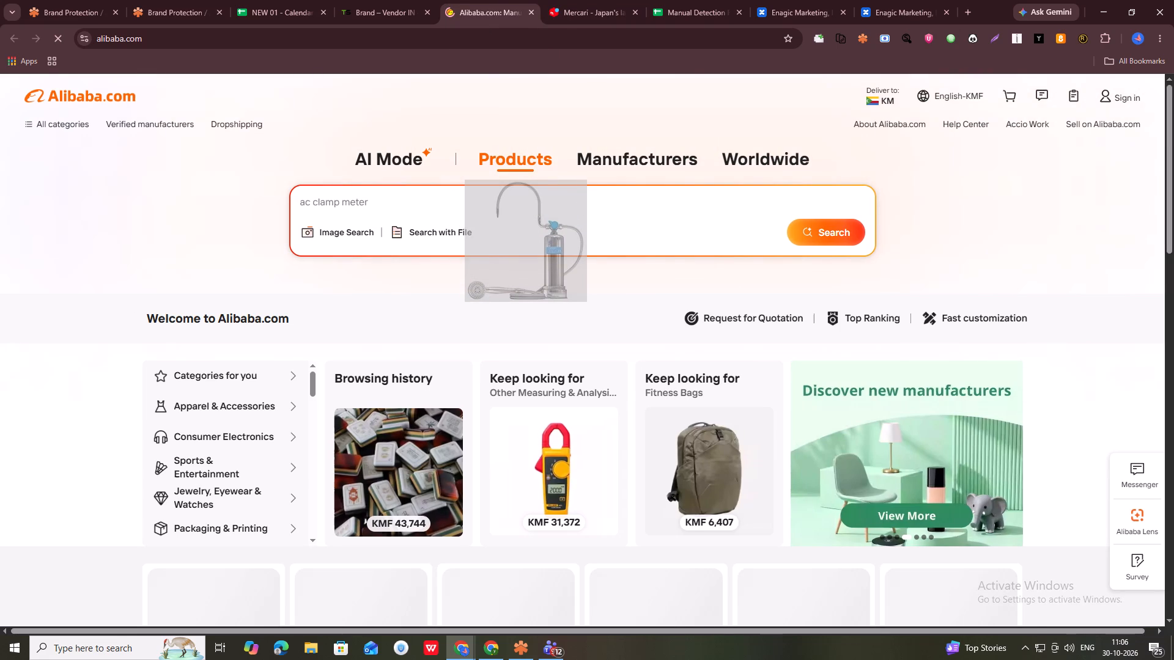
drag(539, 248, 407, 229)
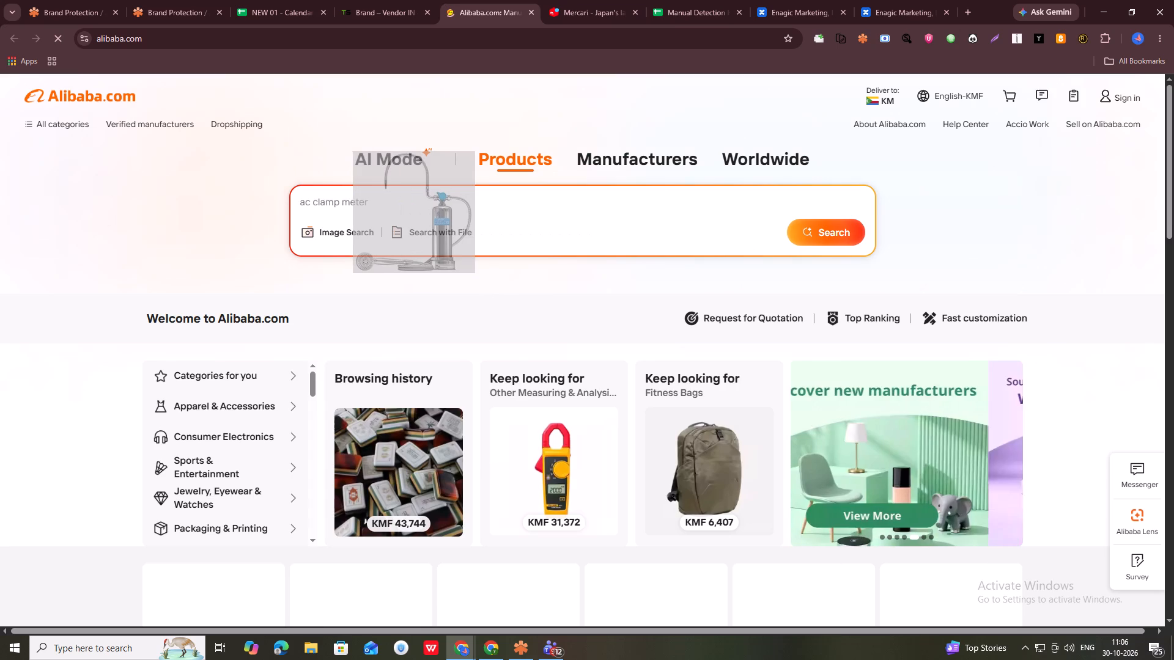
drag(407, 229, 561, 365)
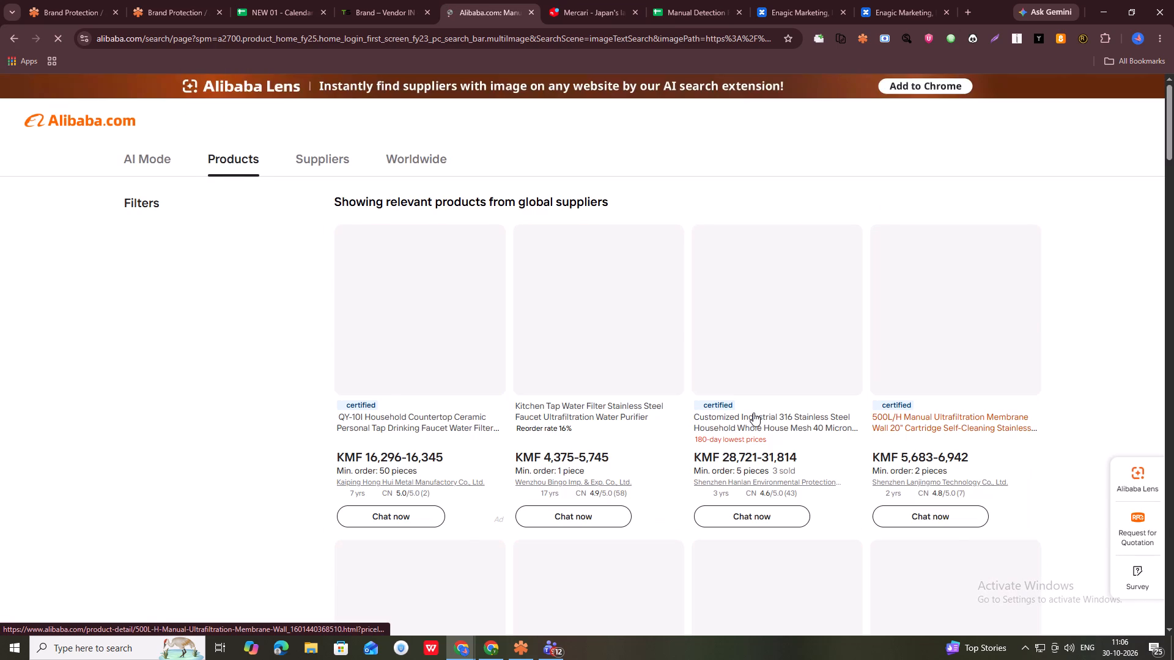
Examine the Alibaba image-search results for listings that match the Anespa product or use its official image.
scroll(781, 442, down, 4)
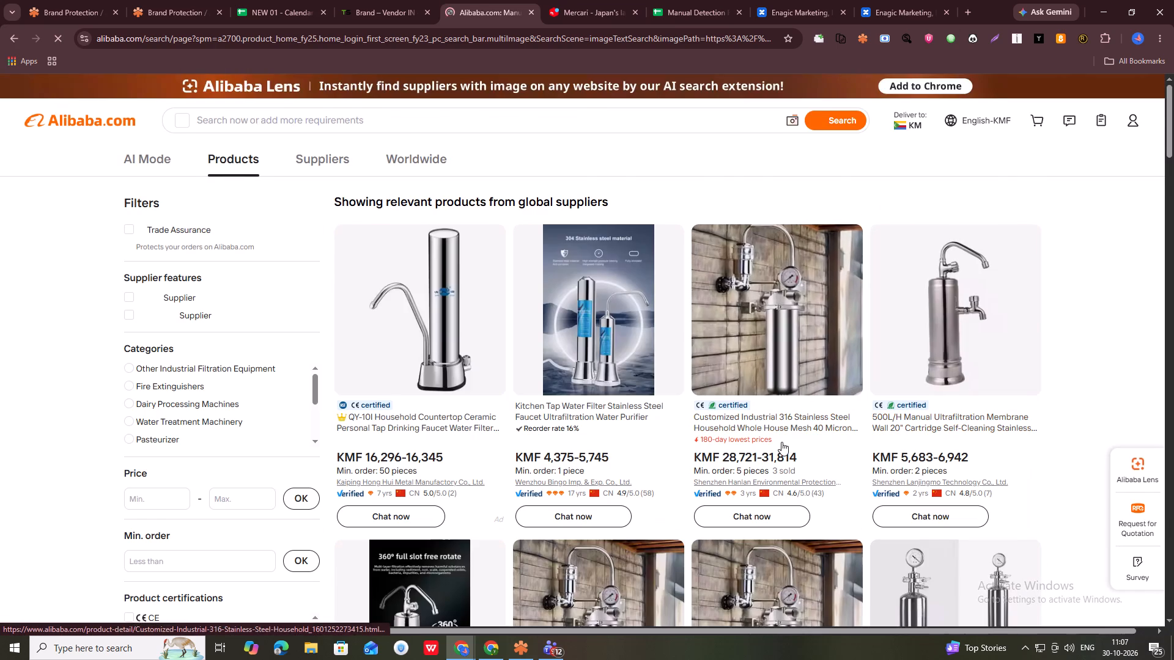
scroll(781, 442, down, 4)
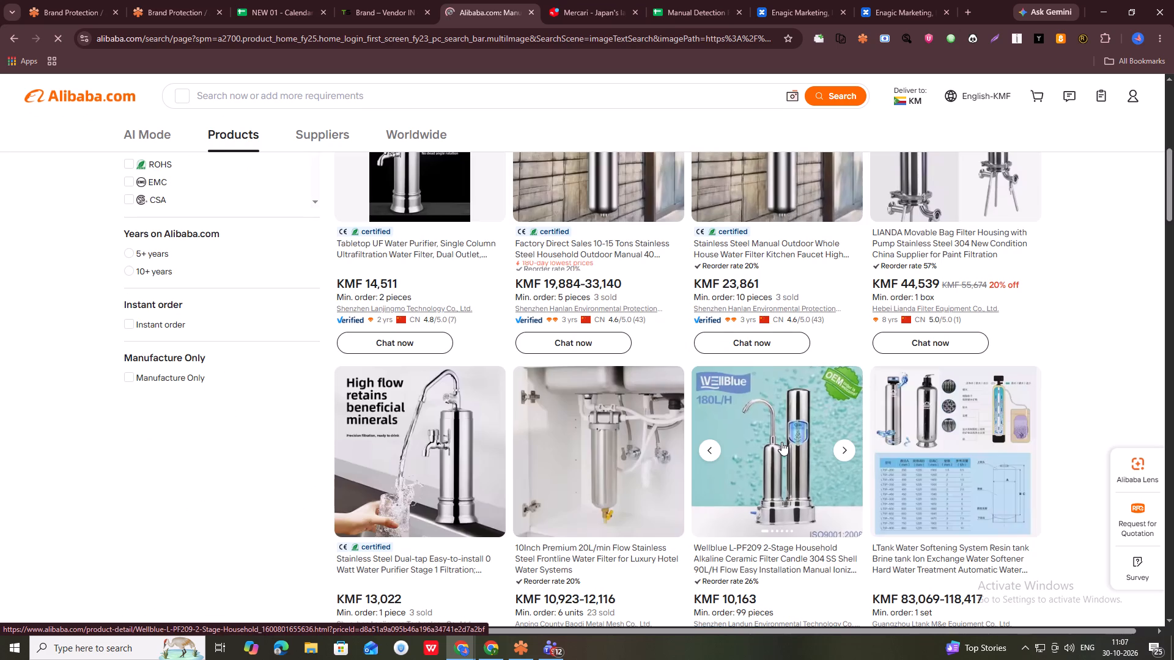
scroll(781, 442, down, 10)
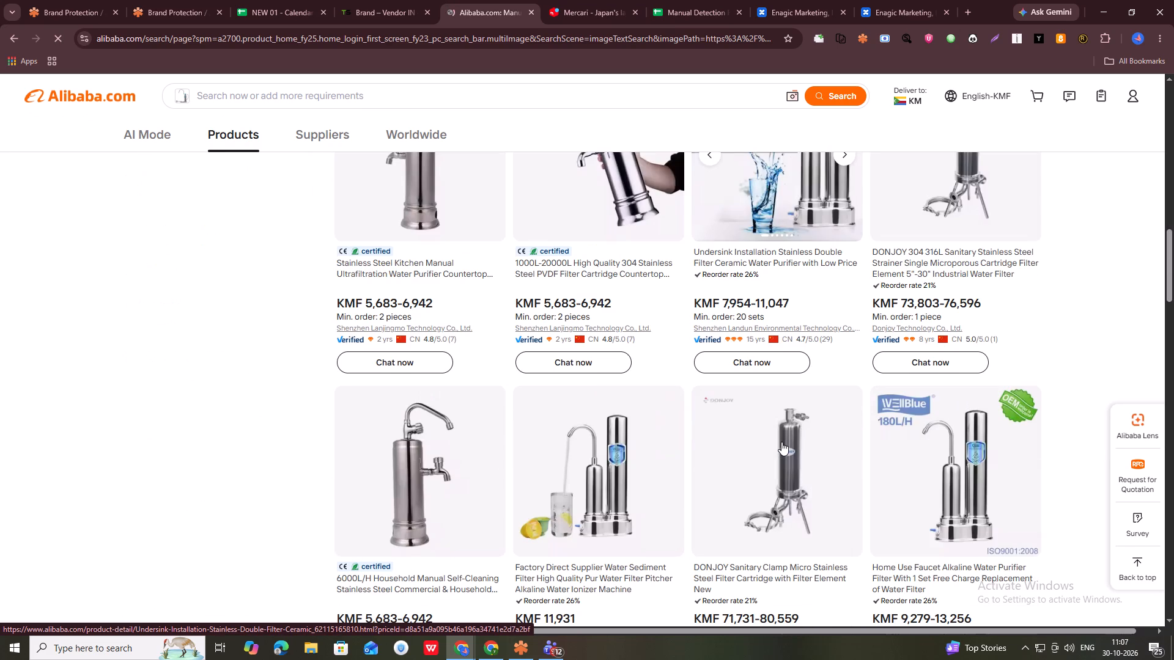
scroll(781, 442, down, 19)
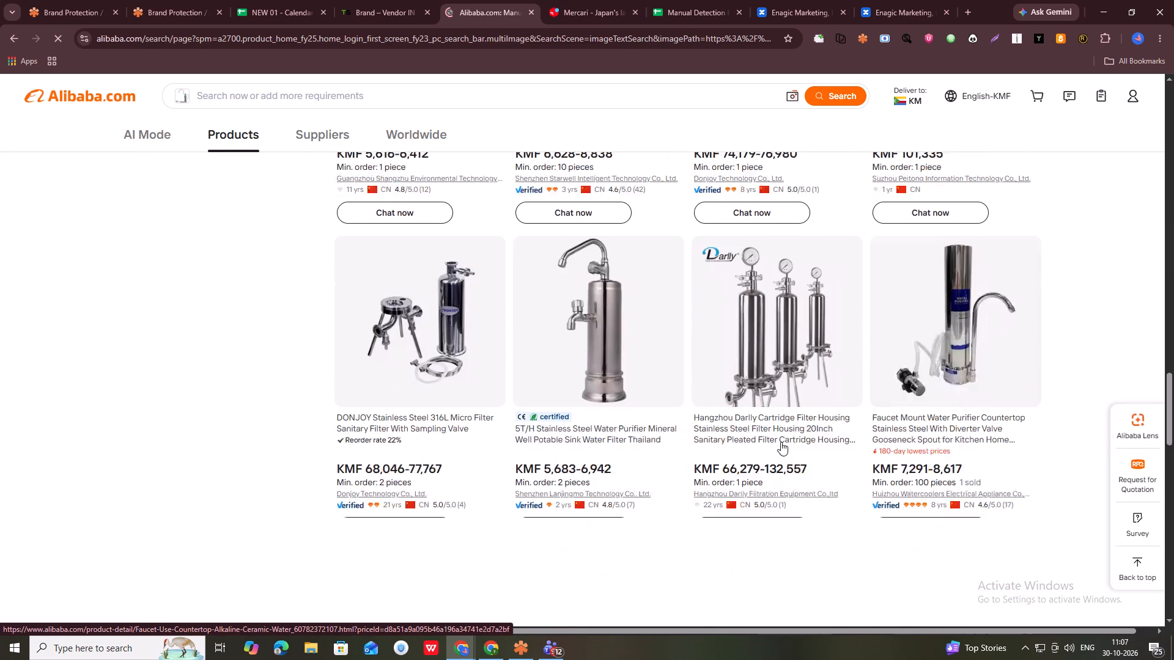
scroll(781, 442, down, 12)
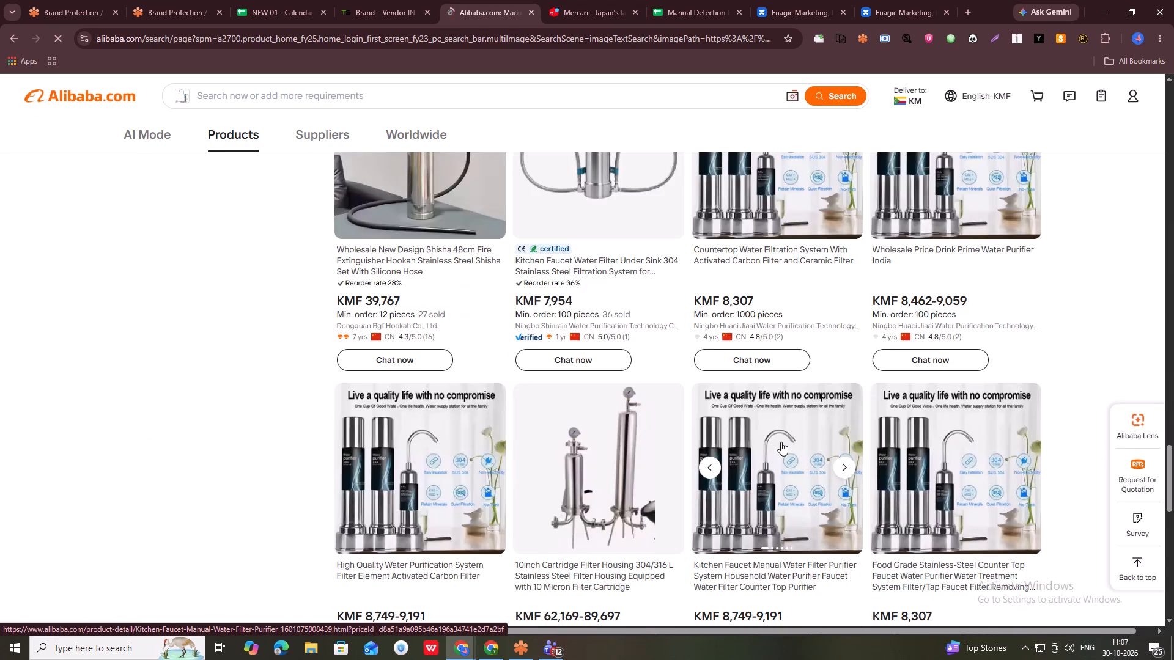
scroll(781, 442, up, 3)
Run an Alibaba image search using the official image KangenBeaute_002 from the Backoffice's official images.
click(161, 0)
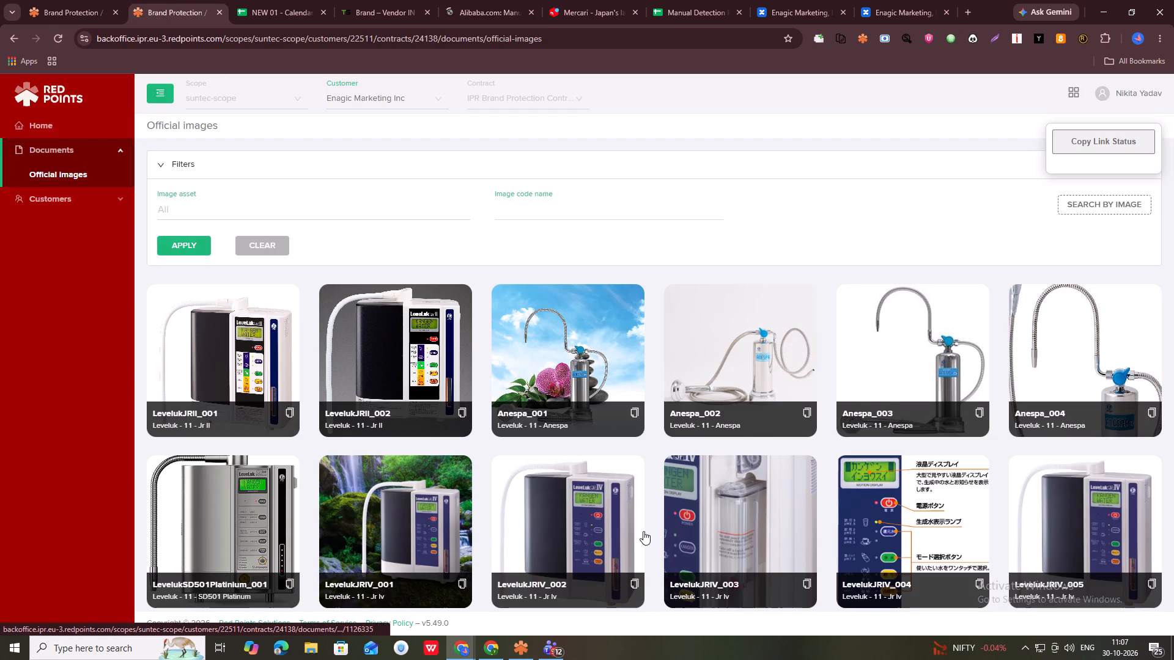
scroll(704, 501, down, 3)
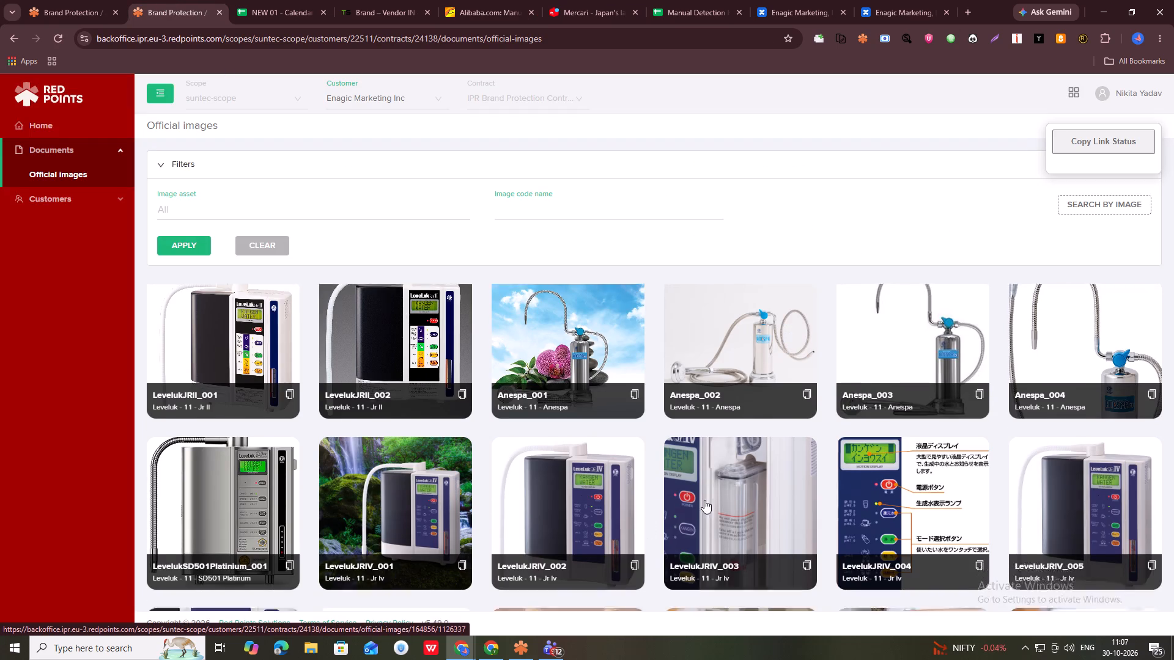
scroll(638, 497, down, 2)
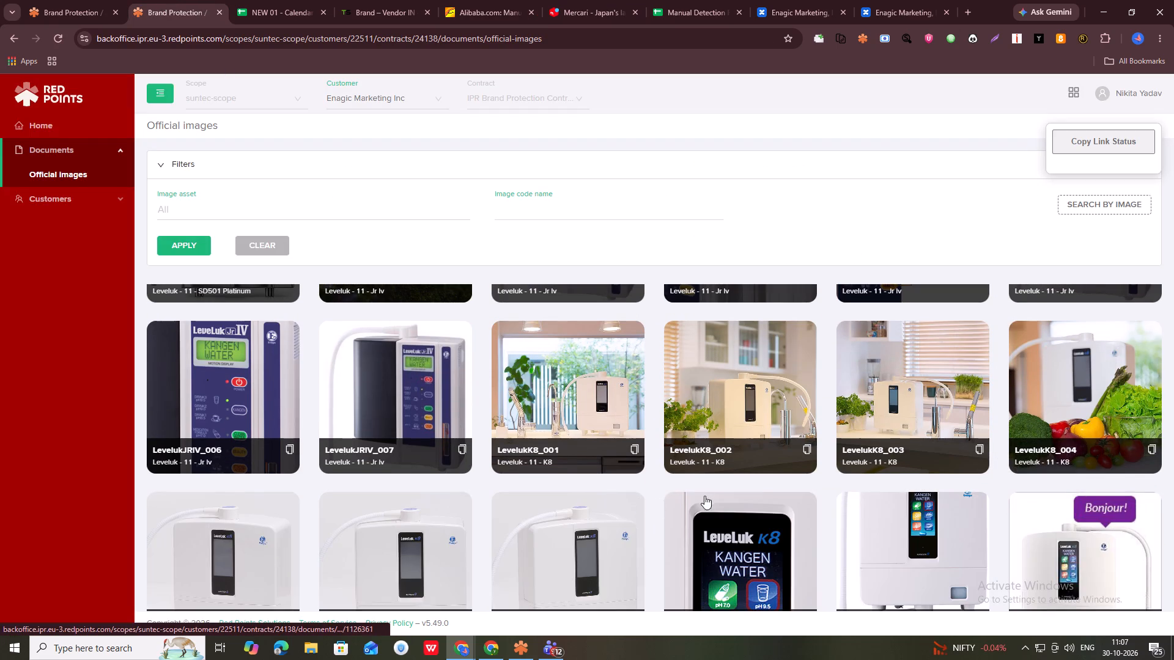
scroll(709, 485, down, 3)
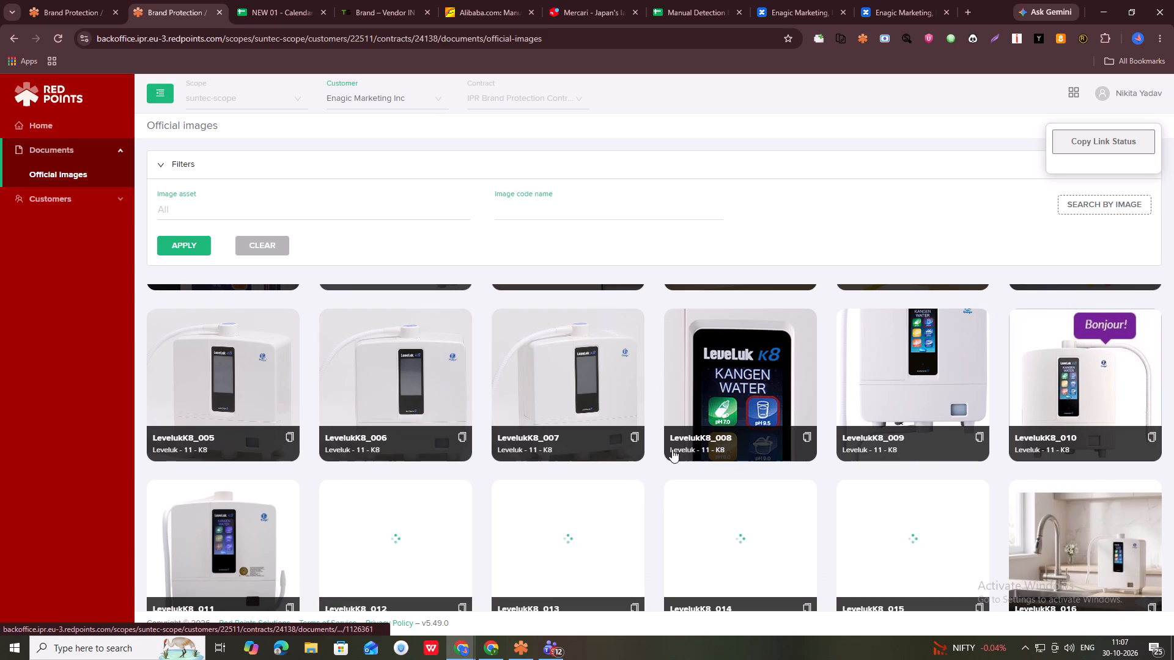
scroll(461, 490, down, 3)
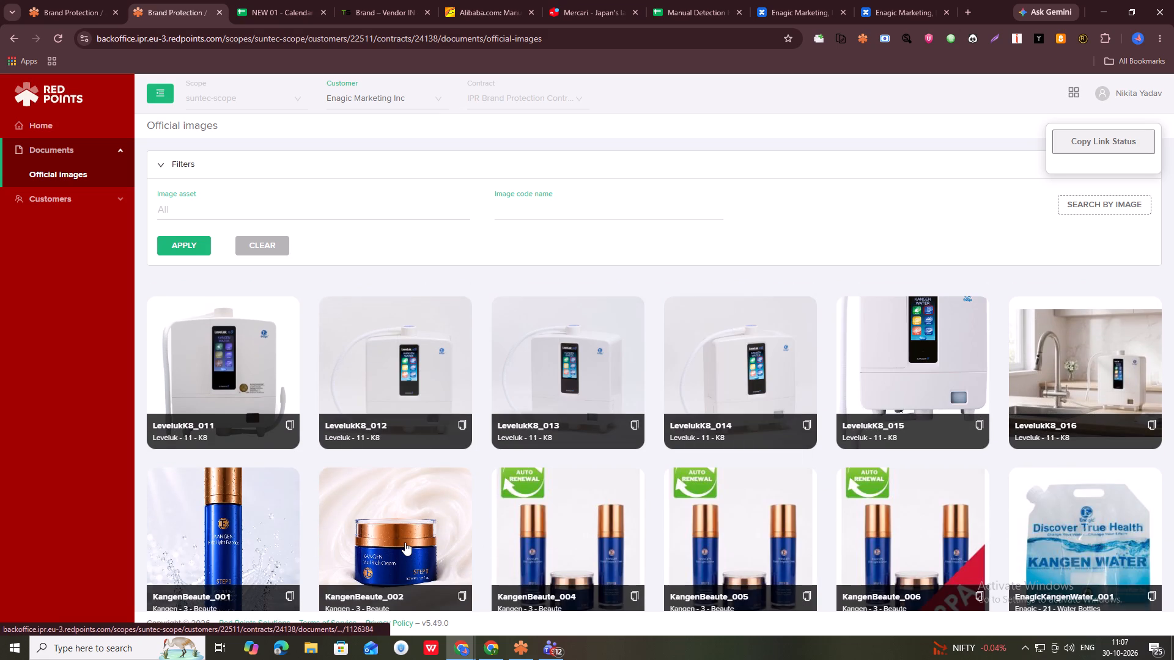
scroll(459, 507, down, 1)
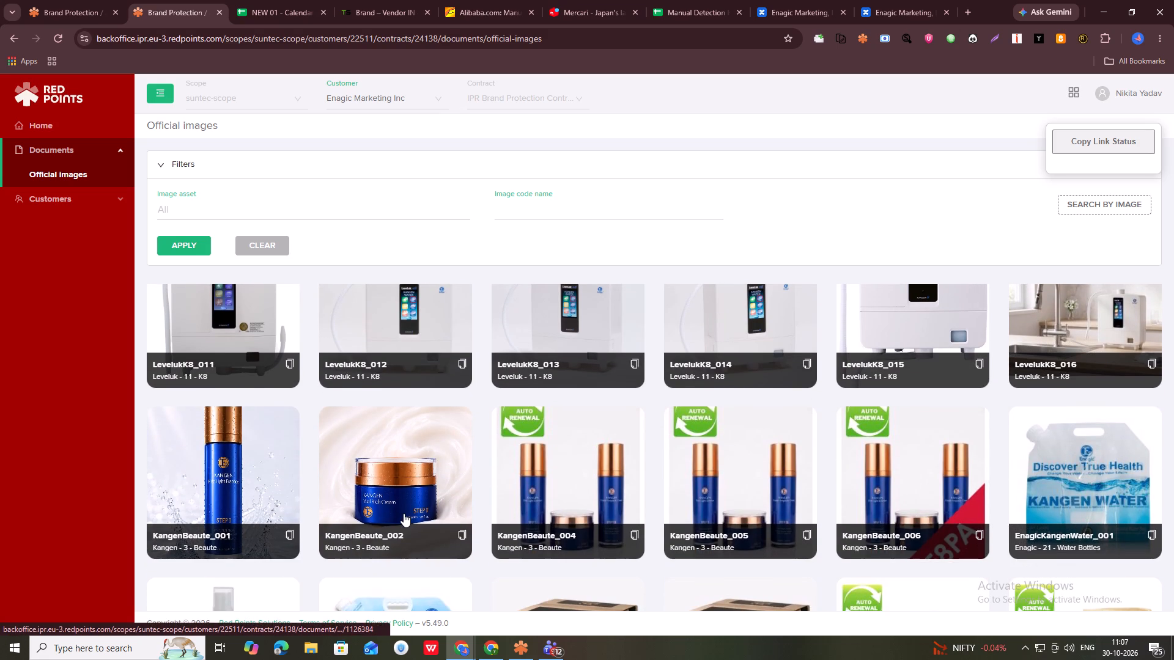
drag(401, 508, 471, 0)
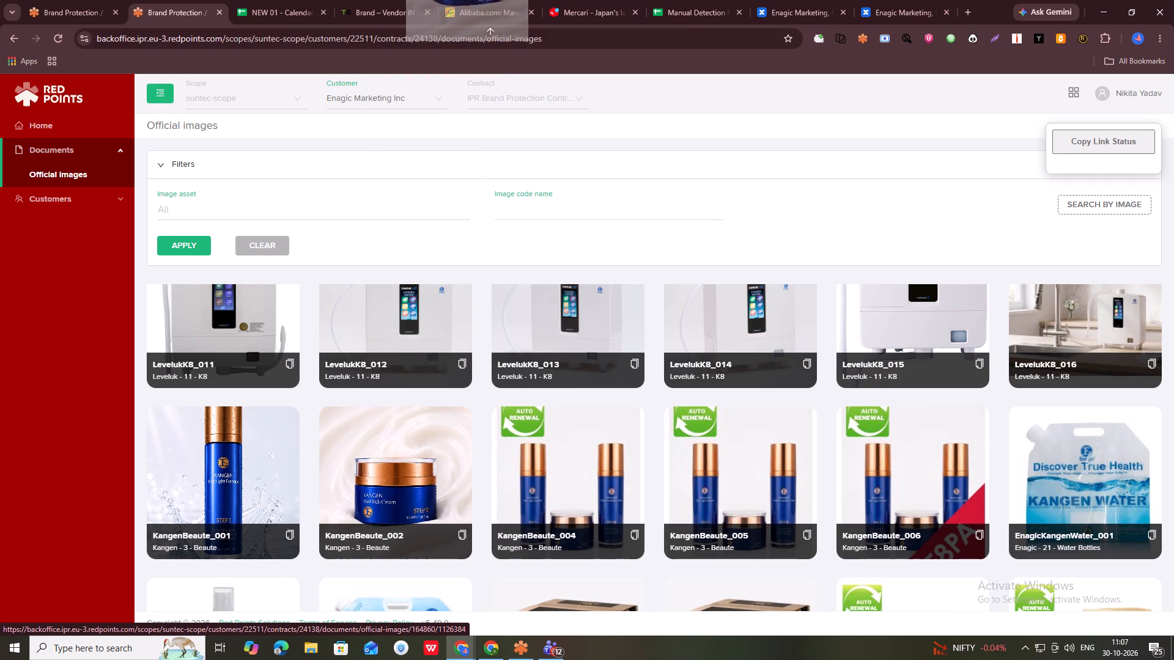
drag(471, 0, 533, 216)
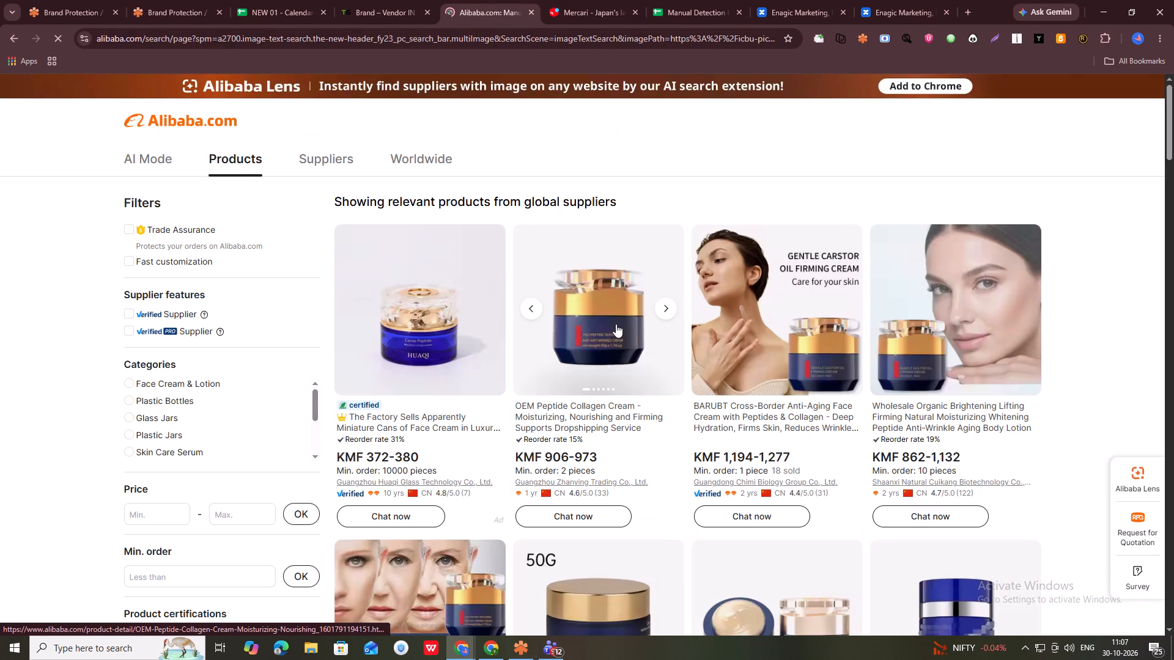
Examine the Alibaba image-search results for listings that match the Kangen Beaute cream jar or use its official image.
scroll(847, 450, down, 3)
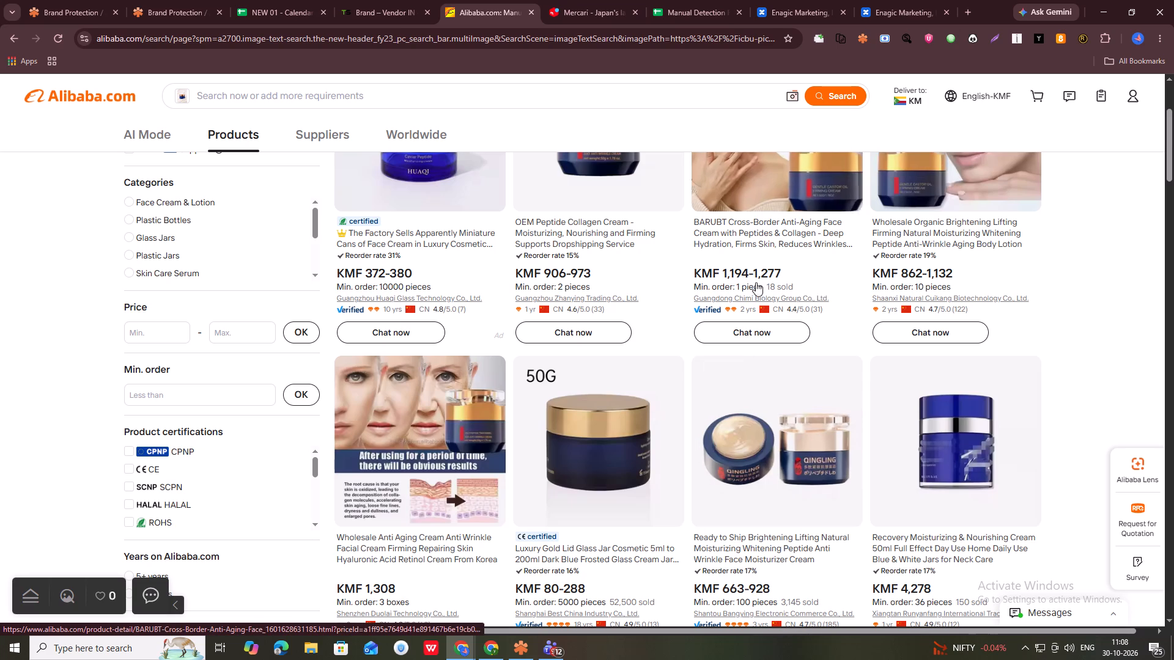
scroll(810, 335, down, 4)
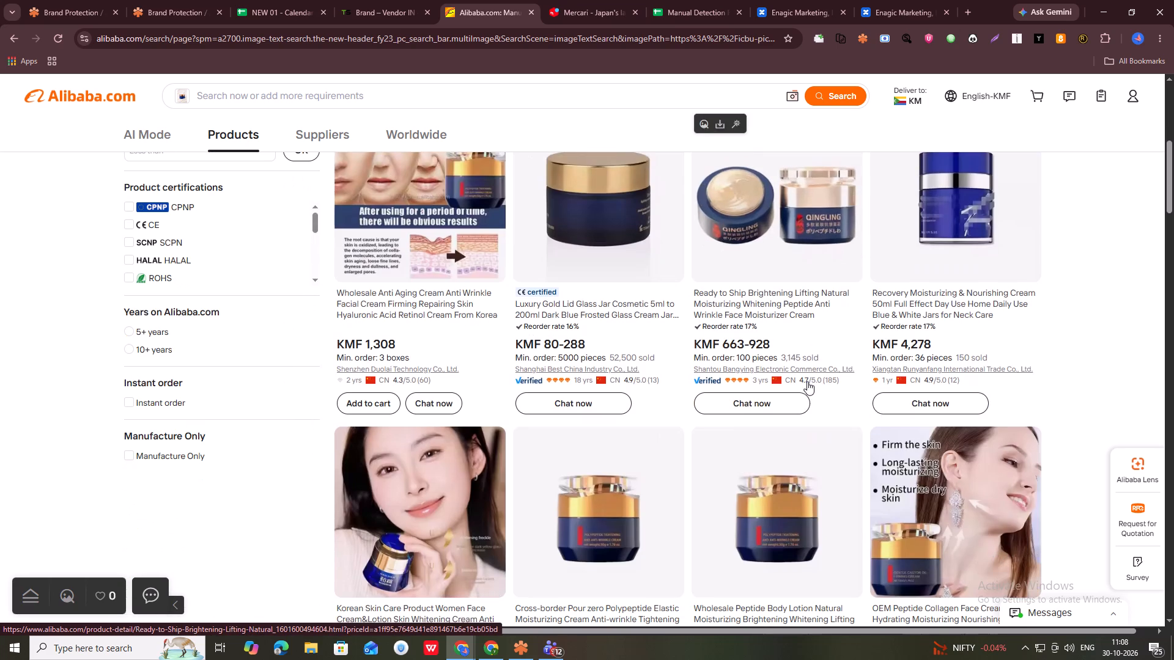
scroll(785, 373, down, 10)
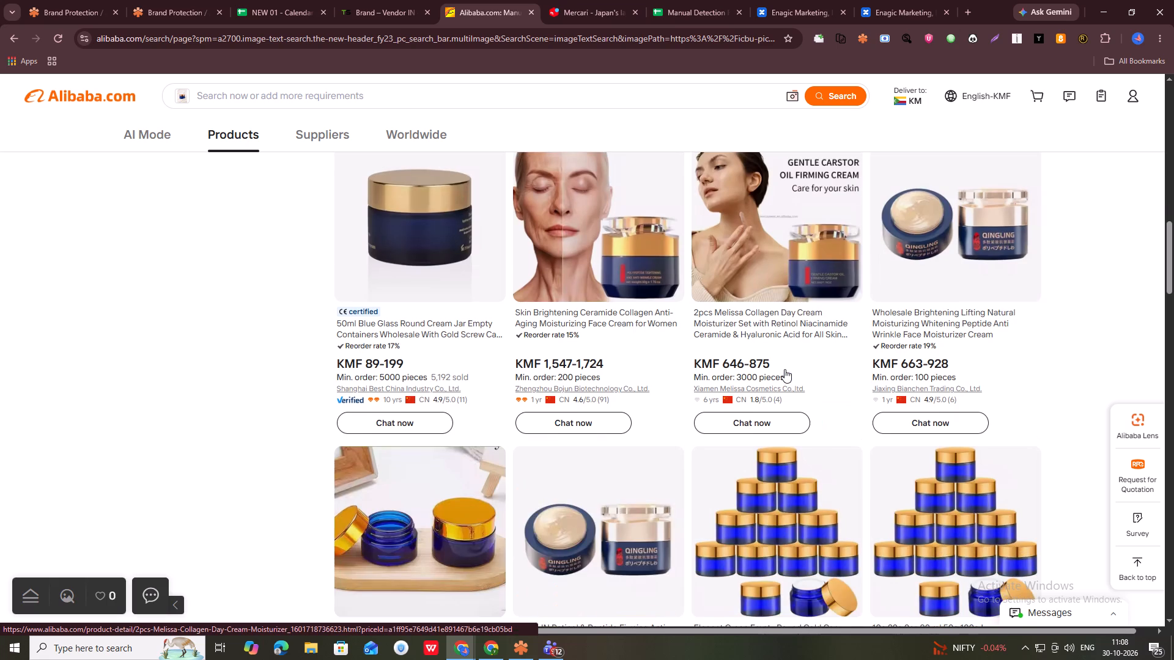
scroll(785, 369, down, 9)
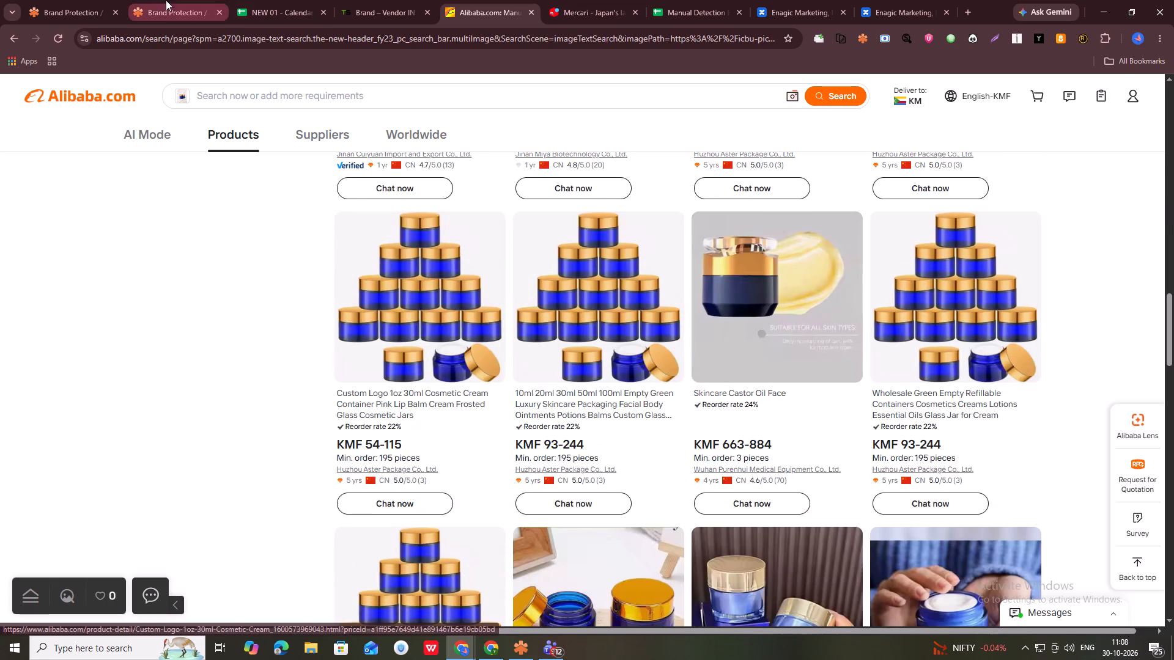
Run an Alibaba image search using the official image LevelukSD501_001 from the Backoffice's official images.
click(151, 0)
scroll(805, 496, down, 2)
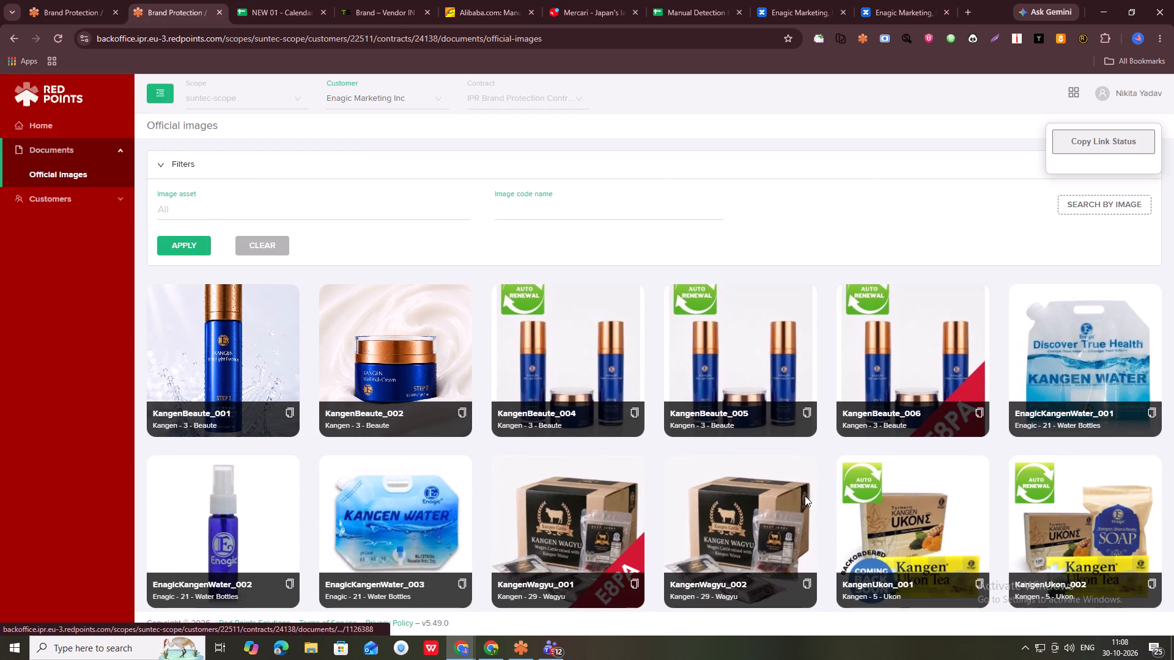
scroll(805, 496, down, 3)
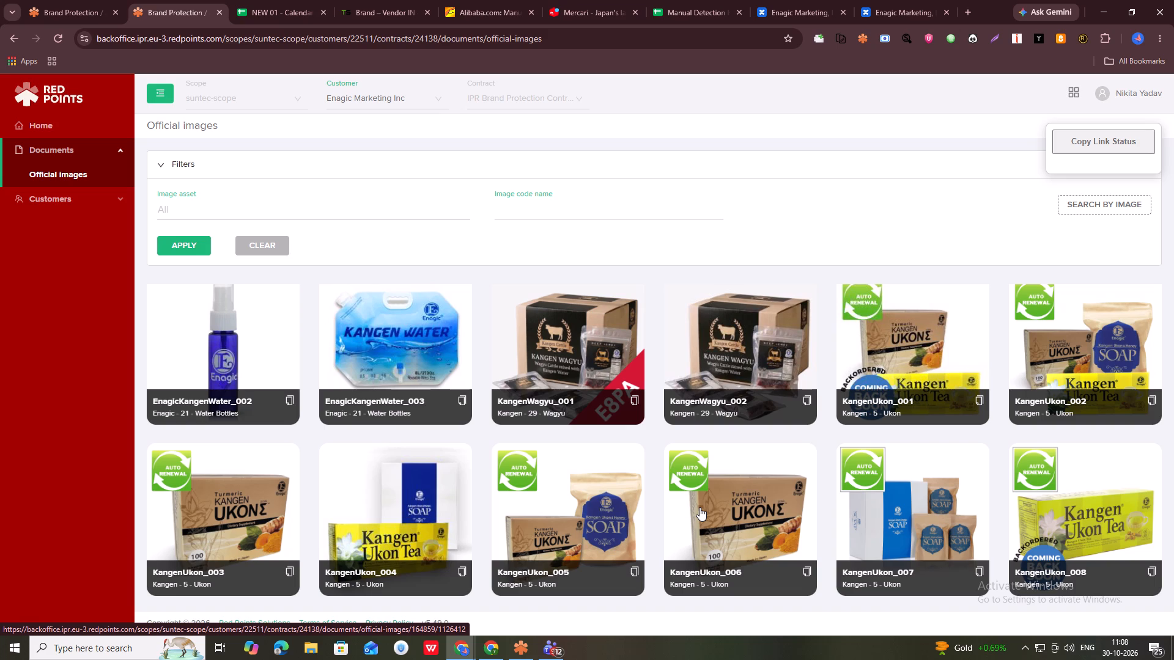
scroll(662, 492, down, 7)
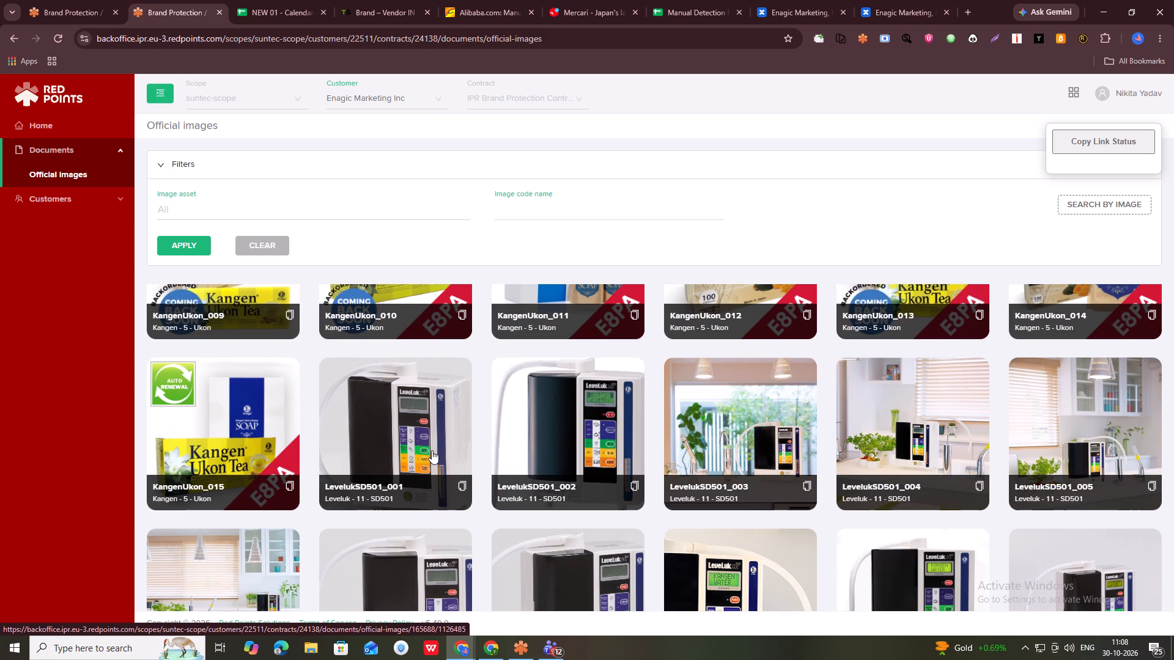
drag(432, 450, 516, 31)
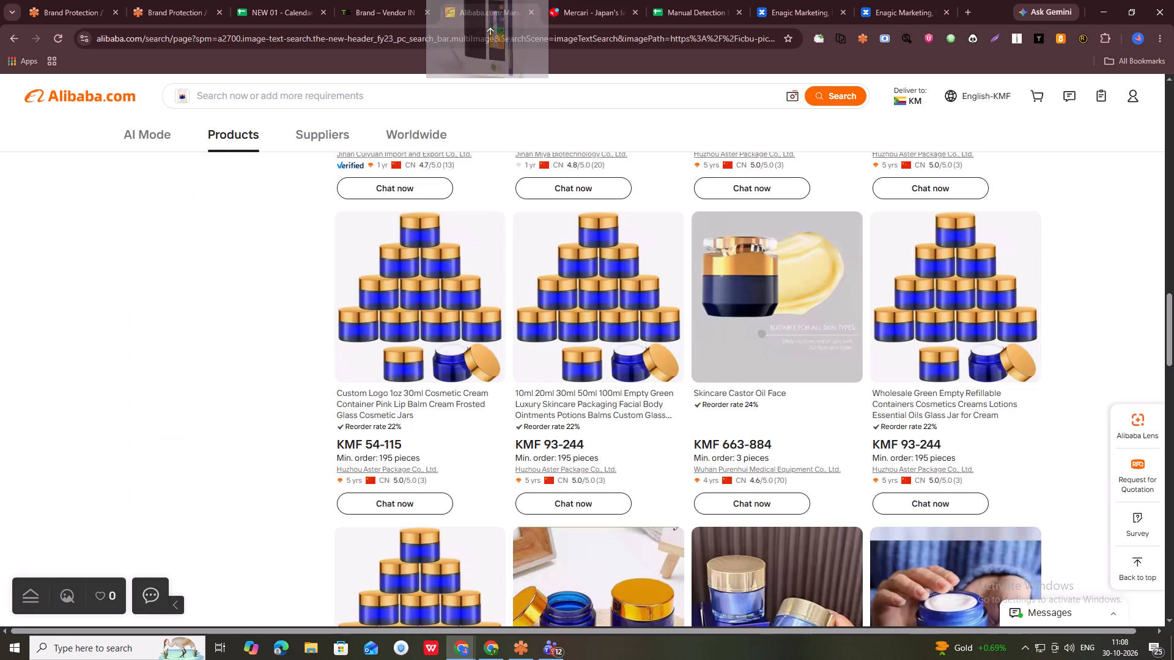
drag(516, 31, 558, 219)
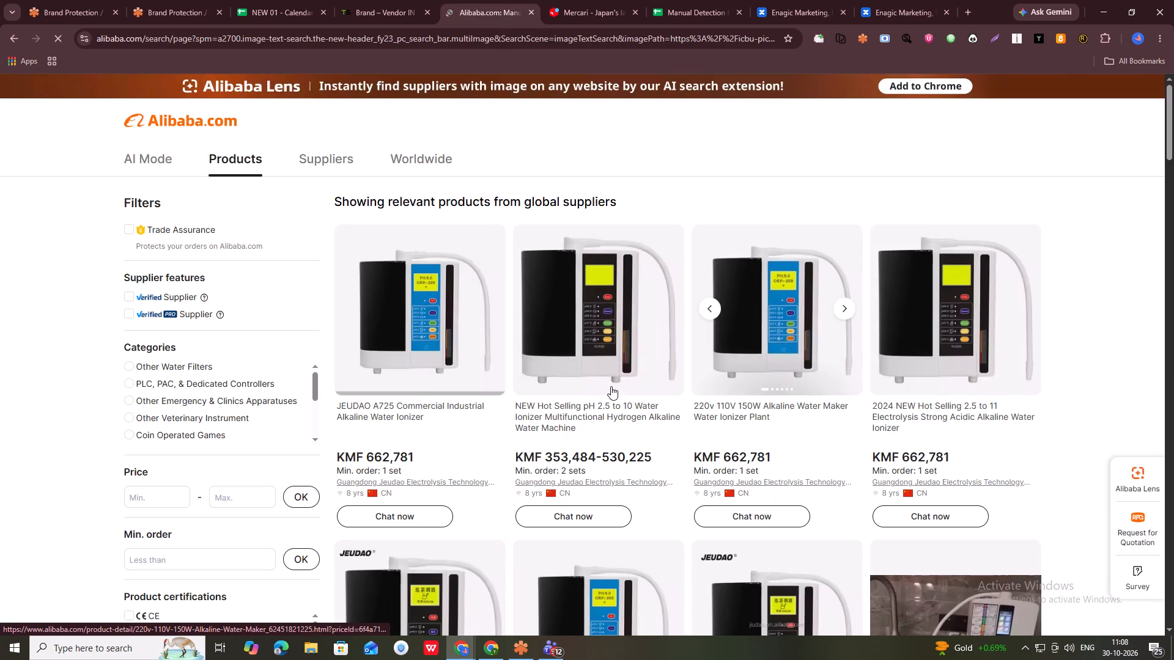
Examine the Alibaba image-search results for listings that match the Leveluk SD501 water ionizer or use its official image.
scroll(610, 386, down, 10)
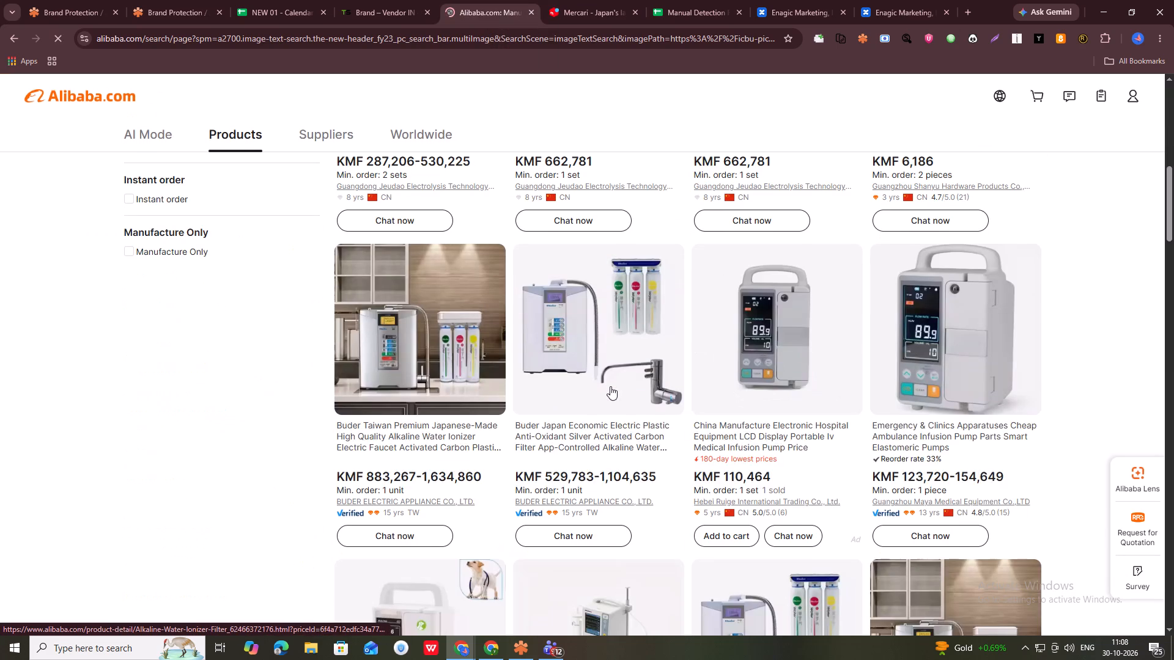
scroll(613, 386, down, 6)
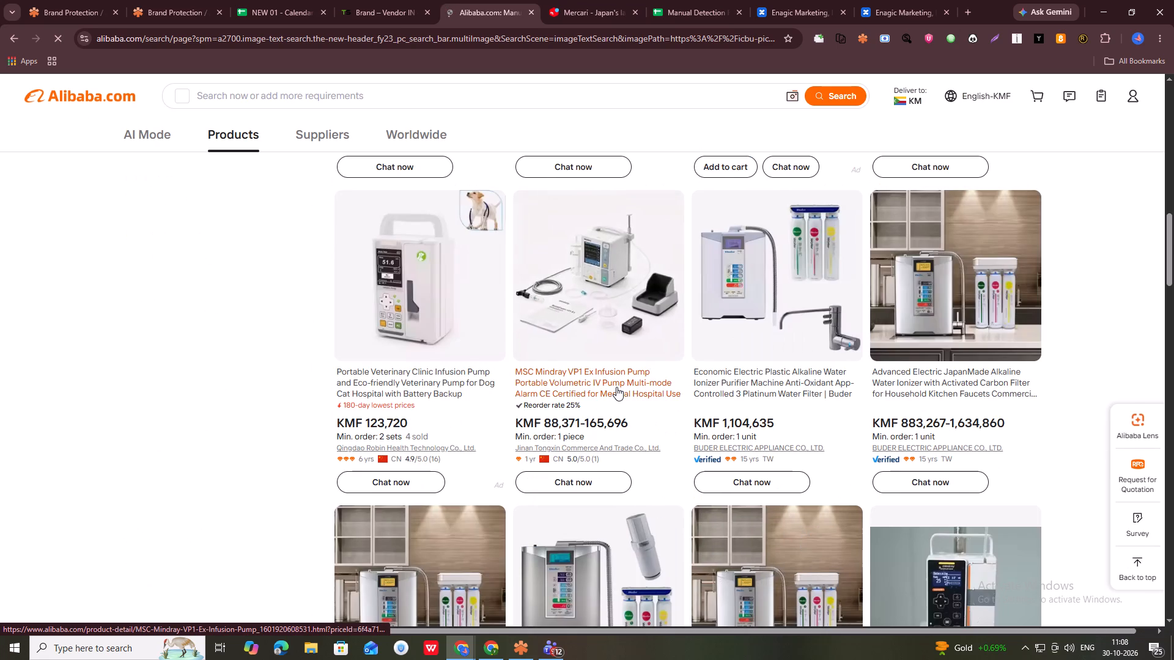
scroll(616, 387, down, 10)
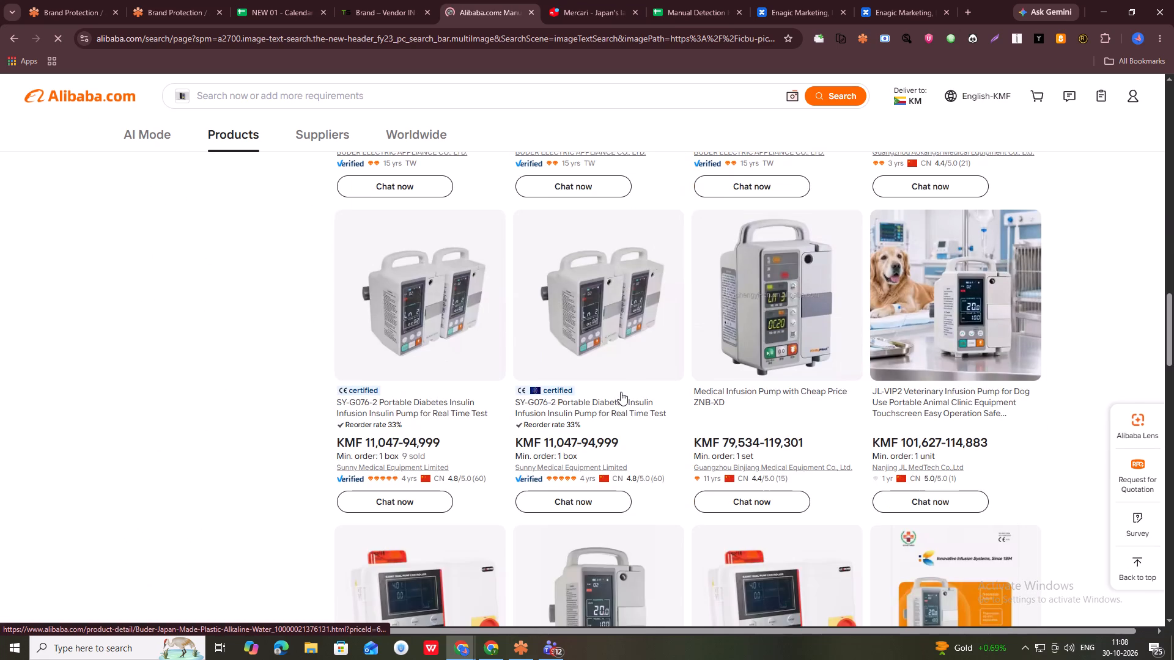
scroll(621, 392, down, 11)
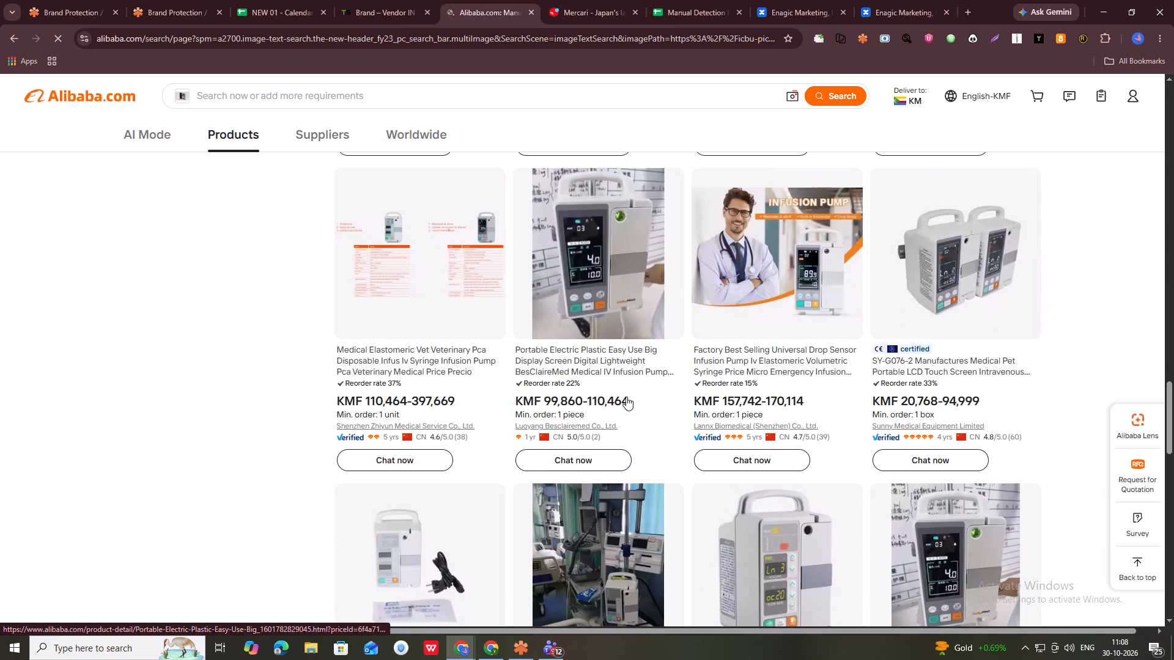
scroll(626, 397, down, 10)
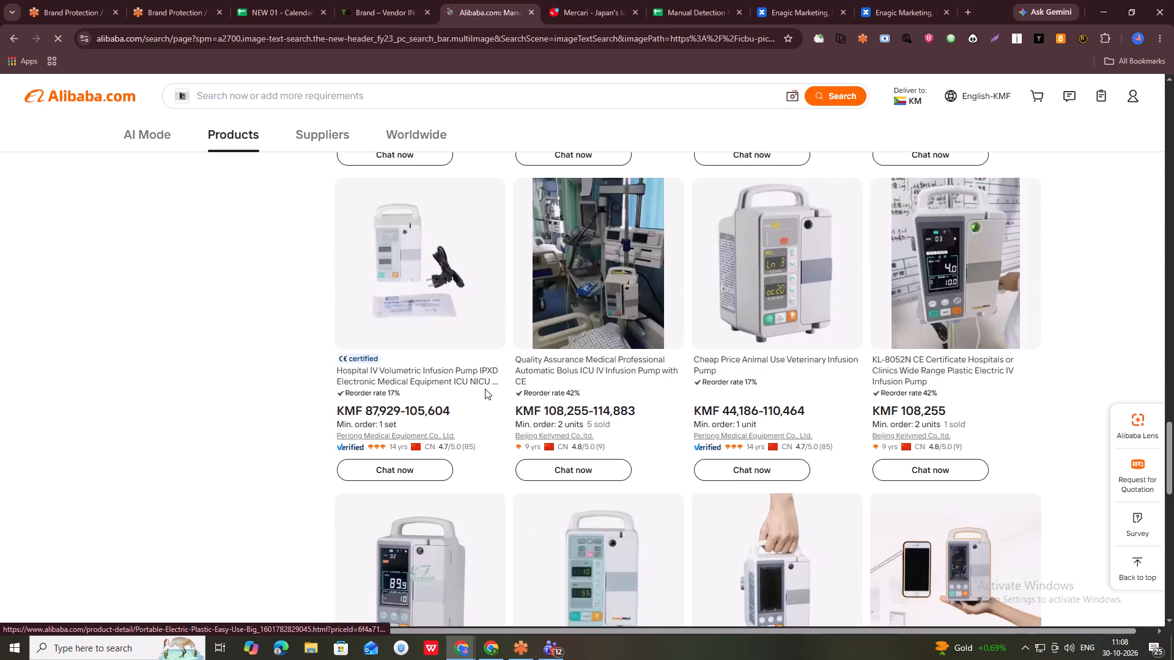
Run an Alibaba image search using the official soap image Kangen_09_10 from the Backoffice's official images.
click(136, 0)
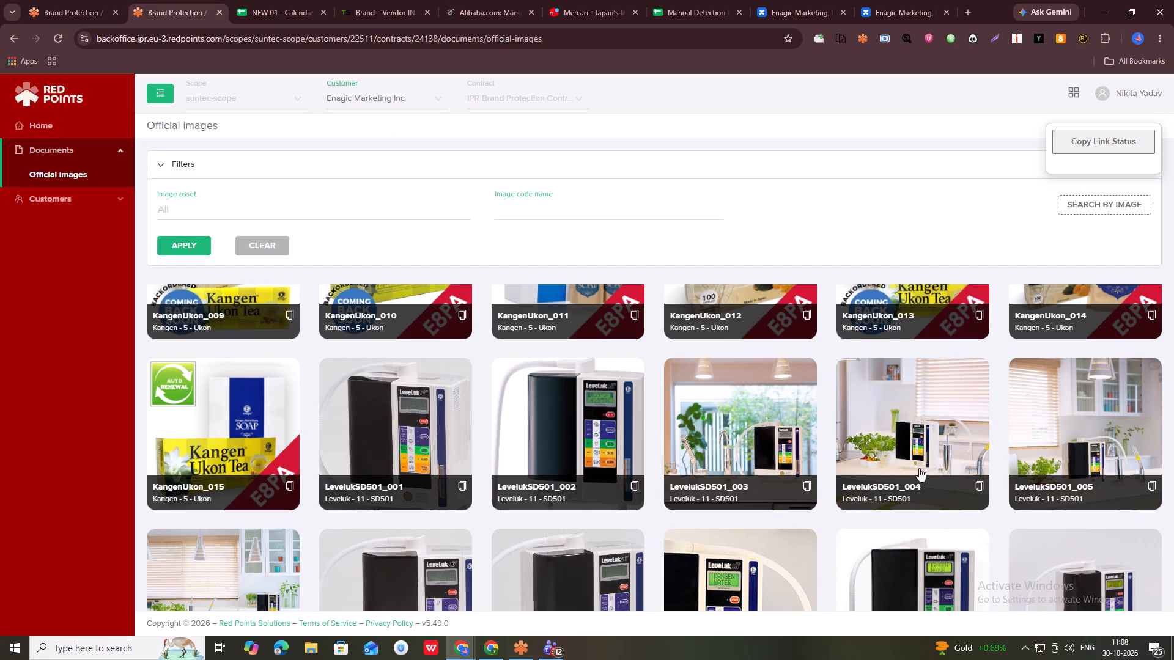
scroll(920, 466, down, 11)
scroll(920, 463, up, 2)
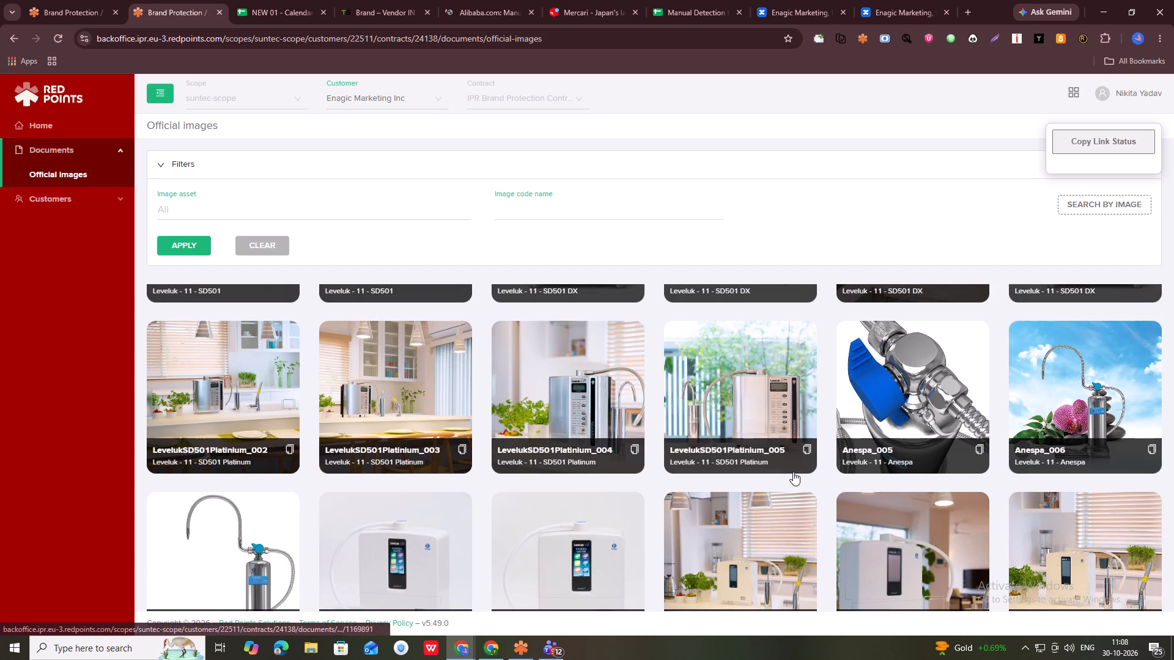
scroll(796, 471, down, 3)
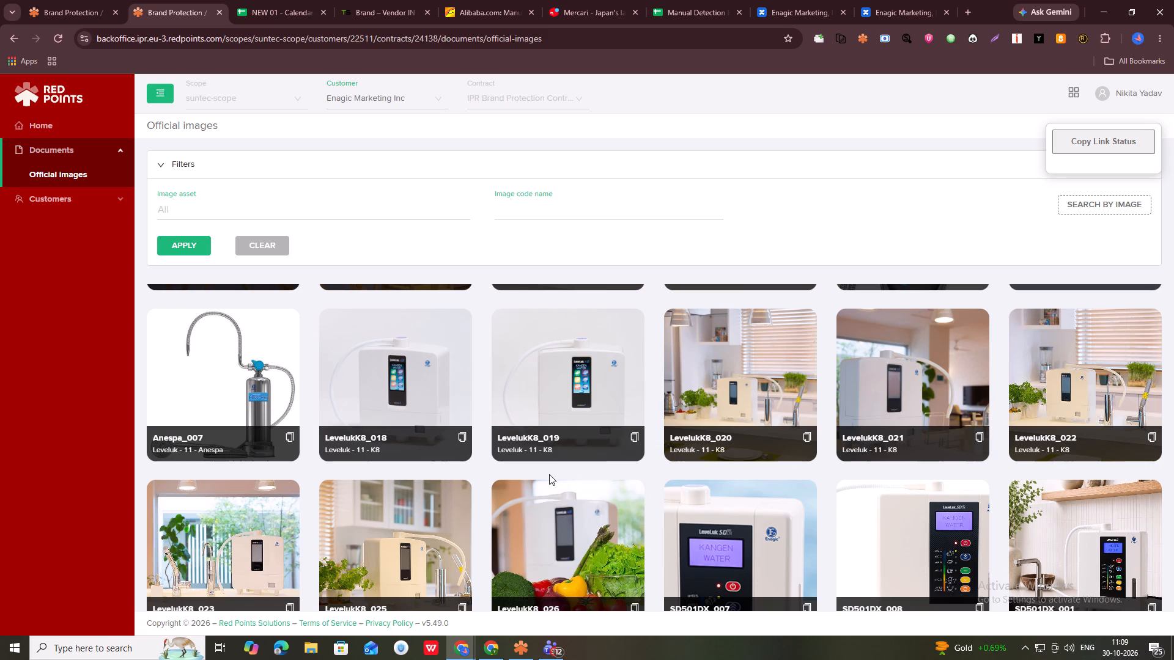
scroll(600, 467, down, 5)
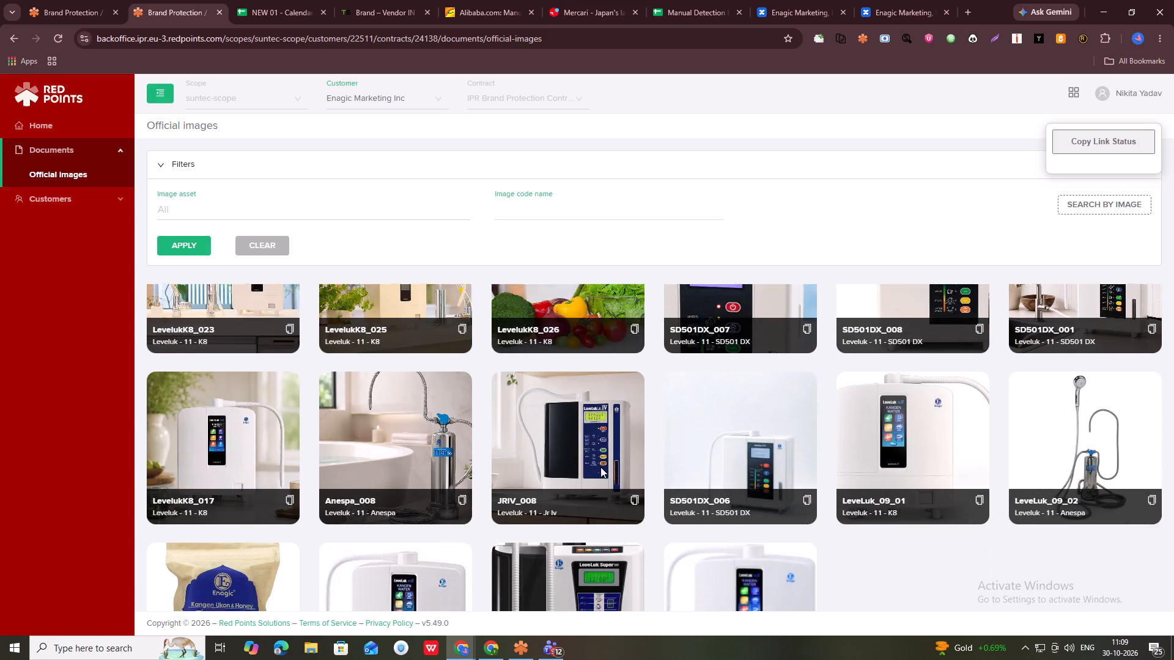
scroll(600, 467, down, 4)
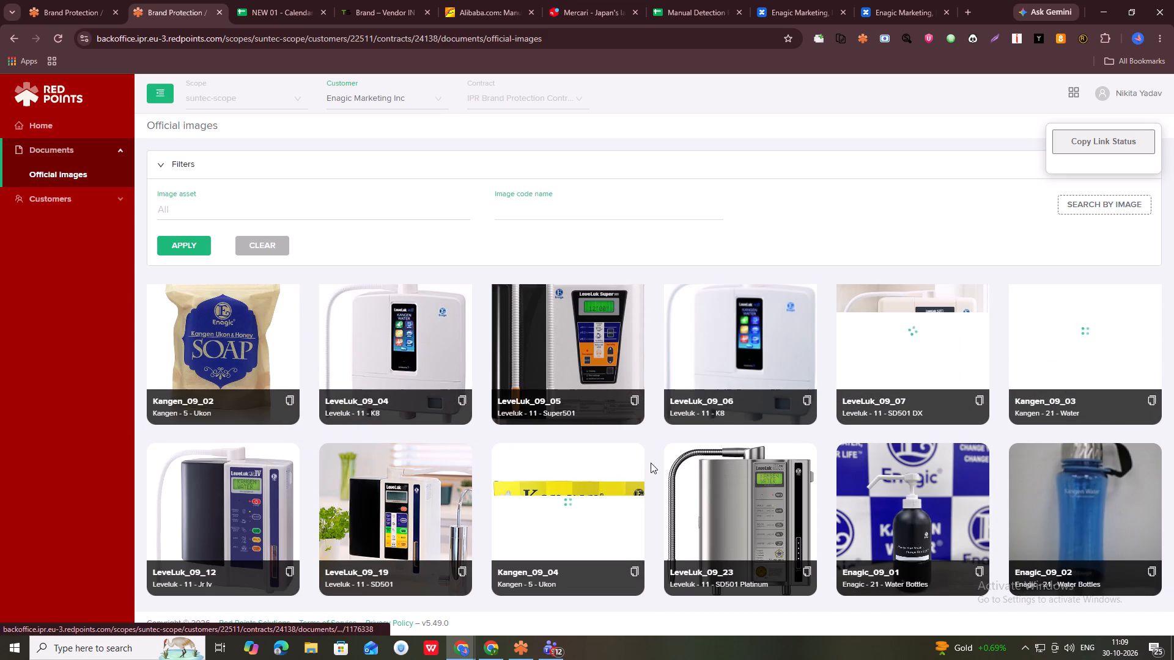
scroll(672, 461, down, 4)
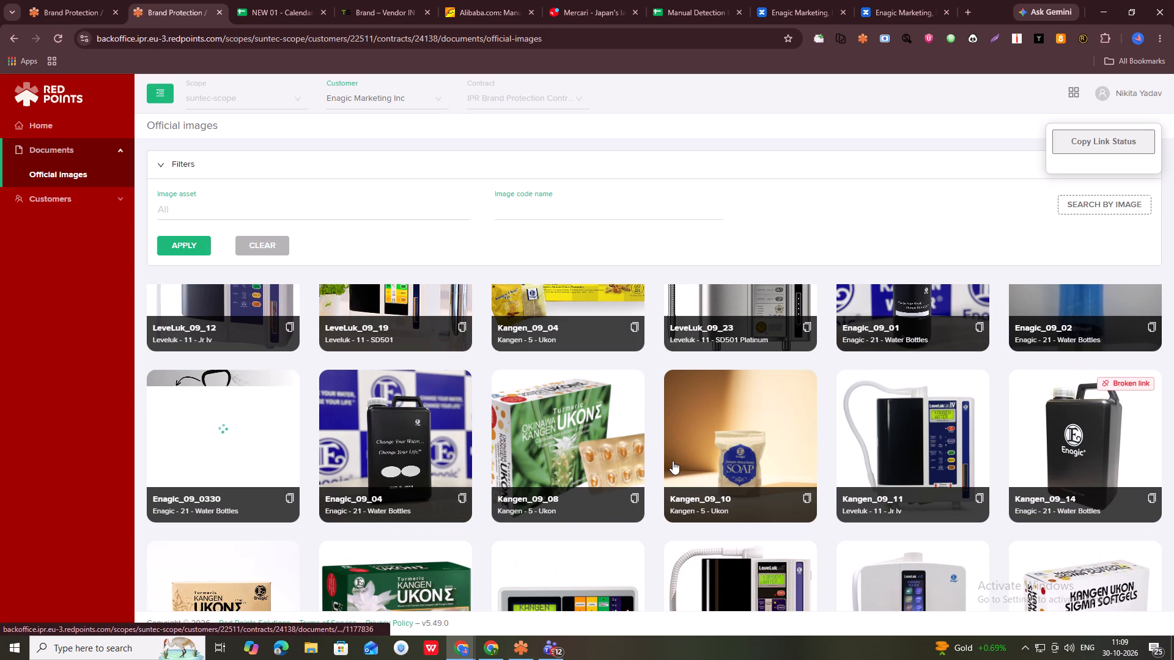
scroll(673, 460, down, 2)
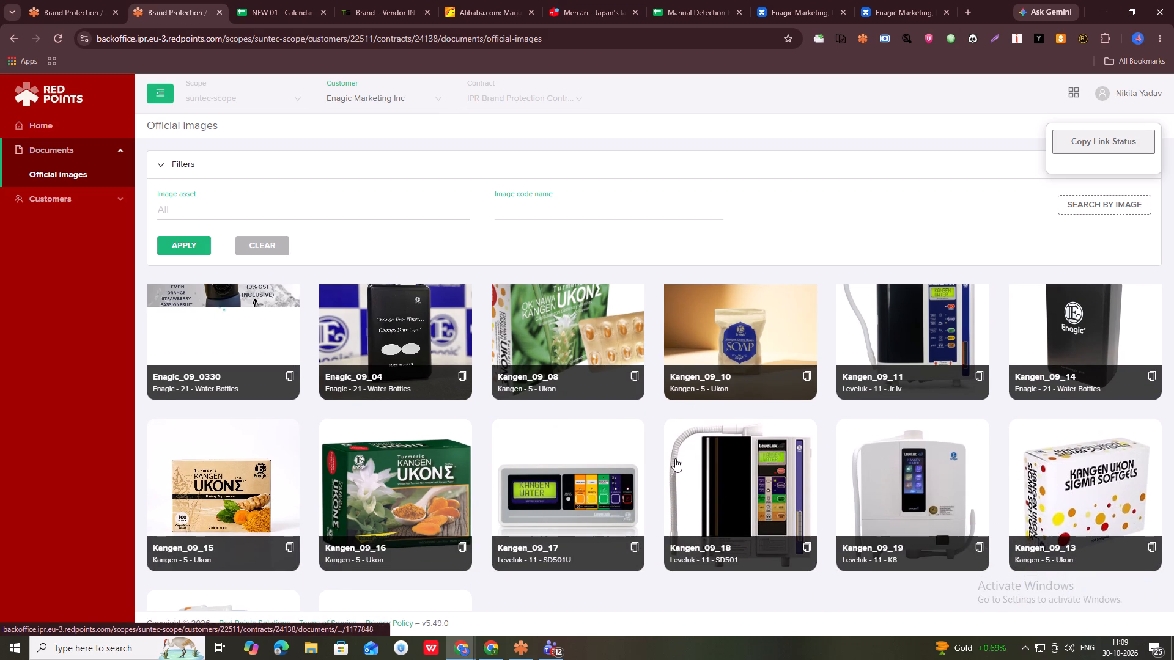
scroll(700, 455, up, 1)
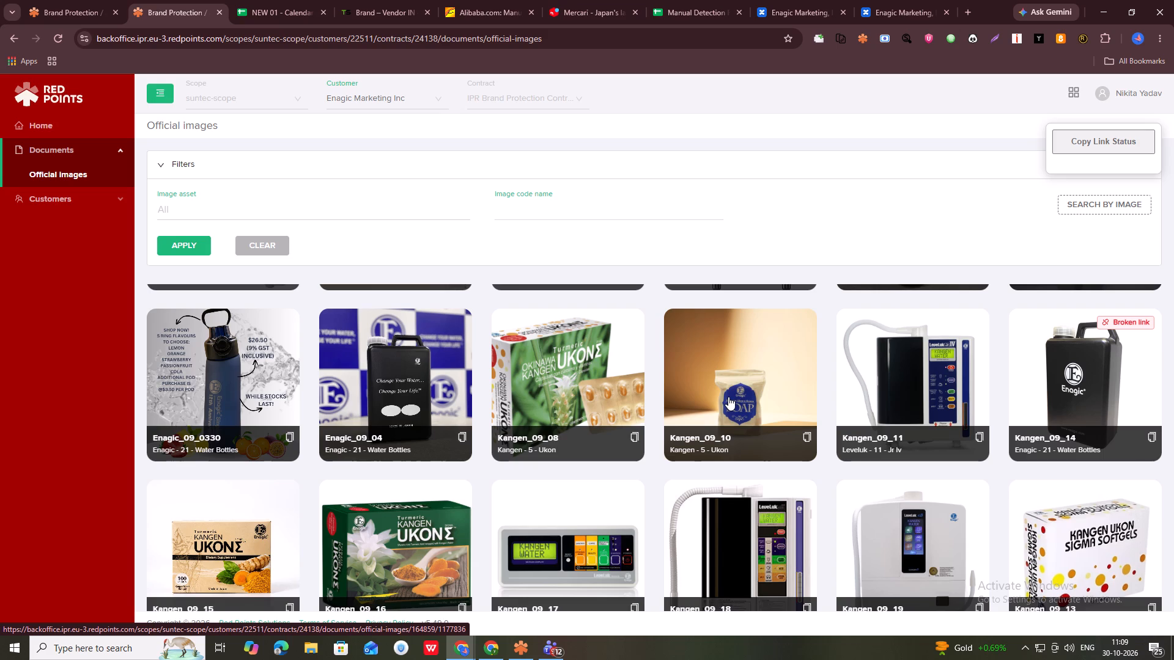
drag(729, 398, 441, 0)
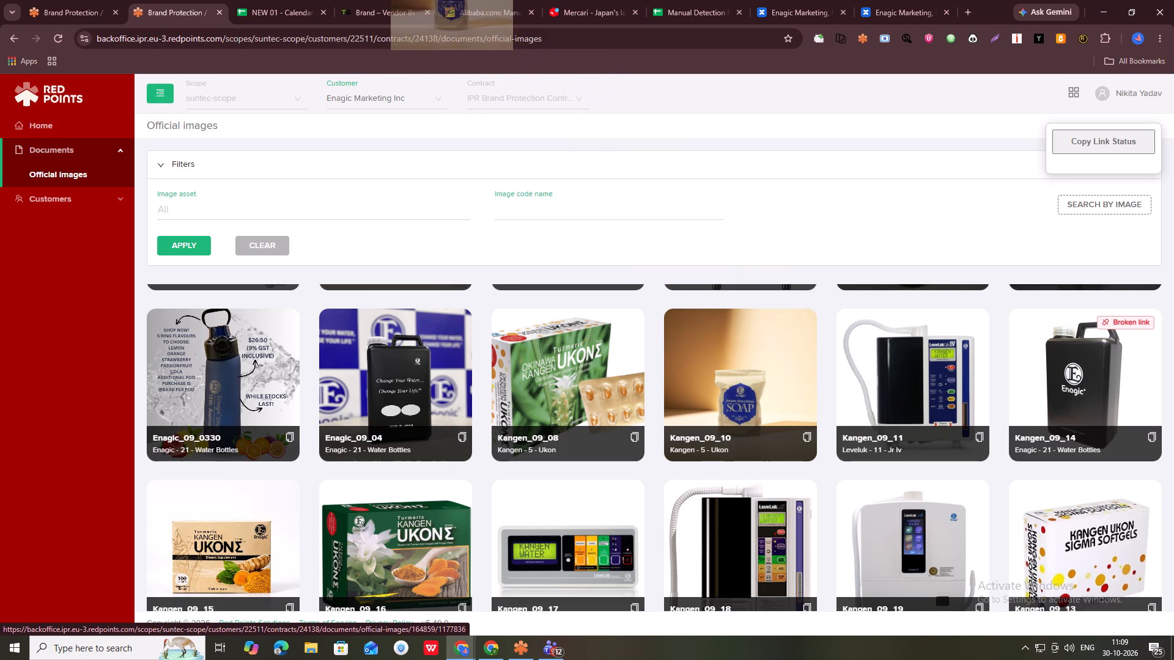
drag(441, 0, 493, 165)
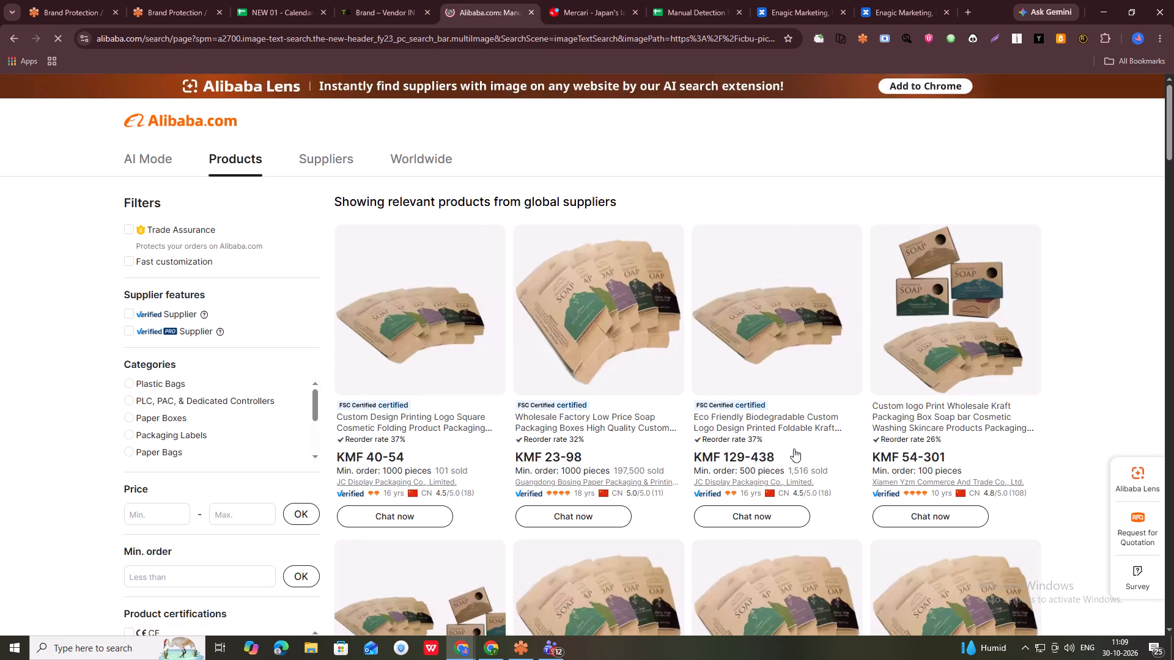
Examine the Alibaba image-search results for listings that match the Kangen soap or use its official image.
scroll(784, 432, down, 6)
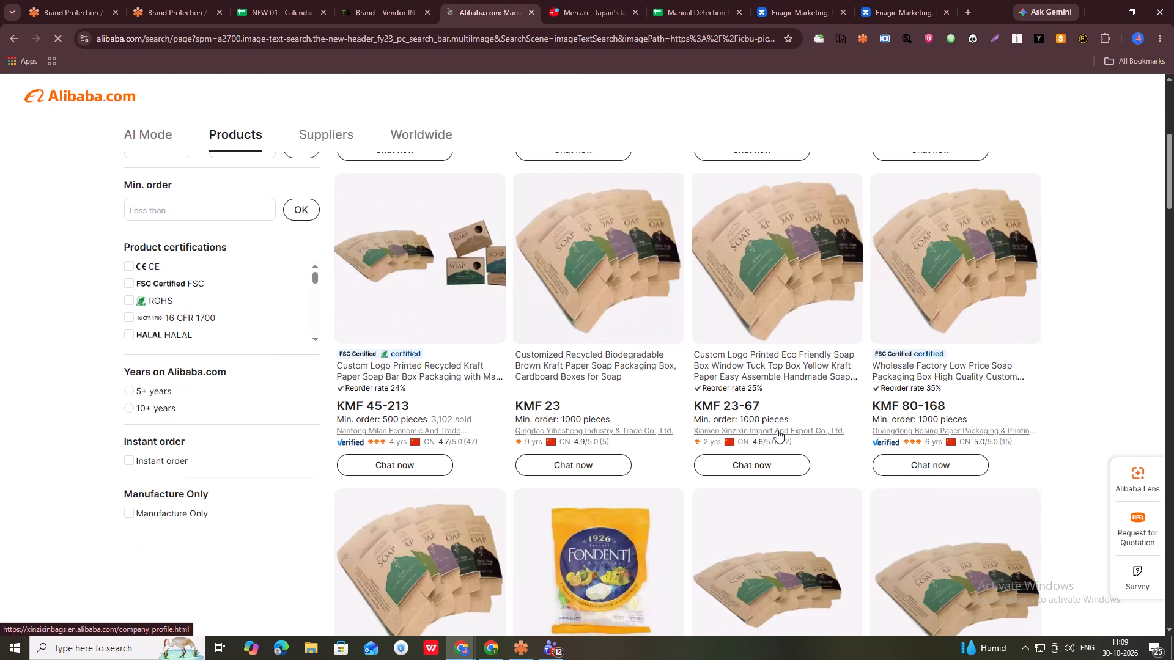
scroll(777, 430, down, 13)
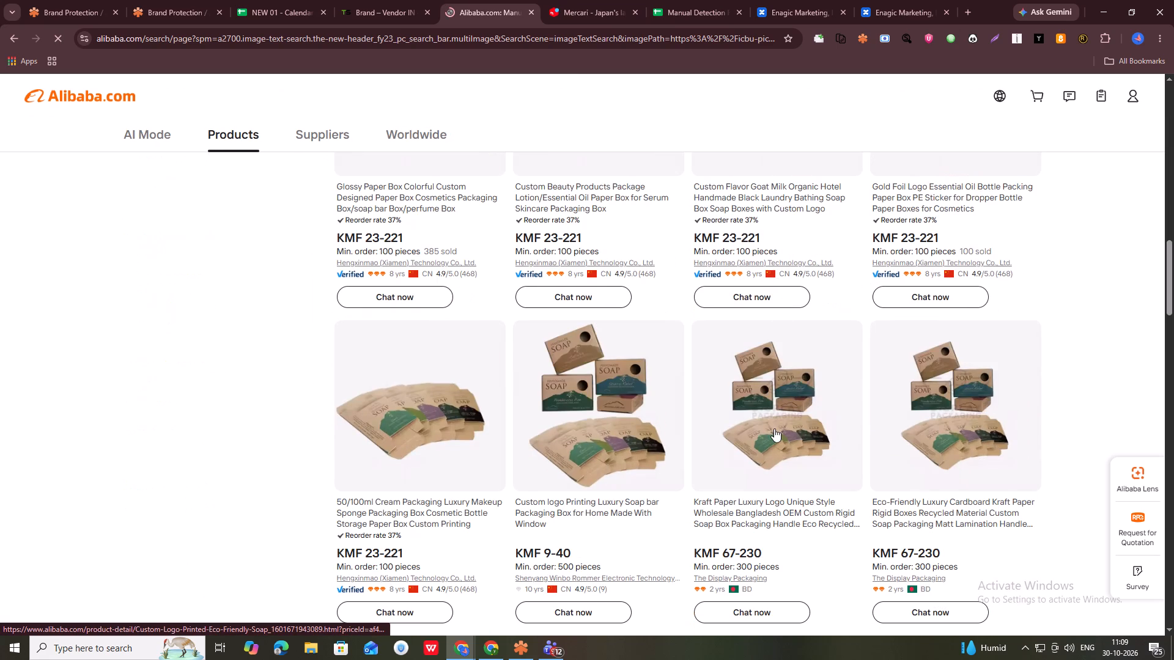
scroll(777, 445, down, 7)
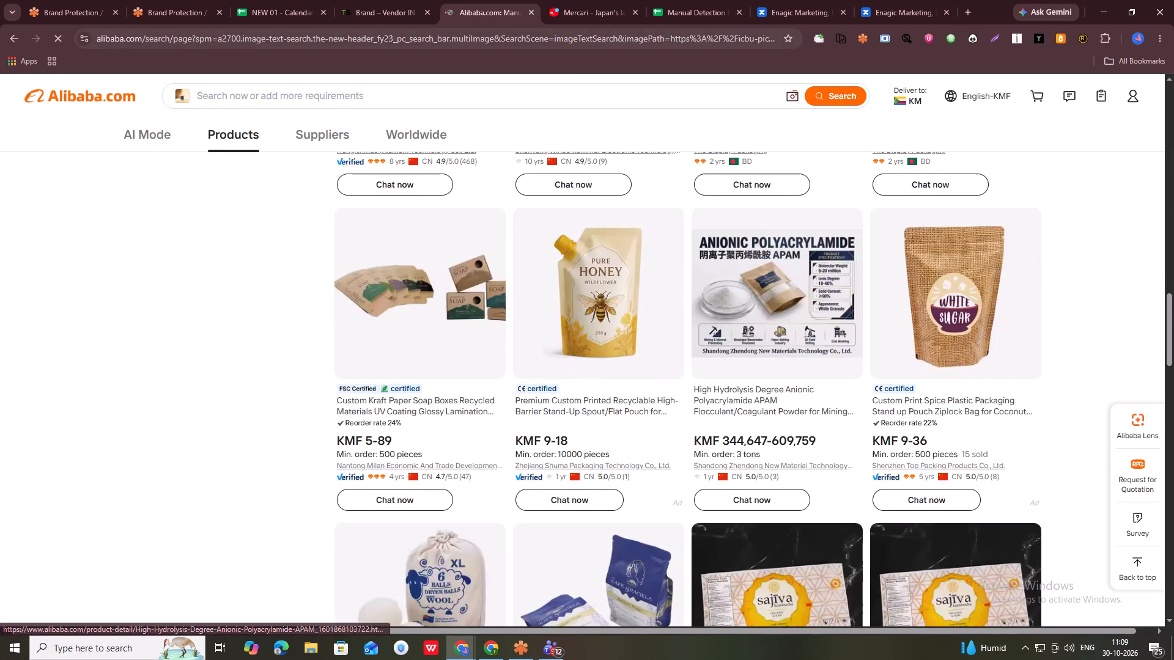
Run an Alibaba image search using the official water bottle image Kangen_09_14 and check the results for matching listings.
click(191, 0)
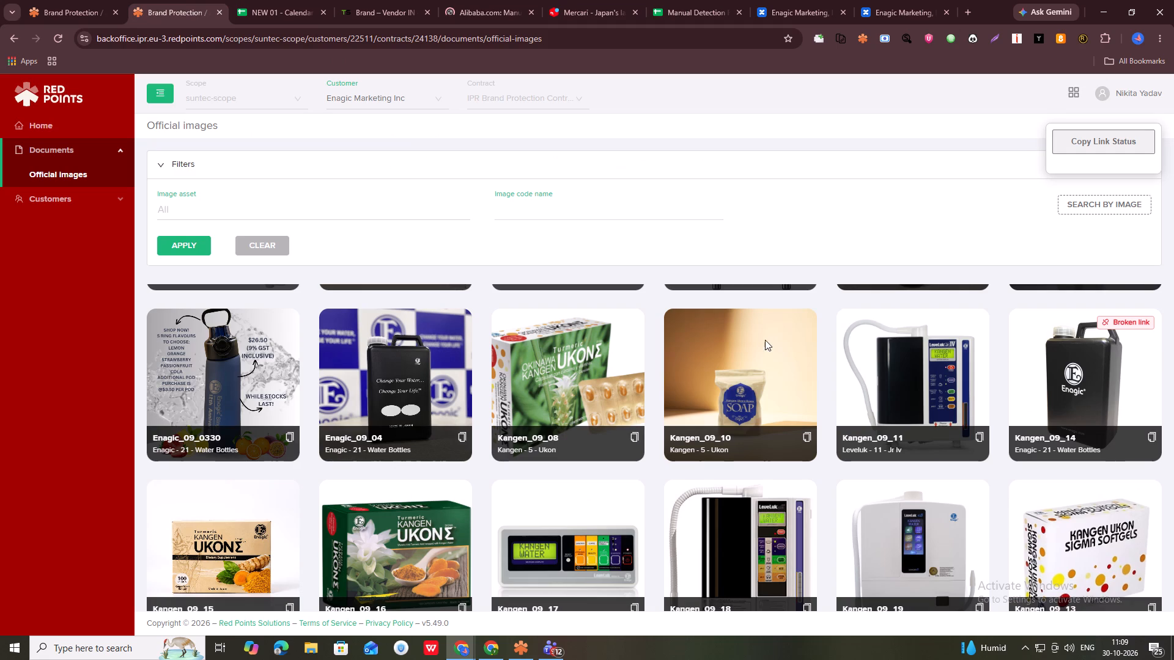
drag(1063, 394, 466, 0)
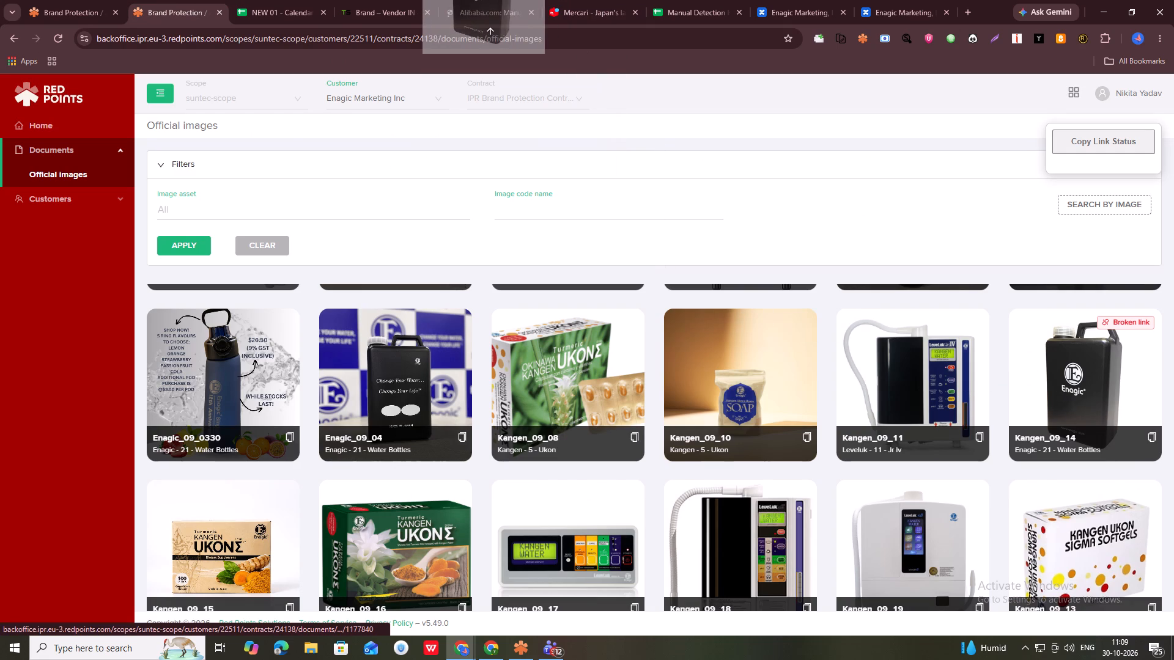
drag(466, 0, 517, 194)
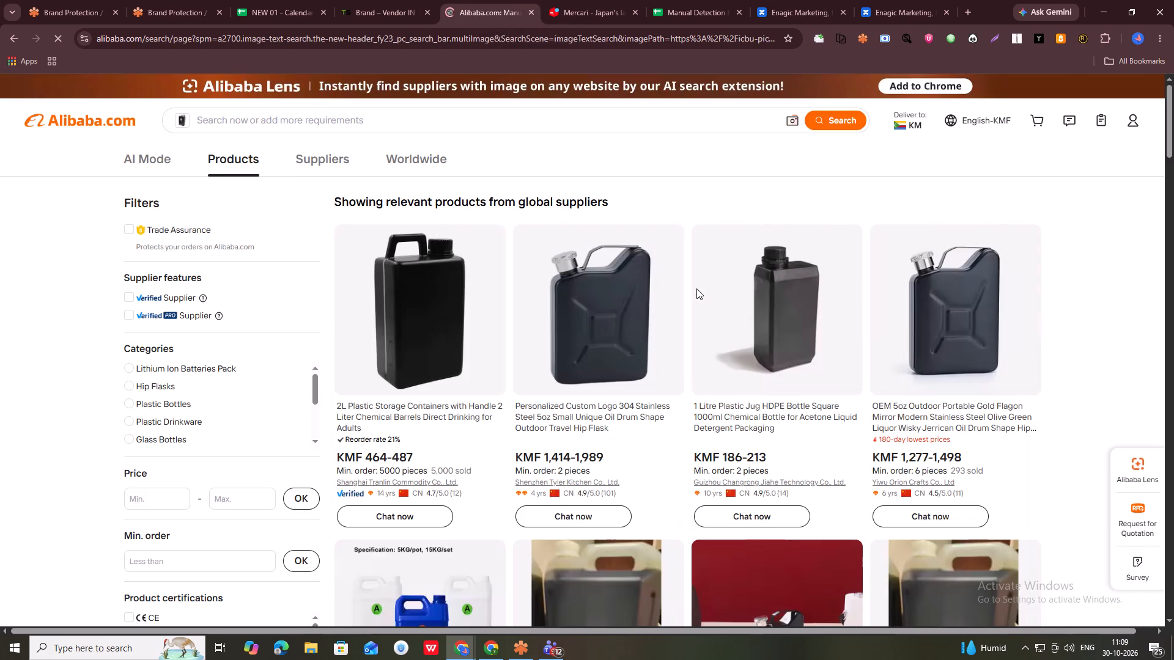
scroll(696, 288, down, 10)
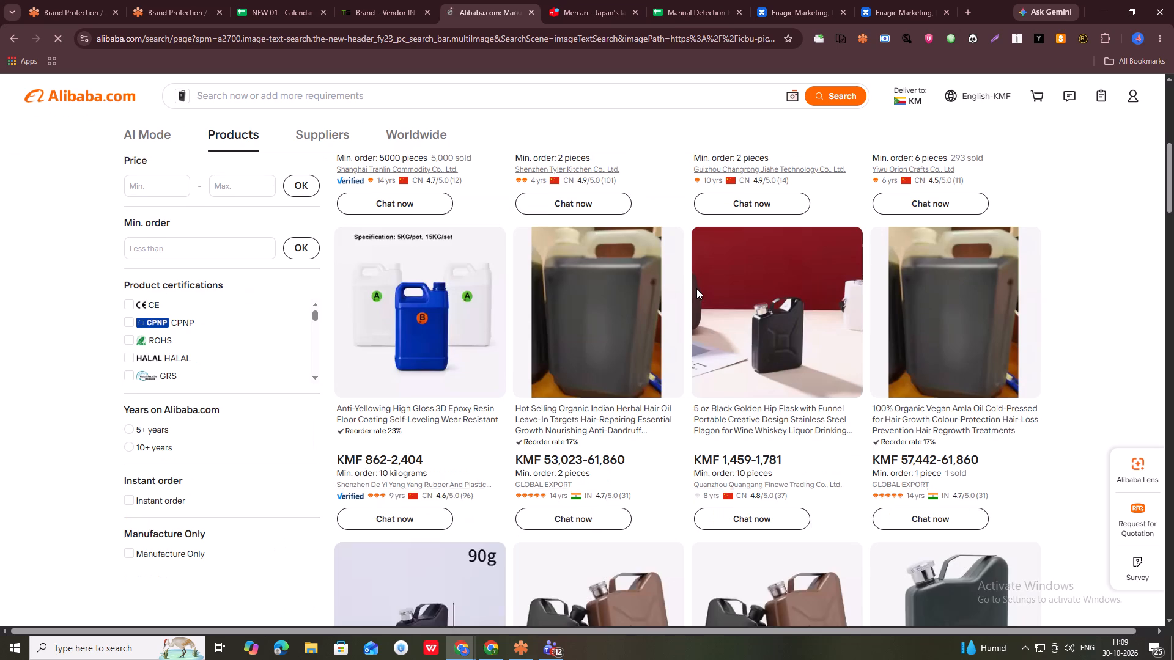
scroll(696, 288, down, 3)
Run an Alibaba image search using the official Leveluk Super501 image Kangen_09_12 from the Backoffice's official images.
click(153, 0)
scroll(569, 457, down, 3)
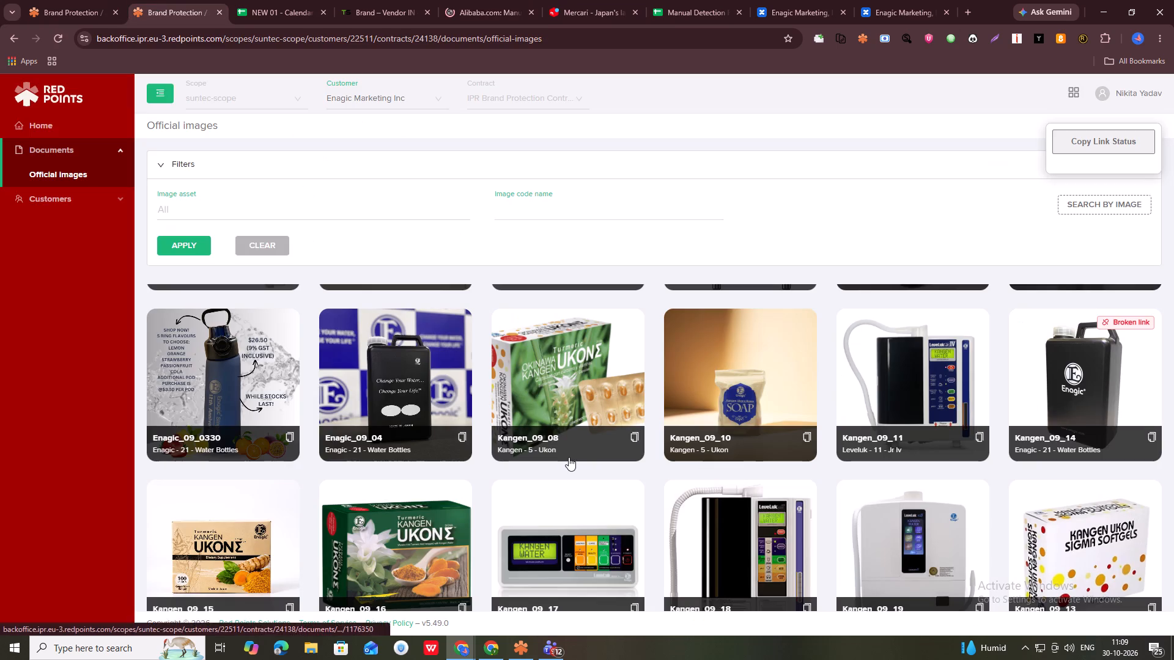
scroll(569, 457, down, 5)
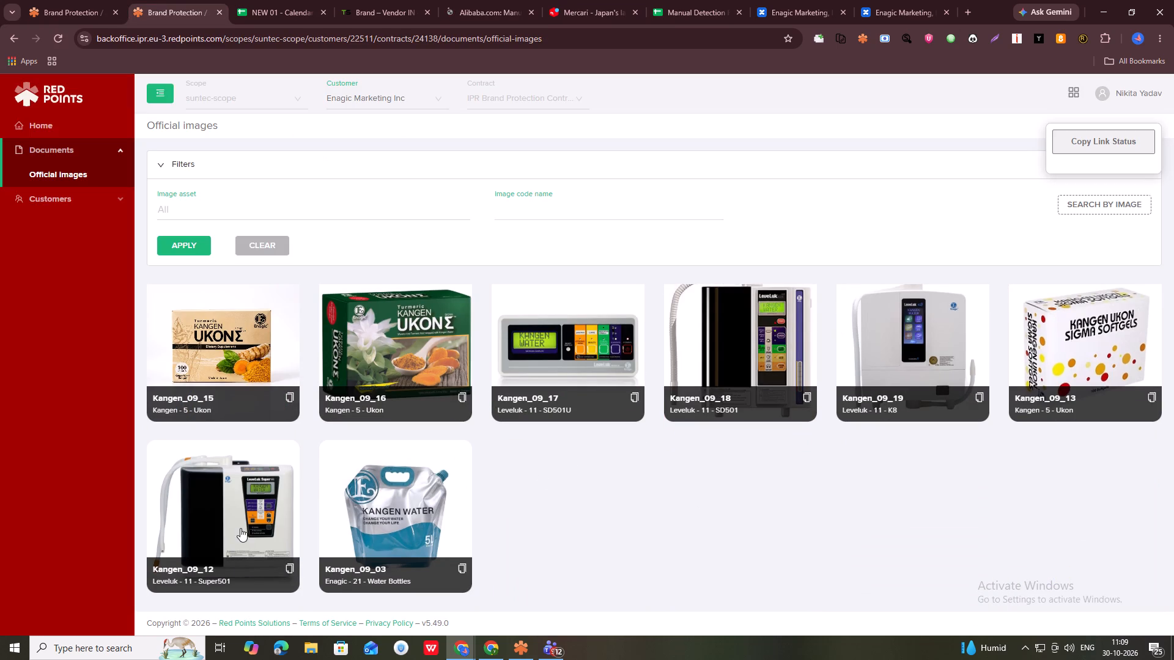
drag(243, 524, 517, 75)
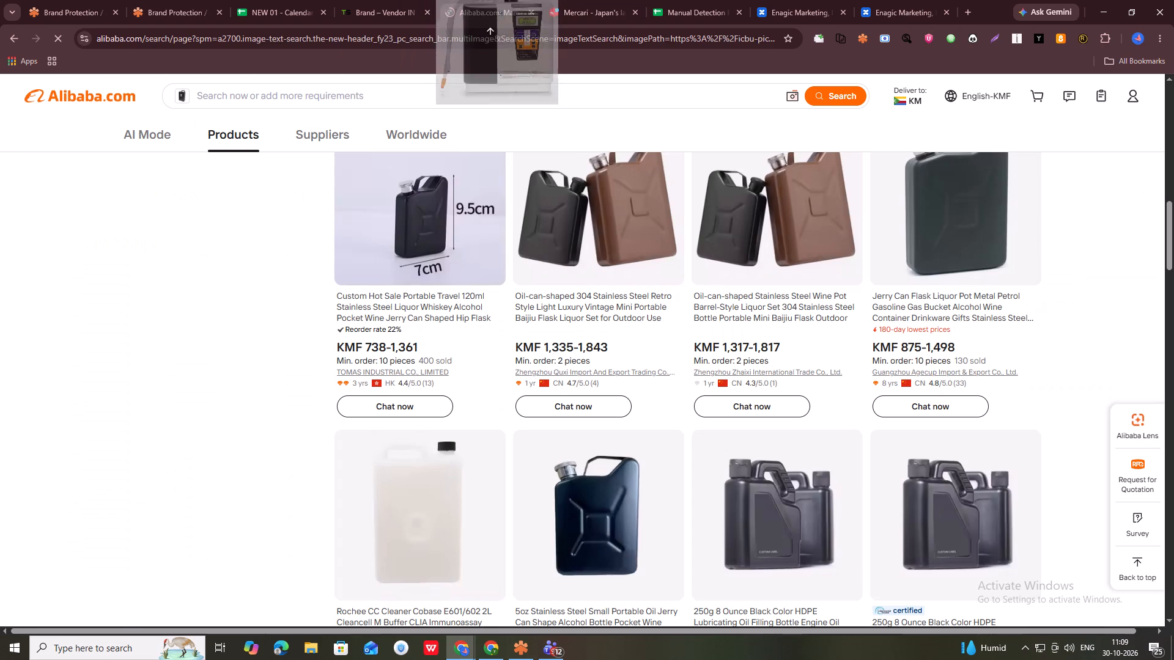
drag(517, 75, 499, 199)
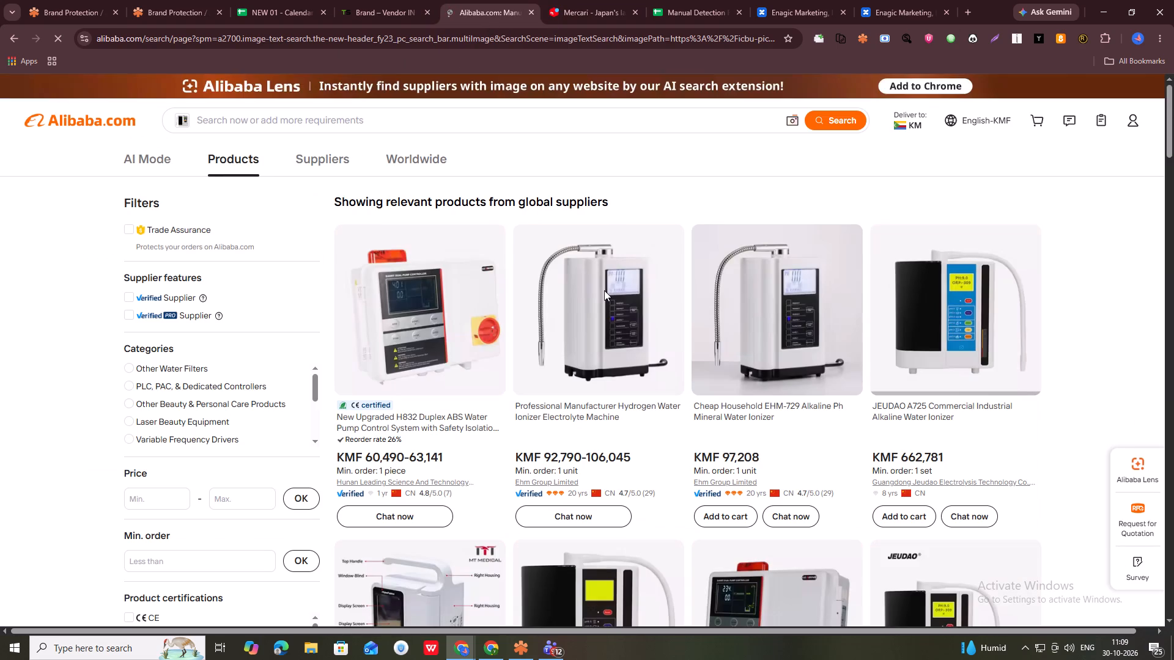
Remove the Super501 reference image from the Alibaba search so it can take a text query.
click(175, 0)
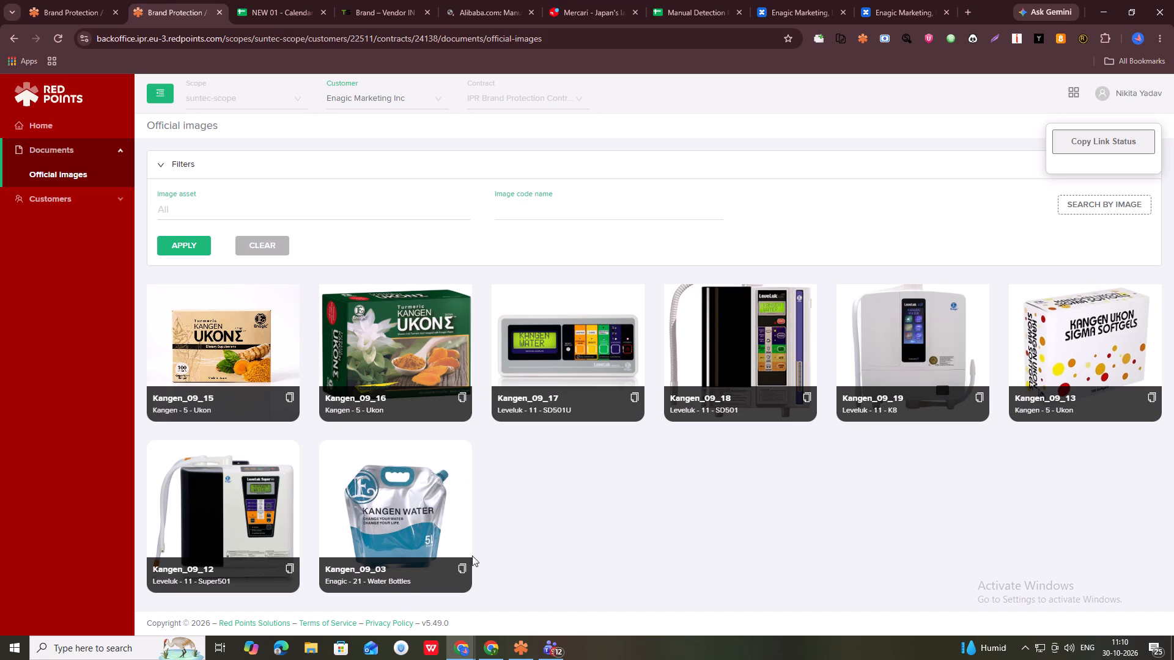
click(470, 0)
click(360, 123)
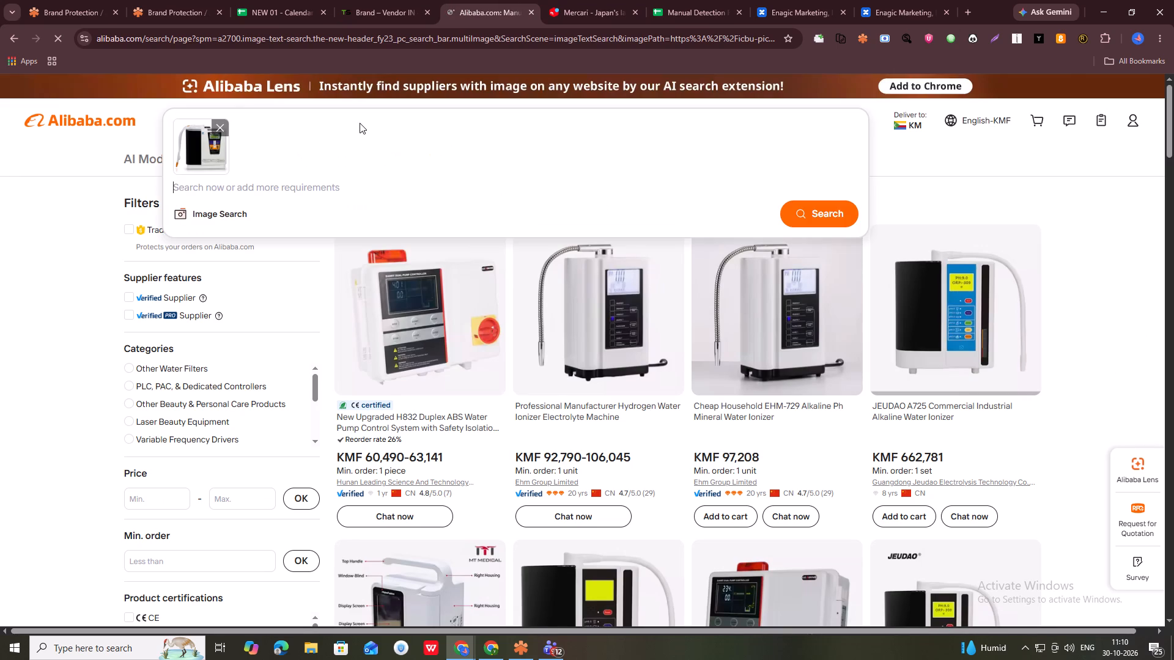
click(218, 126)
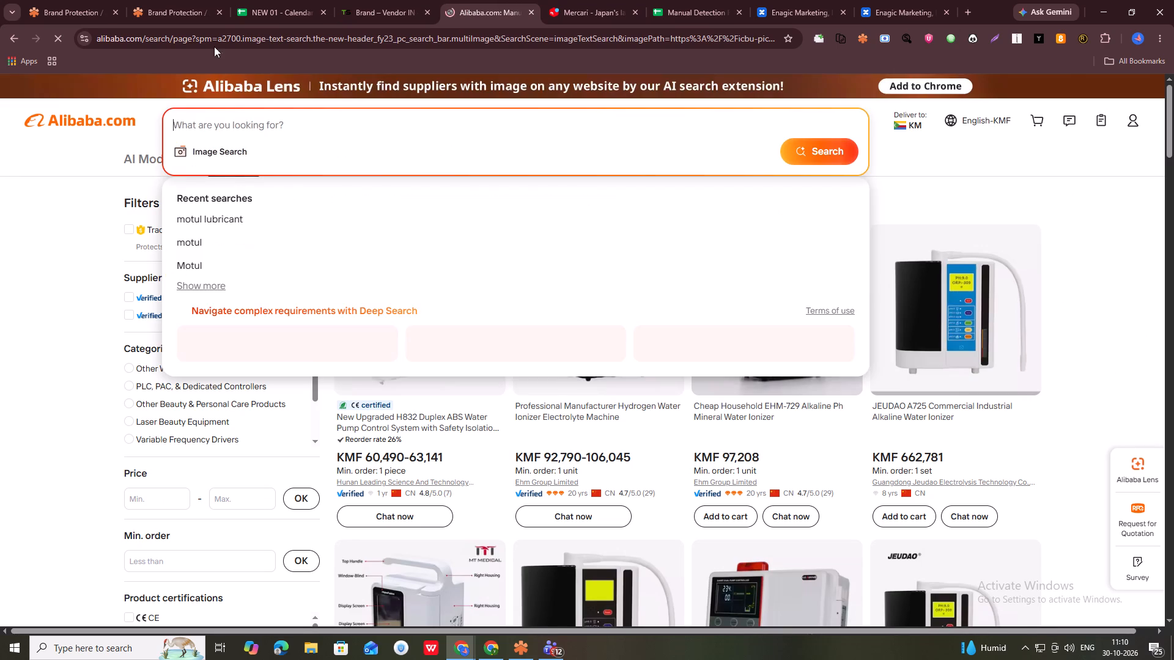
Copy the asset label "Enagic - 21 - Water Bottles" from official image Kangen_09_03 into the Alibaba search.
click(158, 0)
click(401, 504)
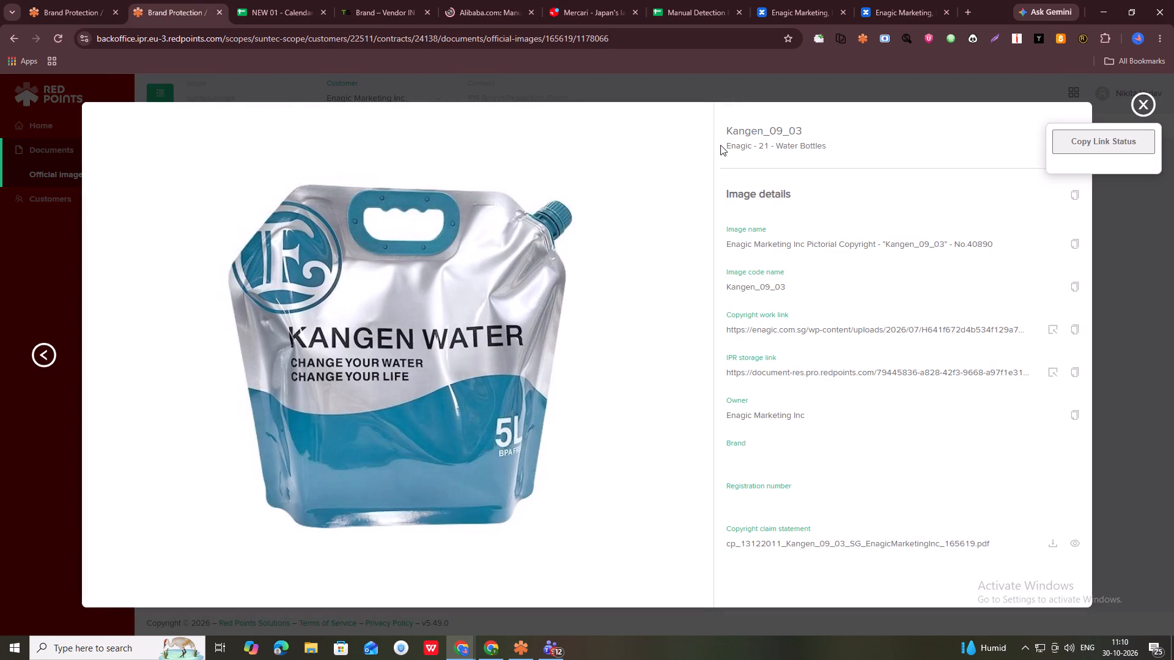
drag(722, 142, 805, 147)
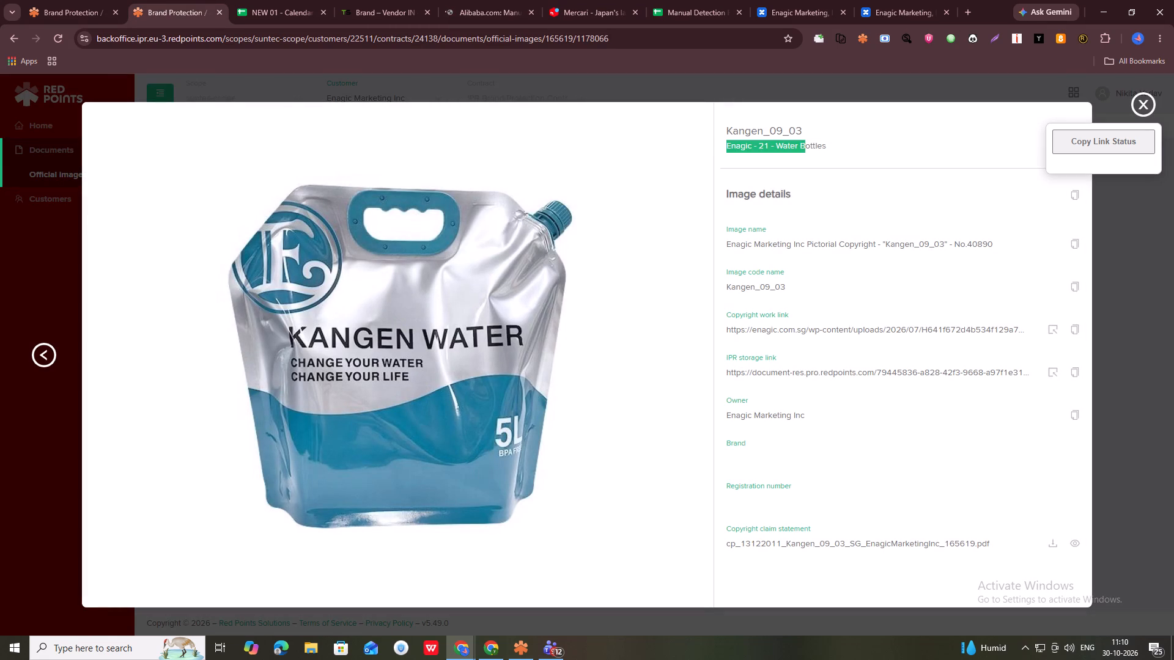
shift+click(839, 146)
key(ctrl+c)
key(ctrl+c)
key(ctrl+c)
key(ctrl+c)
click(479, 0)
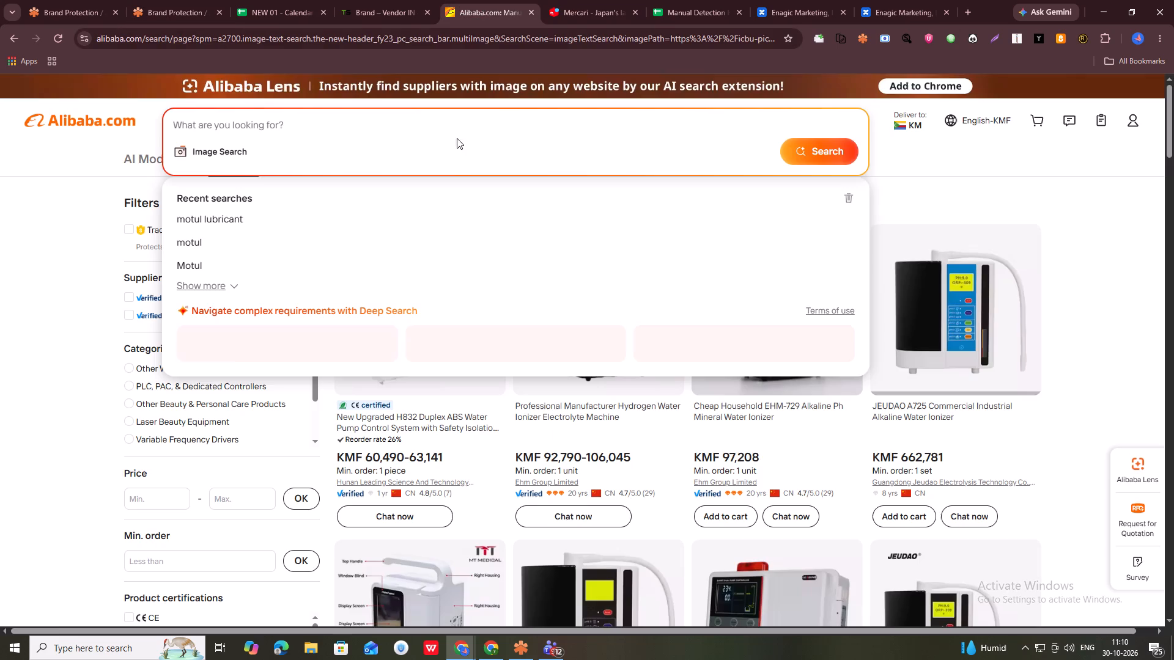
key(ctrl+v)
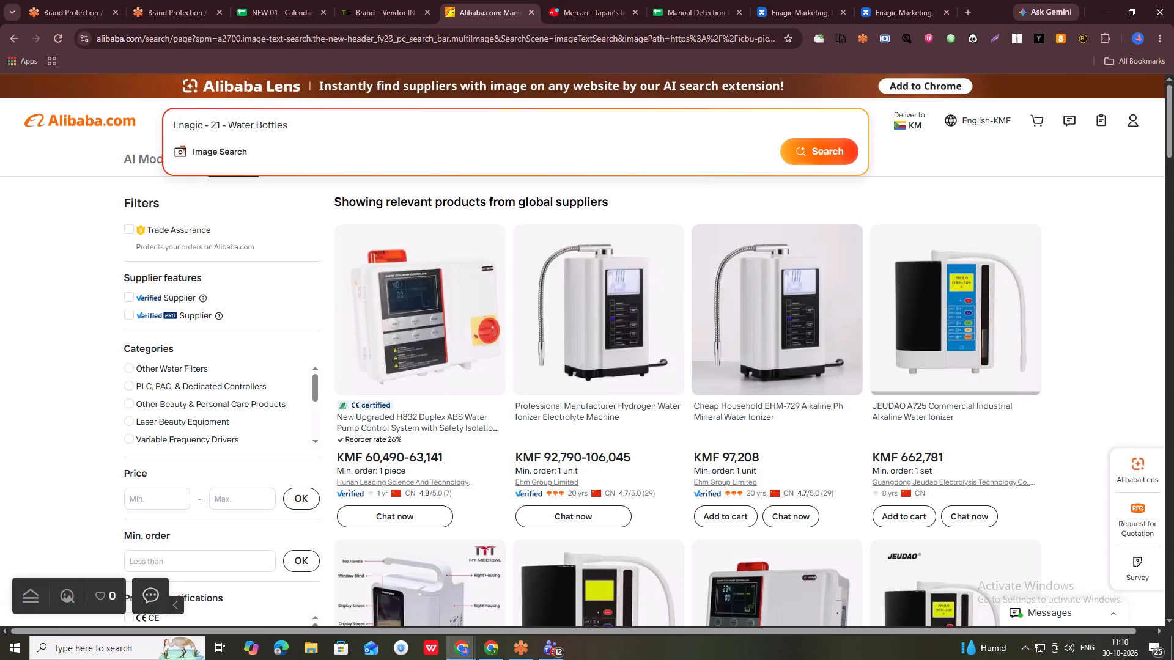
Shorten the query to "Enagic Water Bottles" and run the Alibaba text search.
click(230, 124)
key(BackSpace)
key(BackSpace)
key(BackSpace)
key(BackSpace)
key(BackSpace)
key(BackSpace)
key(BackSpace)
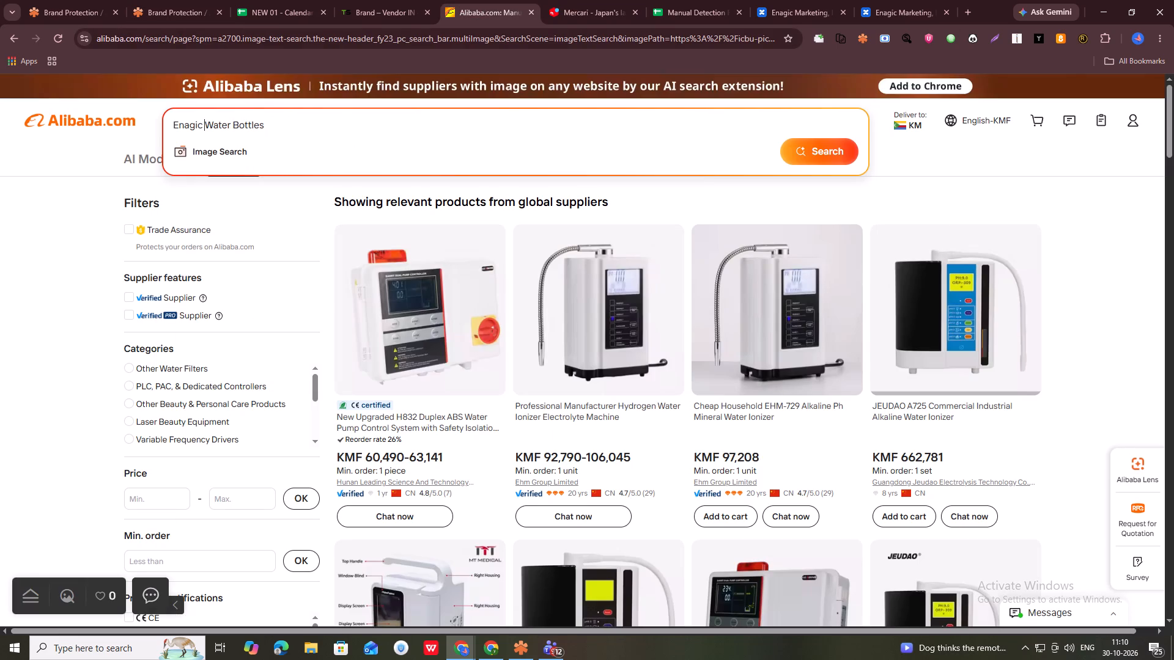
key(Return)
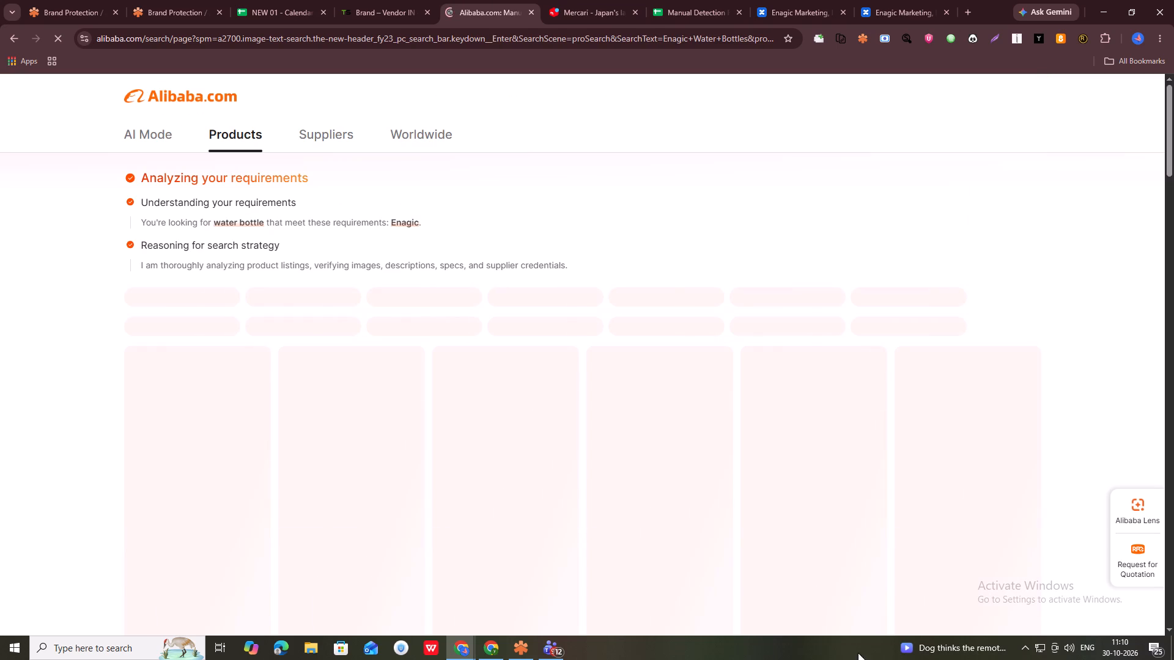
scroll(580, 379, up, 4)
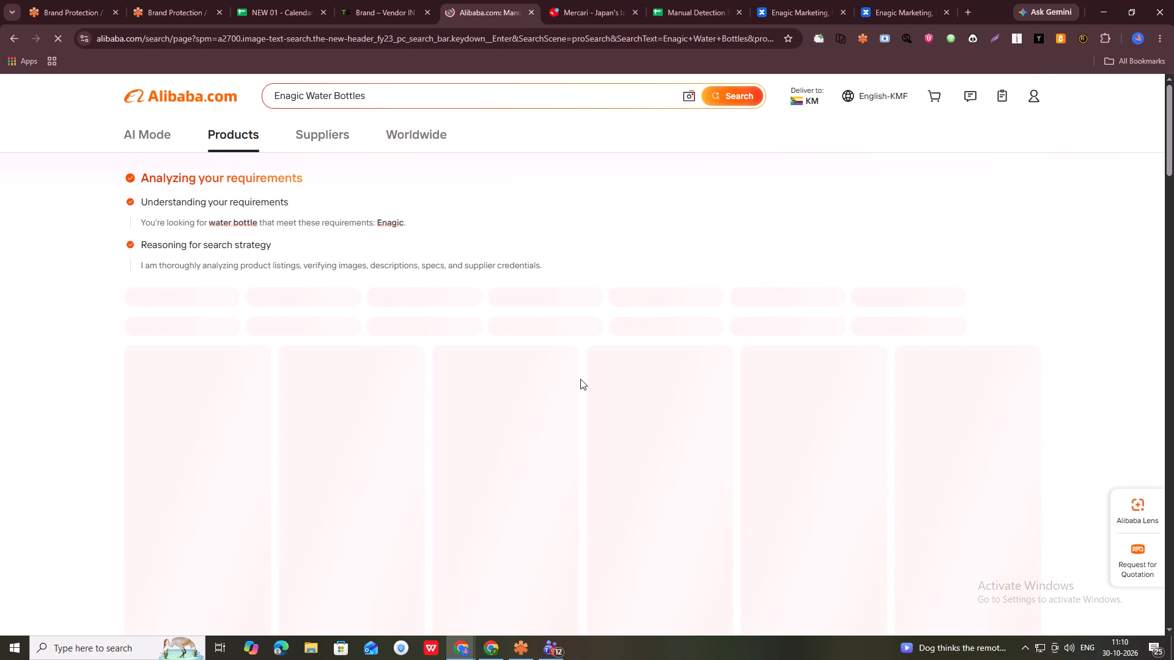
scroll(438, 375, down, 5)
scroll(438, 375, up, 7)
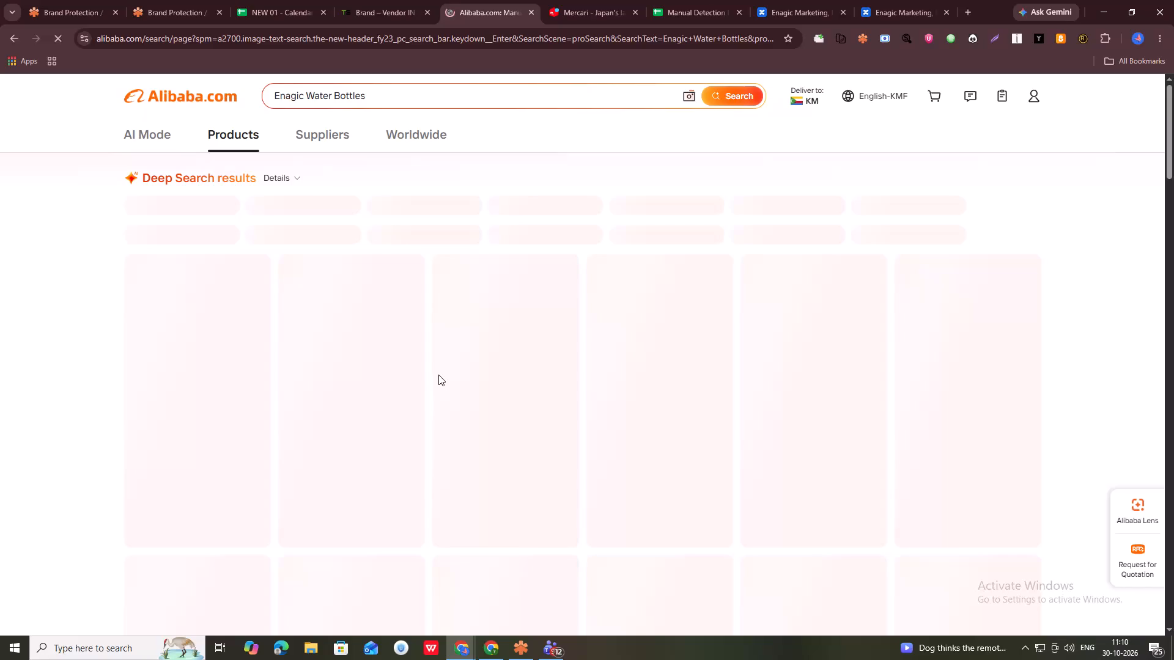
Set the Alibaba delivery location to United States and save it.
click(806, 102)
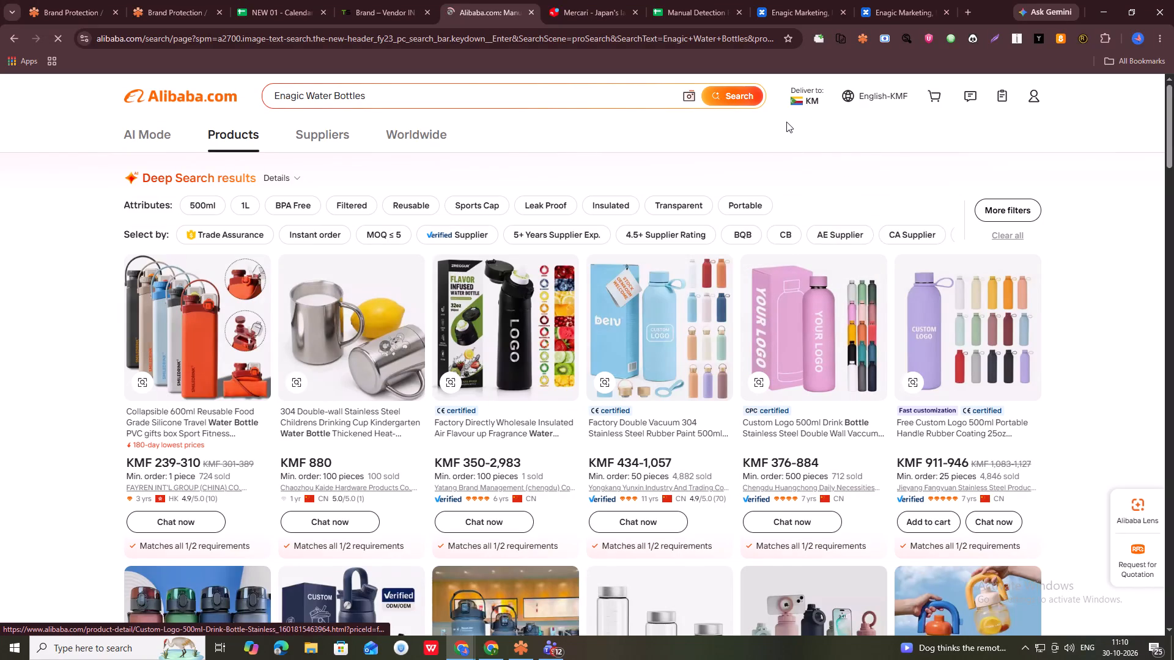
click(808, 94)
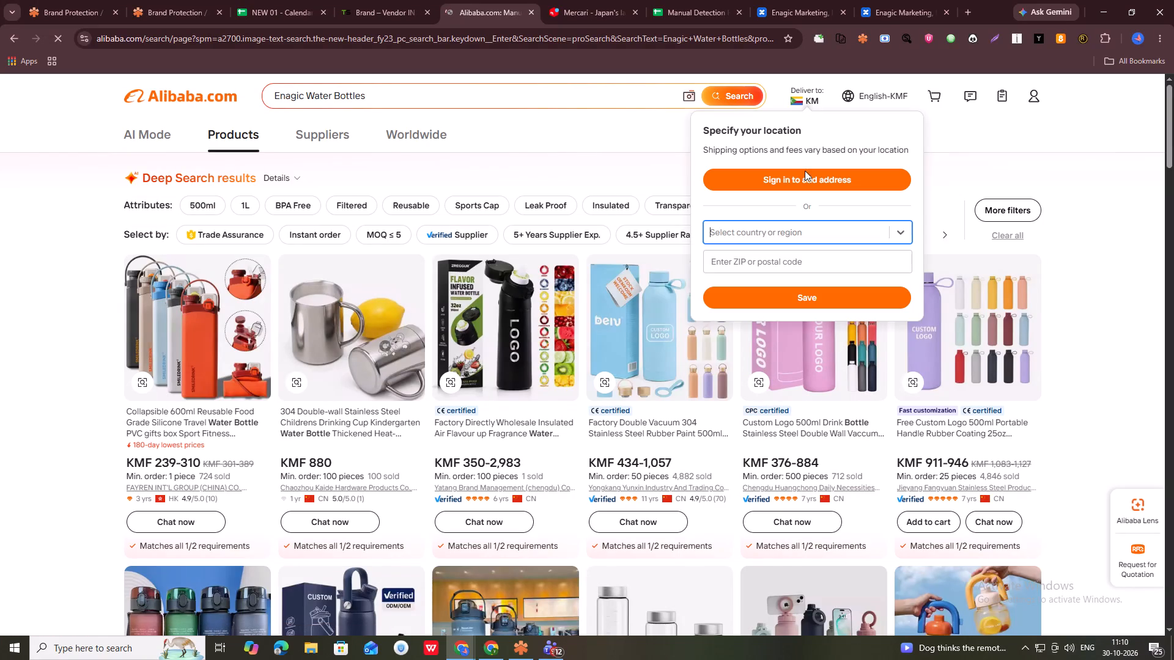
click(898, 231)
click(748, 282)
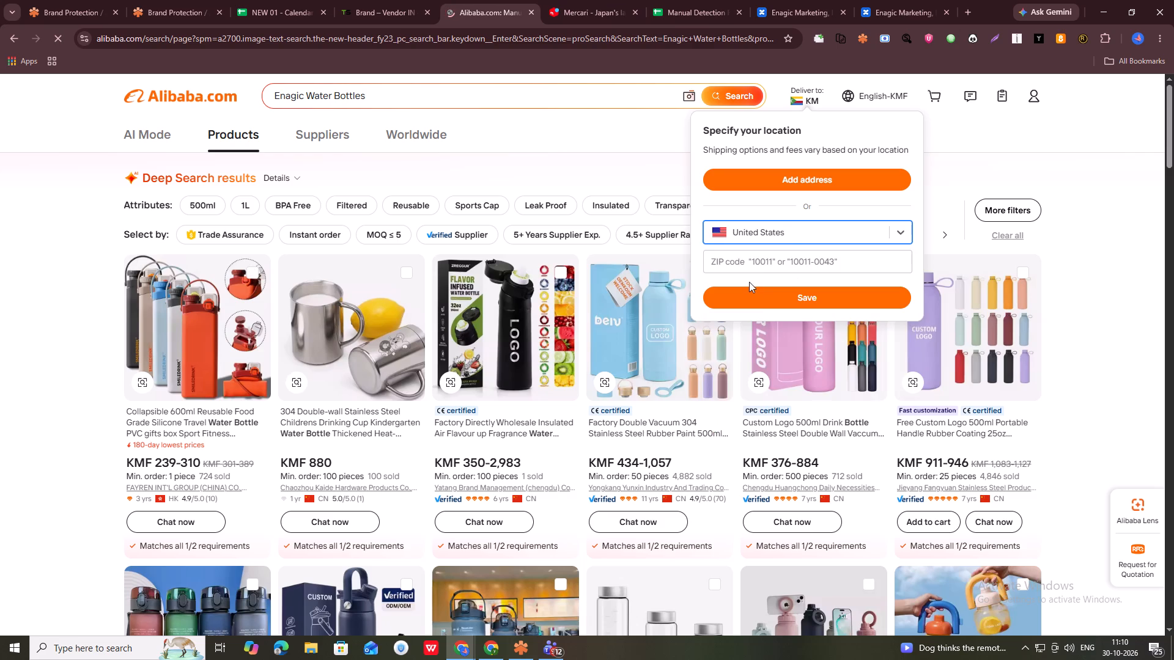
click(796, 299)
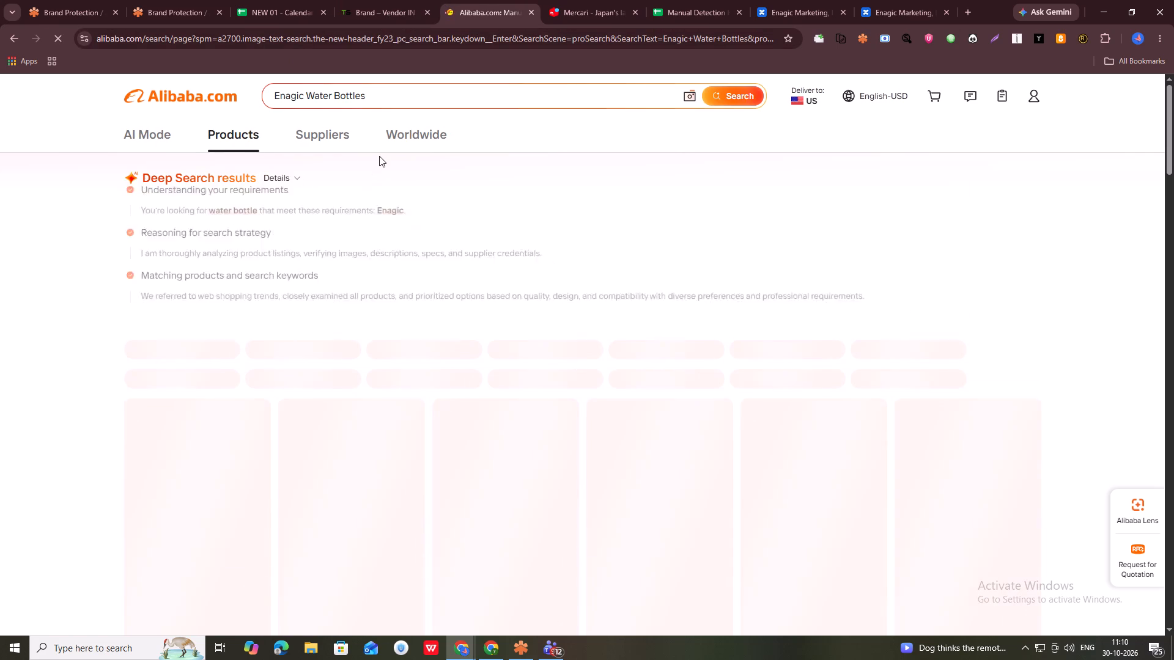
Add "kangen" to the query and search Alibaba for "Enagic kangen Water Bottles".
click(306, 97)
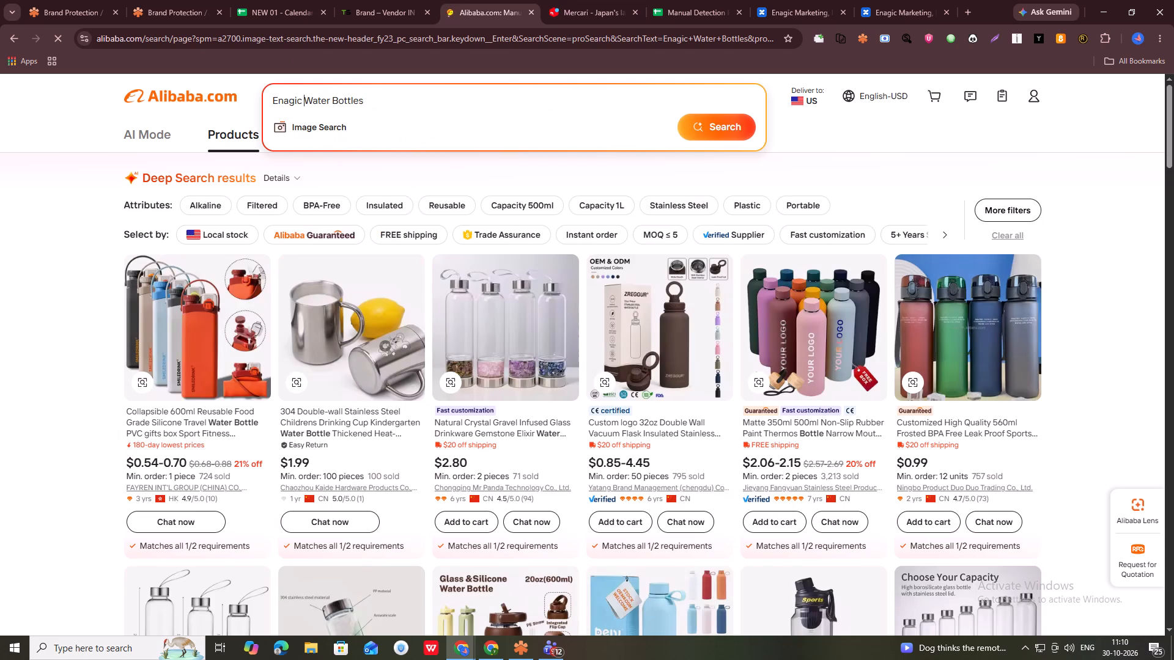
text(kangen)
key(space)
key(Return)
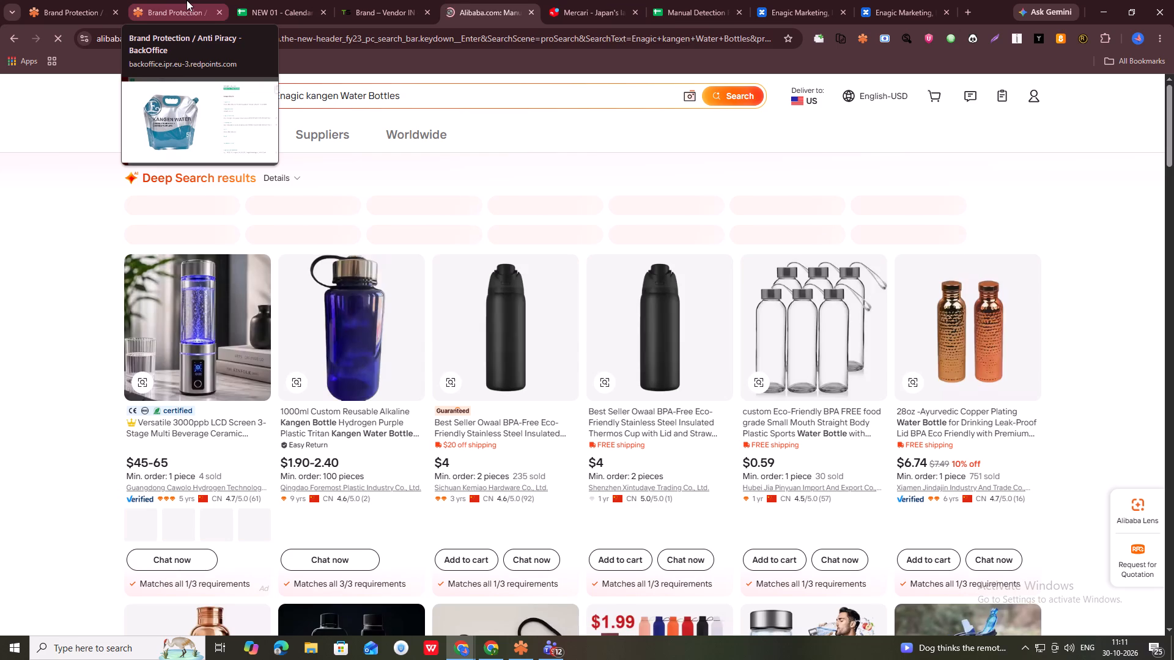
Run an Alibaba image search using the official Kangen Water 5L pouch image Kangen_09_03 from the Backoffice.
click(186, 0)
drag(414, 452, 452, 76)
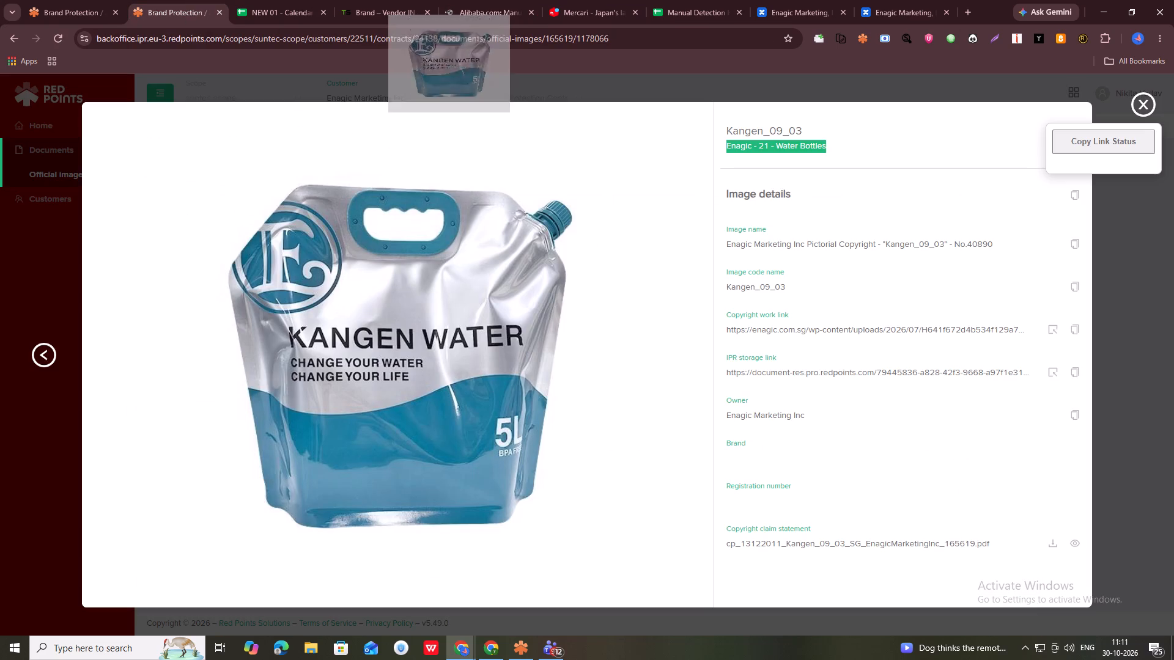
drag(452, 76, 449, 156)
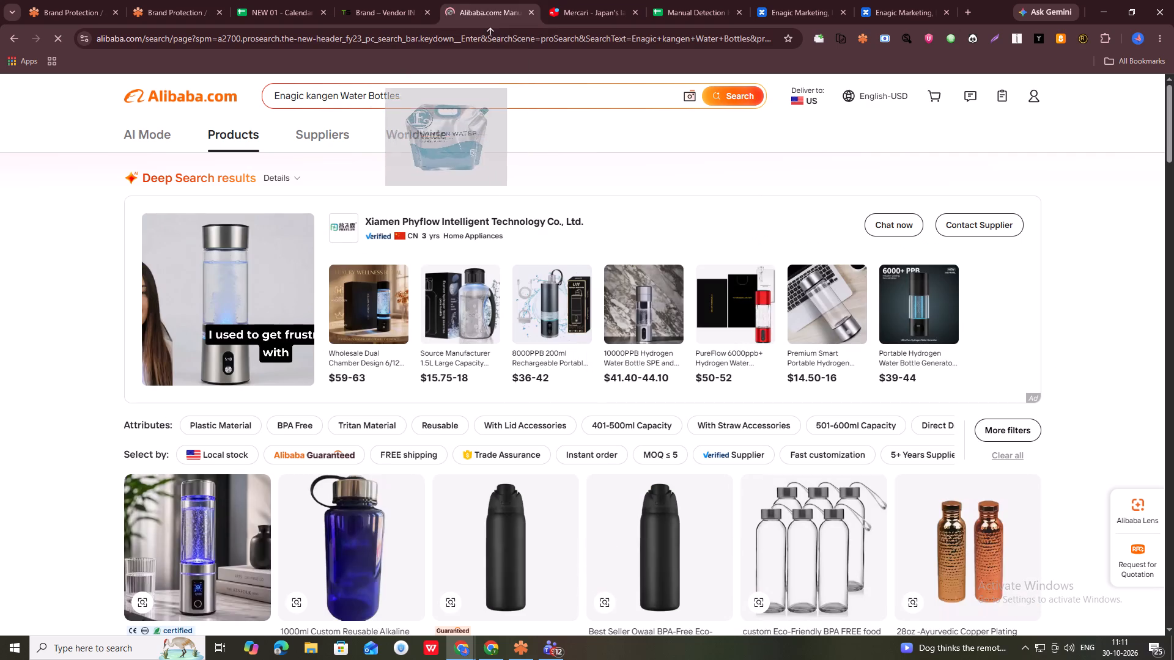
drag(449, 156, 435, 155)
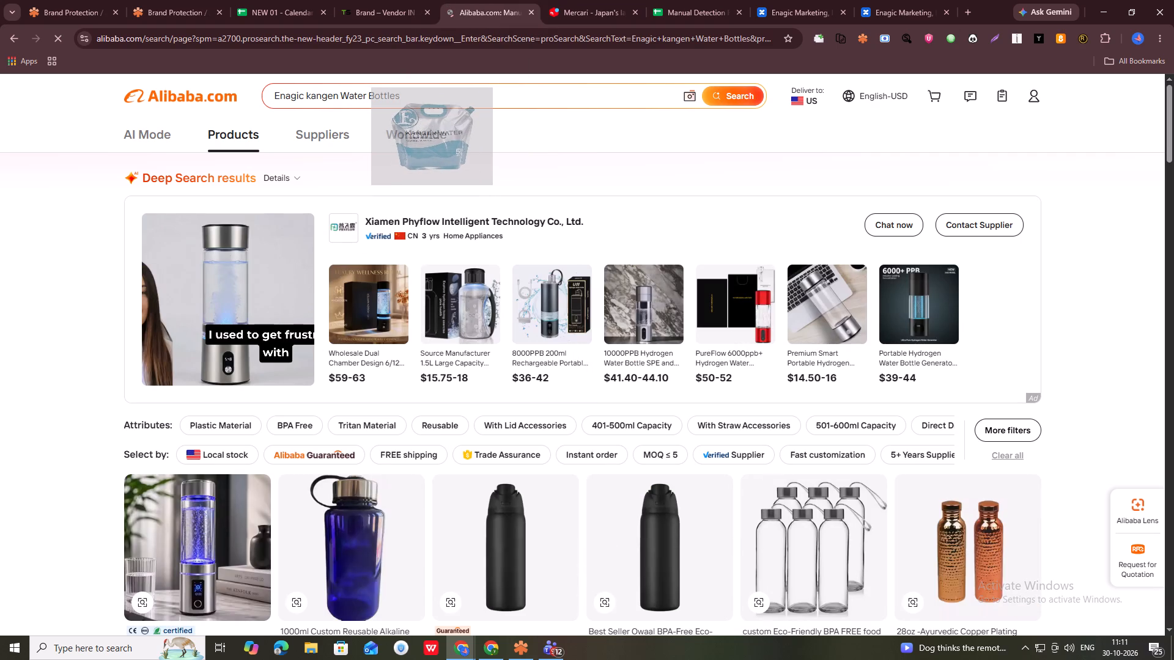
drag(435, 155, 671, 122)
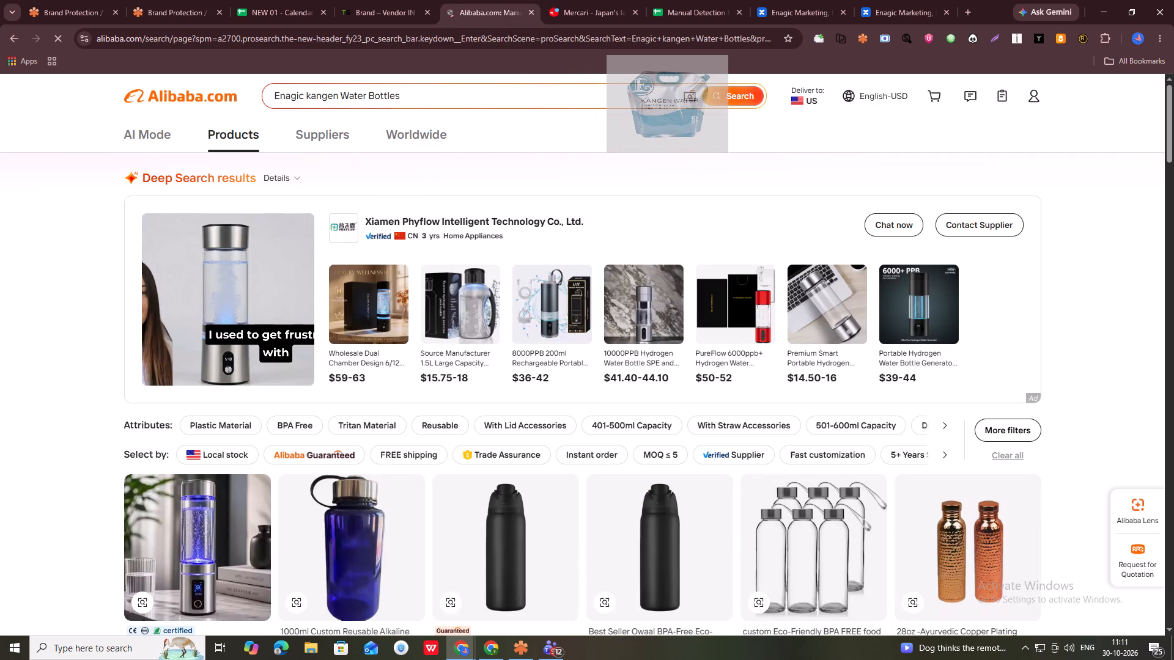
drag(671, 122, 511, 219)
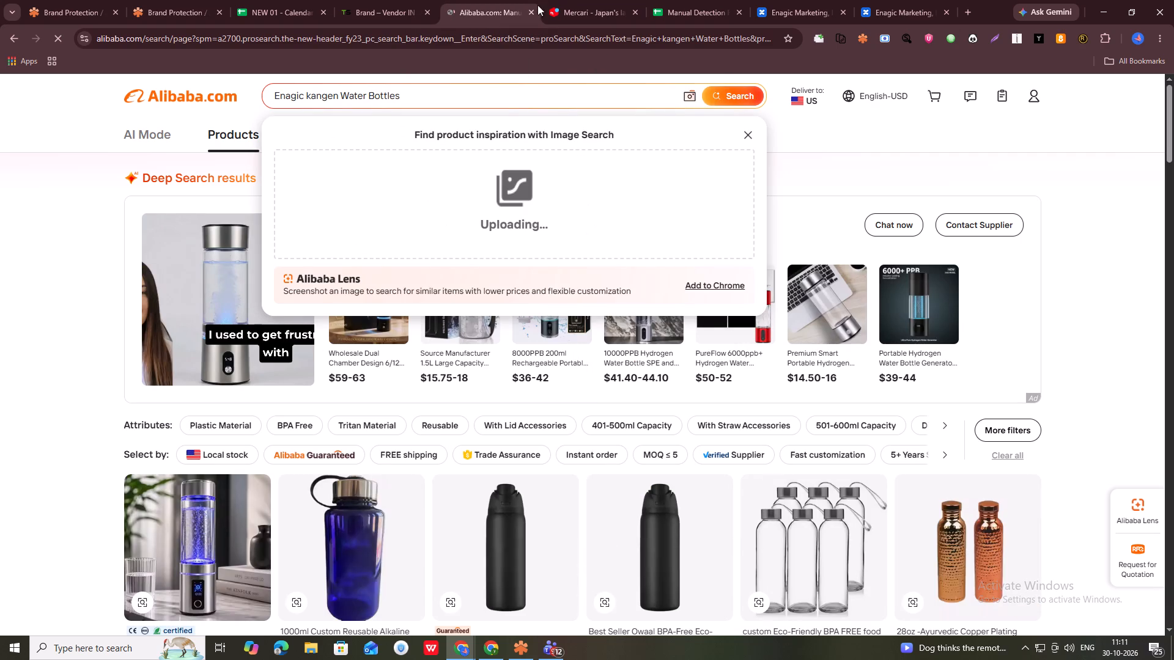
Run a Mercari image search using the official Kangen Water 5L pouch image Kangen_09_03 from the Backoffice.
click(590, 1)
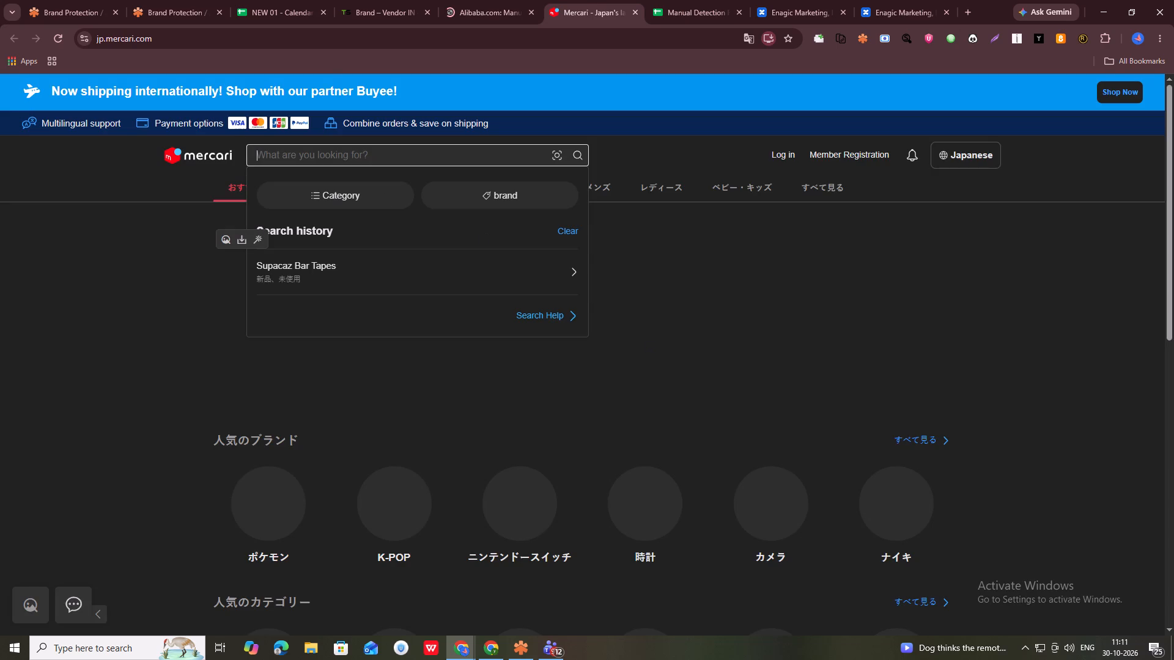
click(1014, 241)
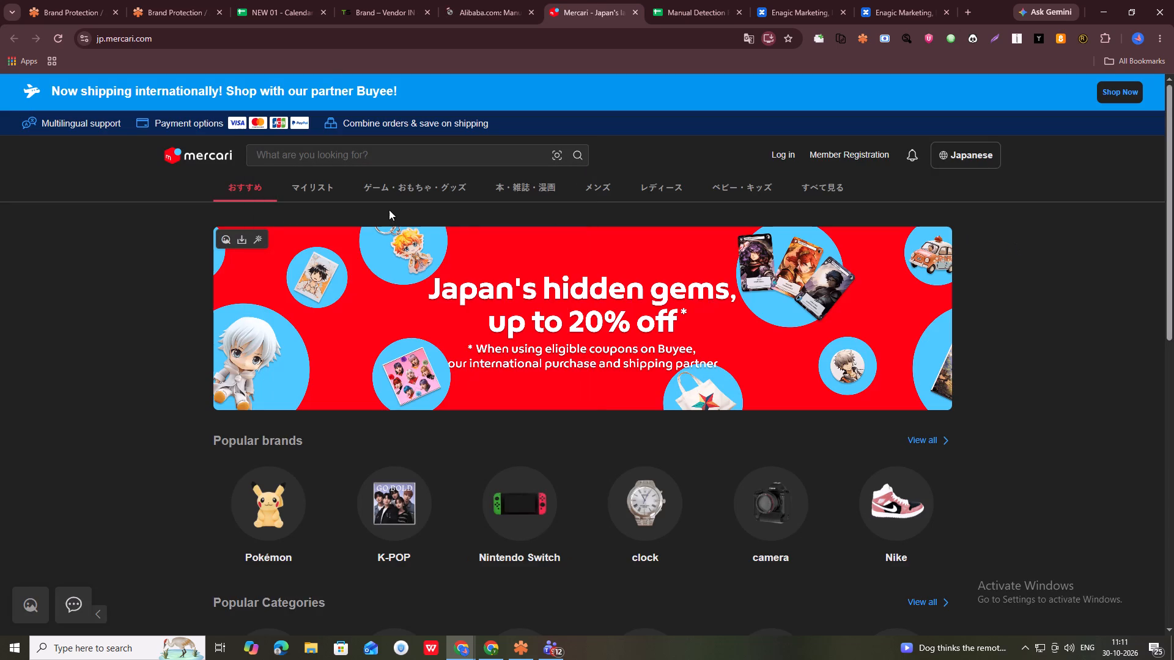
click(164, 0)
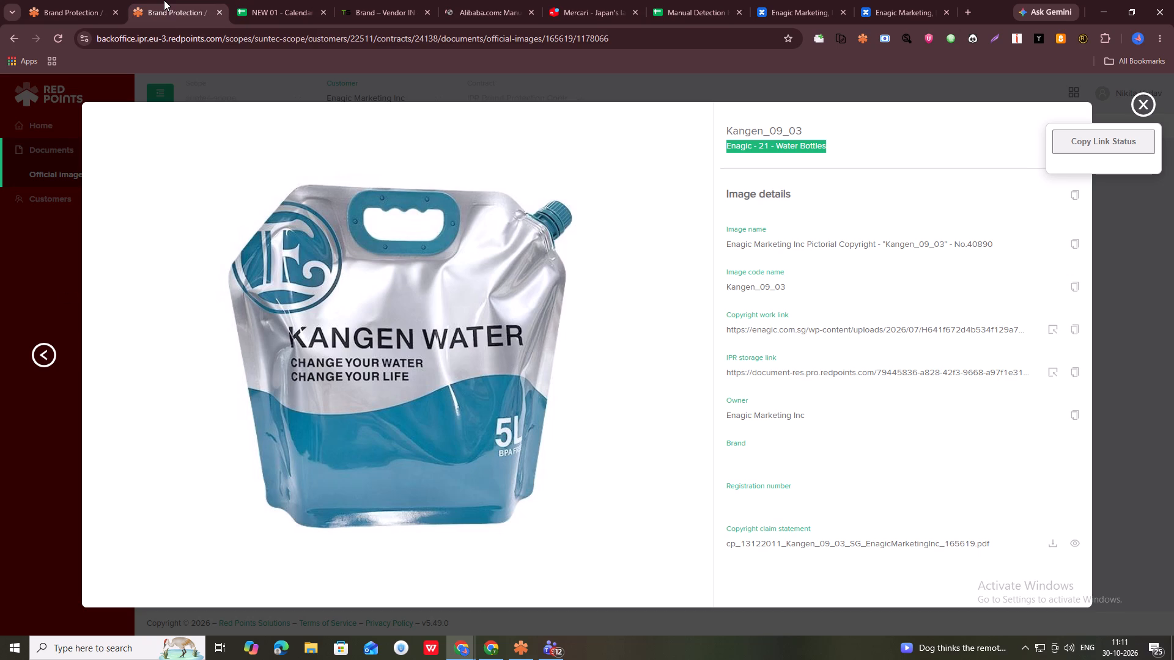
drag(428, 397, 456, 170)
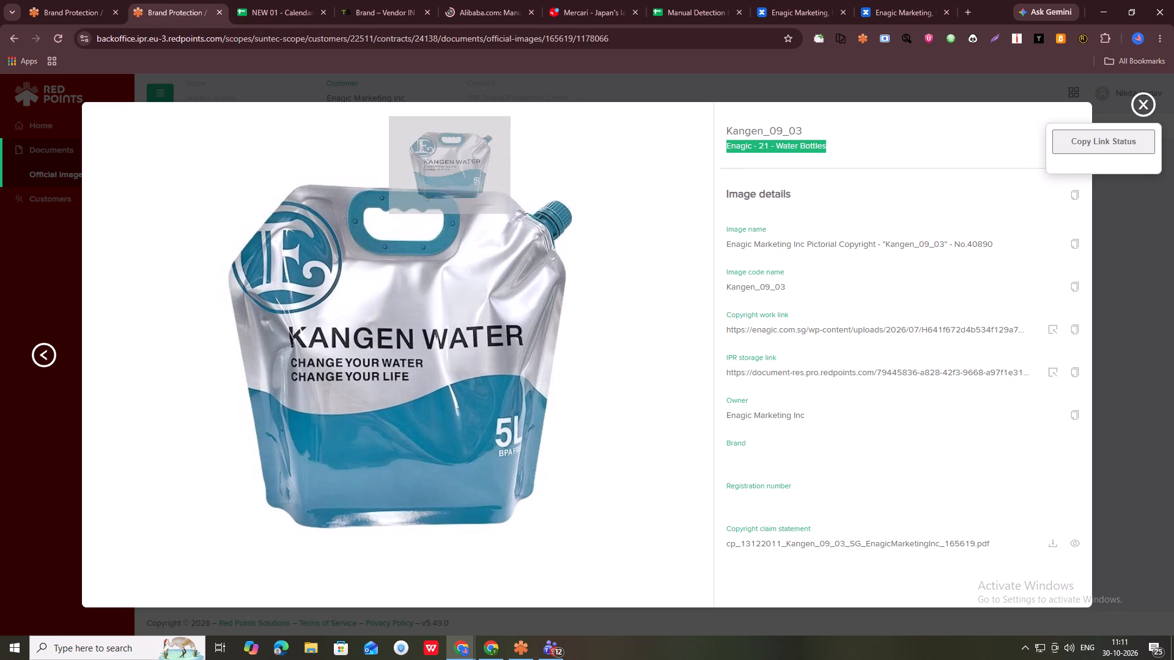
drag(456, 170, 576, 0)
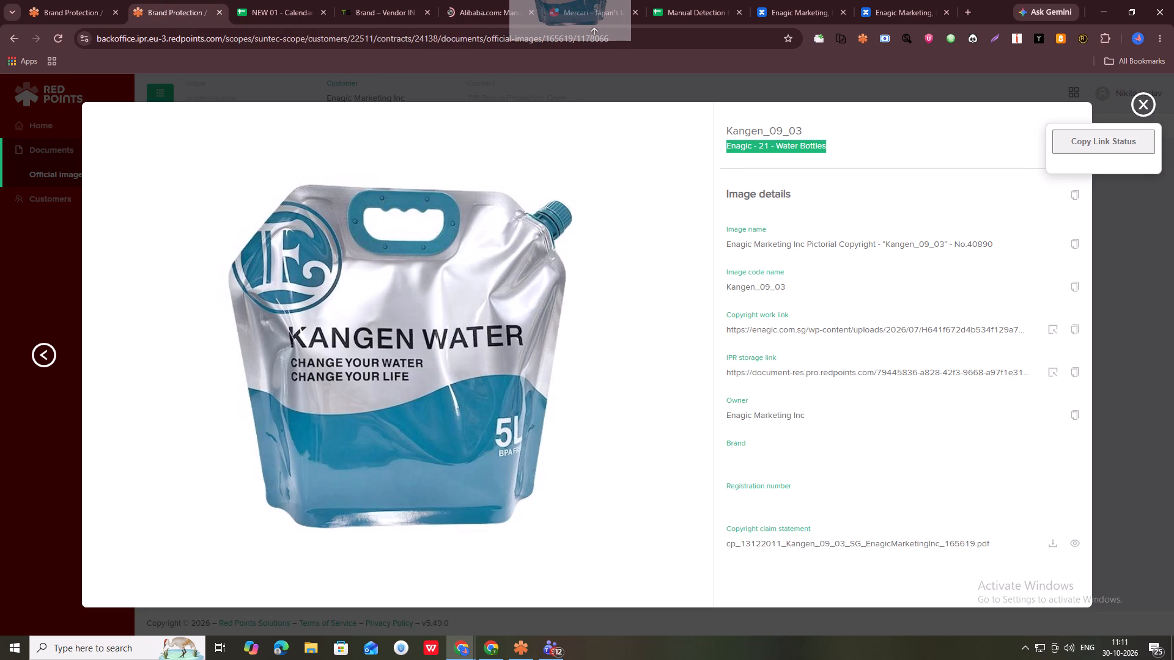
drag(576, 0, 609, 222)
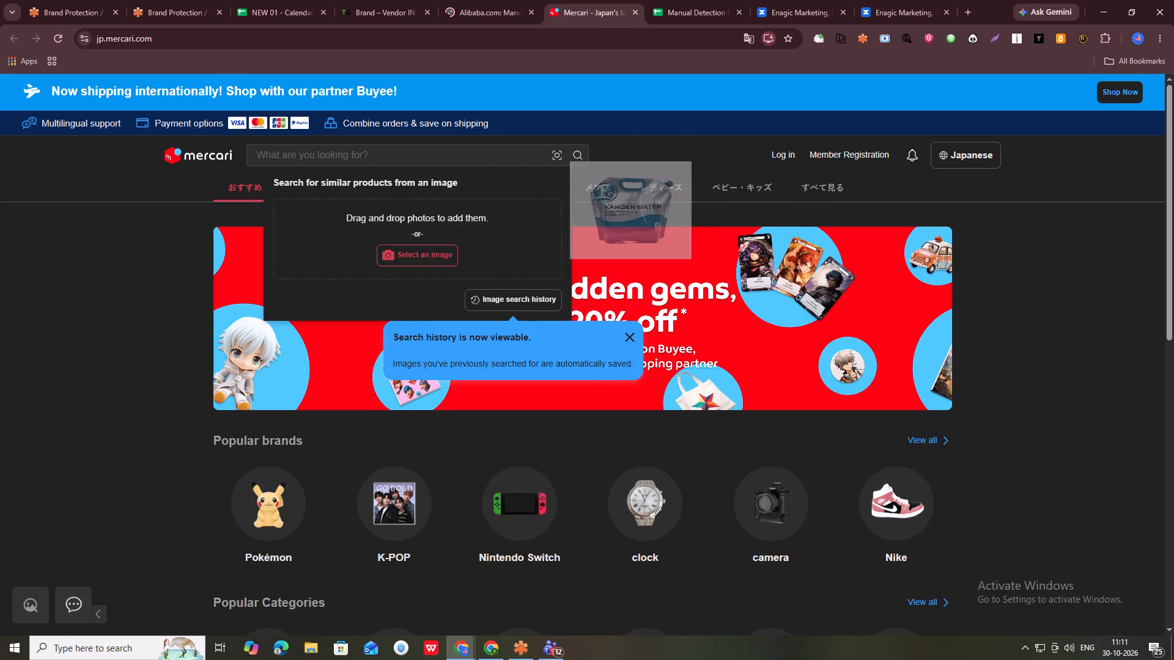
drag(609, 222, 425, 254)
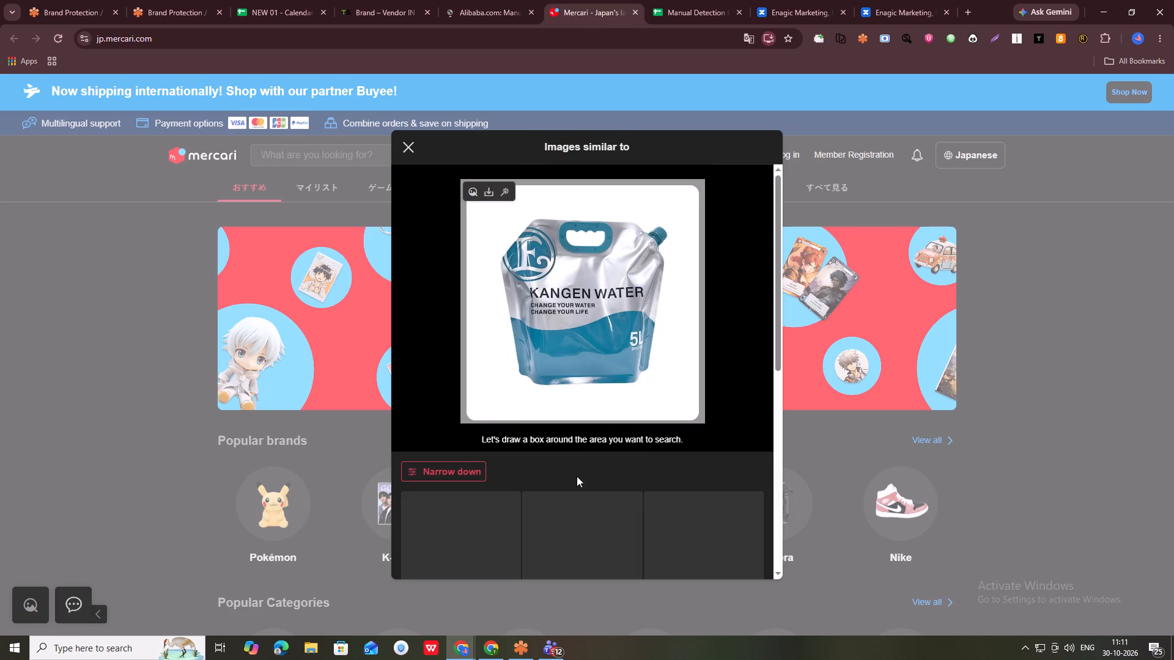
Examine the Mercari similar-image results for listings that use the Kangen Water 5L pouch image.
scroll(625, 435, down, 2)
scroll(625, 435, up, 1)
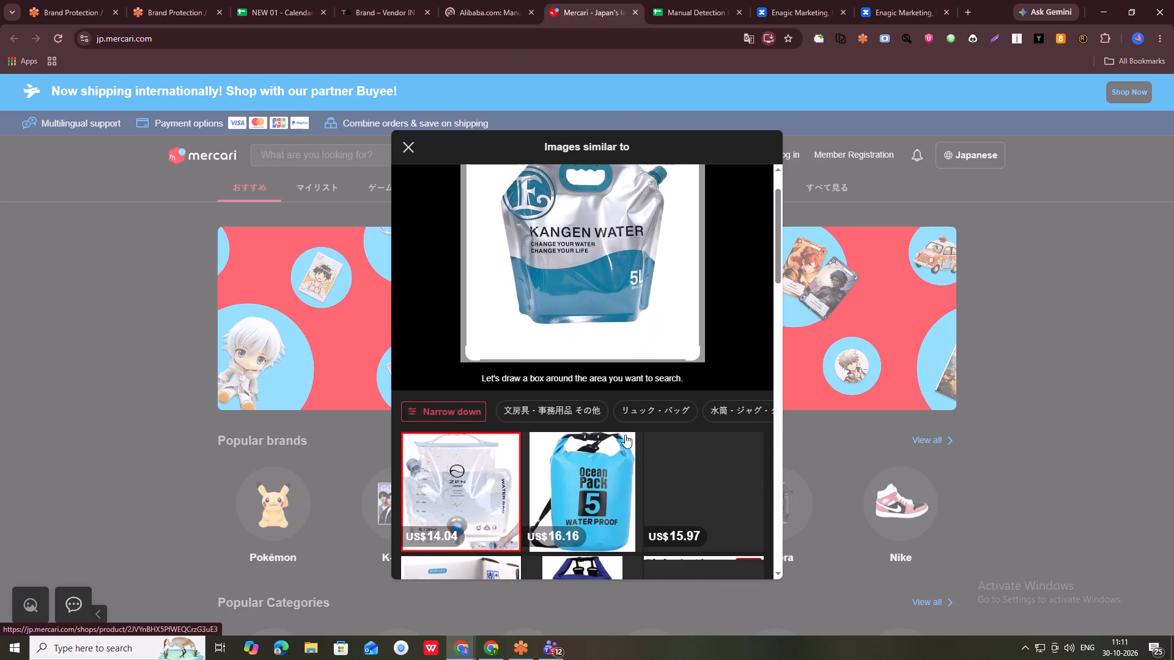
scroll(625, 435, down, 8)
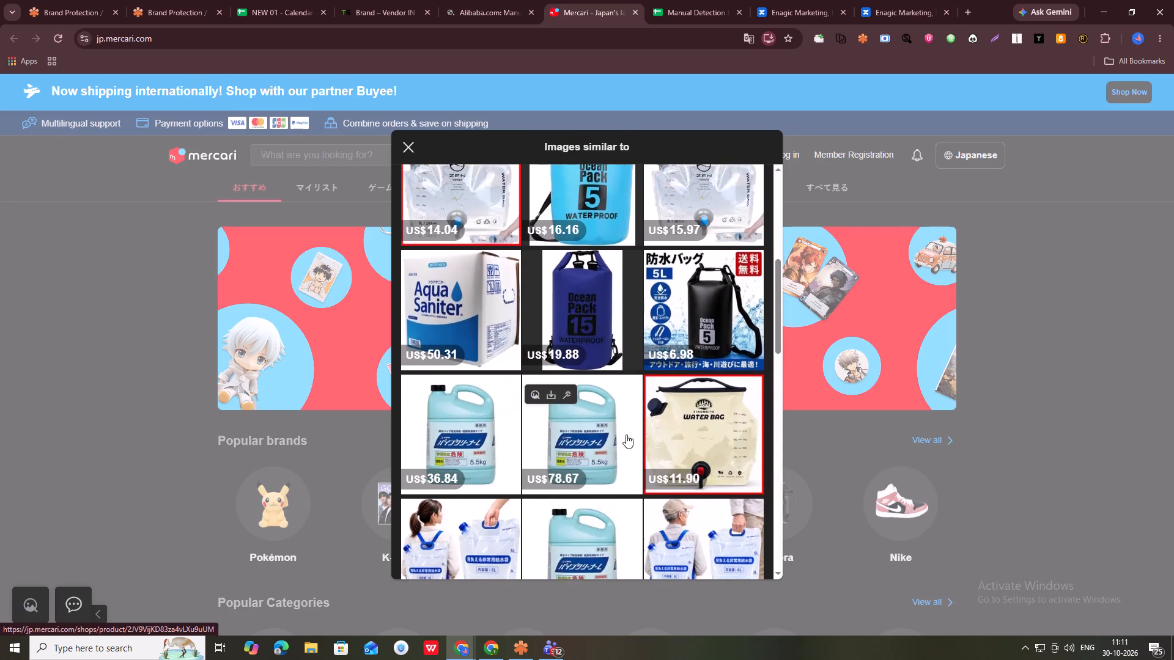
scroll(626, 435, down, 15)
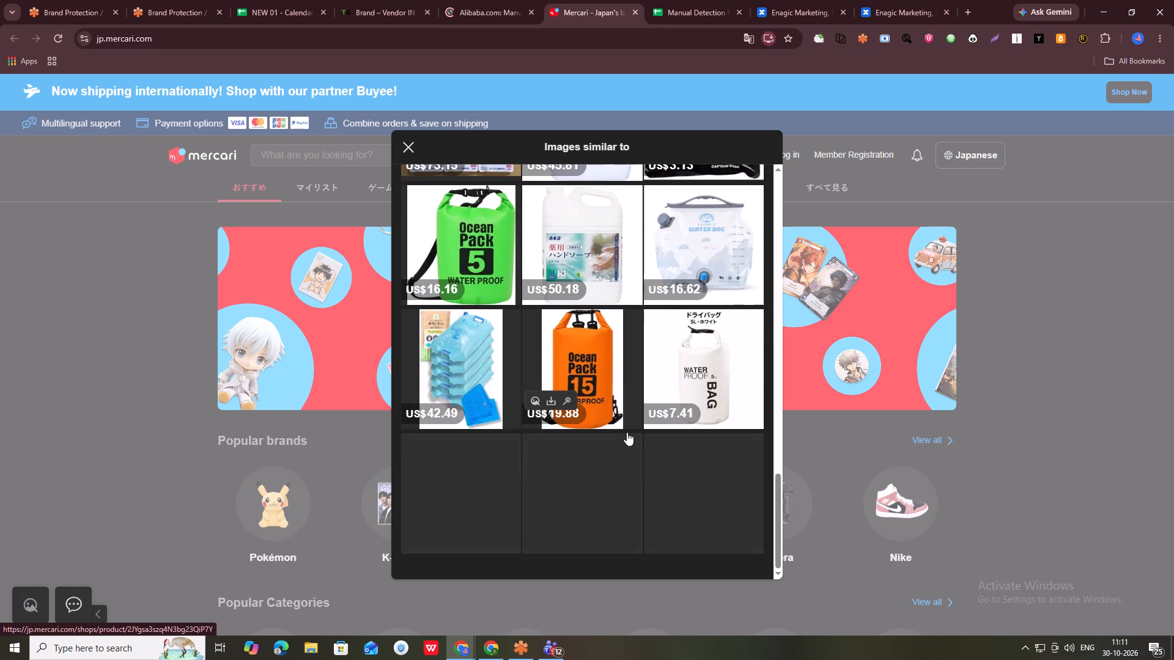
scroll(632, 428, down, 6)
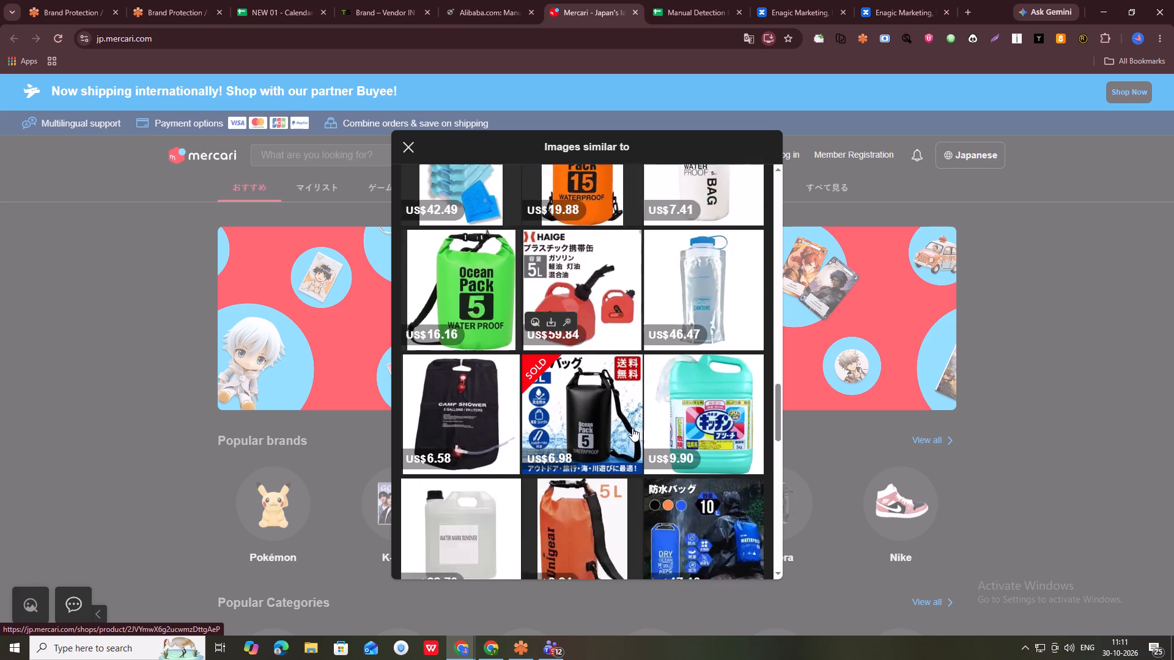
scroll(633, 427, up, 1)
scroll(633, 427, down, 6)
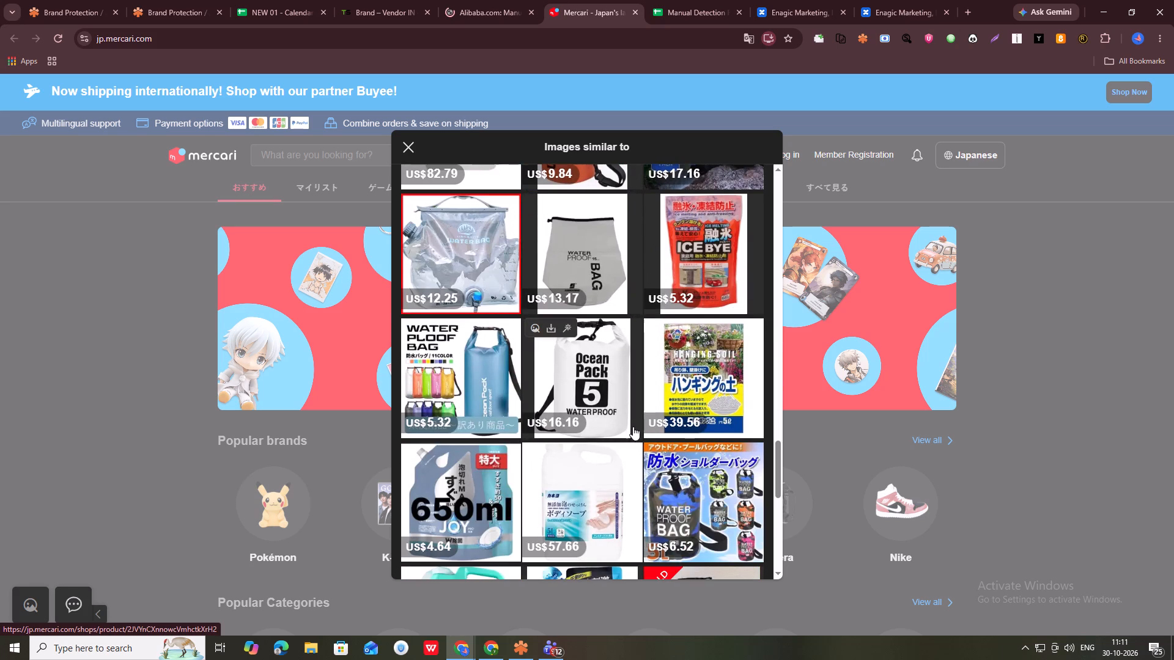
scroll(633, 427, down, 6)
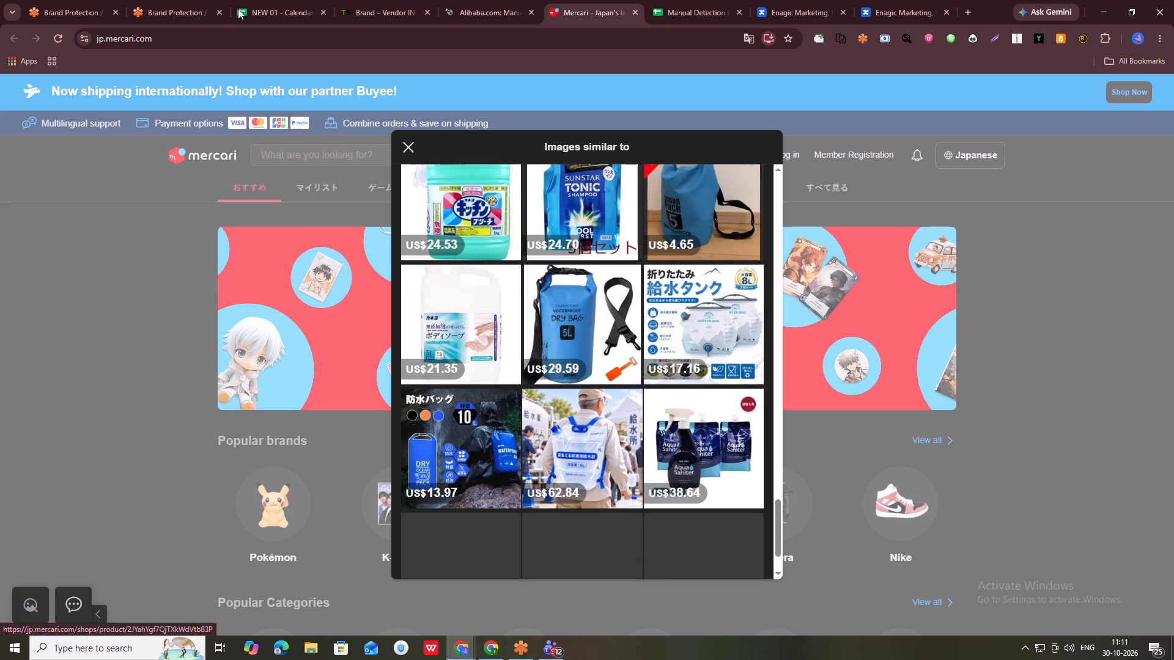
Open the official Leveluk K8 image Kangen_09_19 in the Backoffice and run a Google Lens search on it.
click(183, 0)
click(1140, 108)
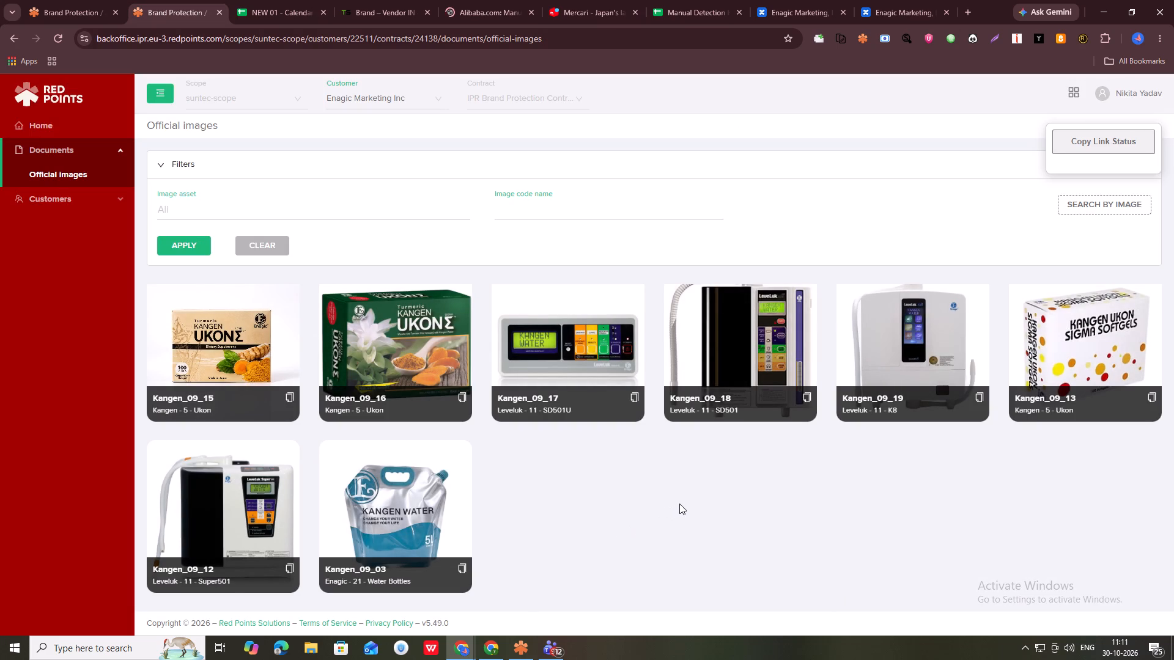
click(899, 348)
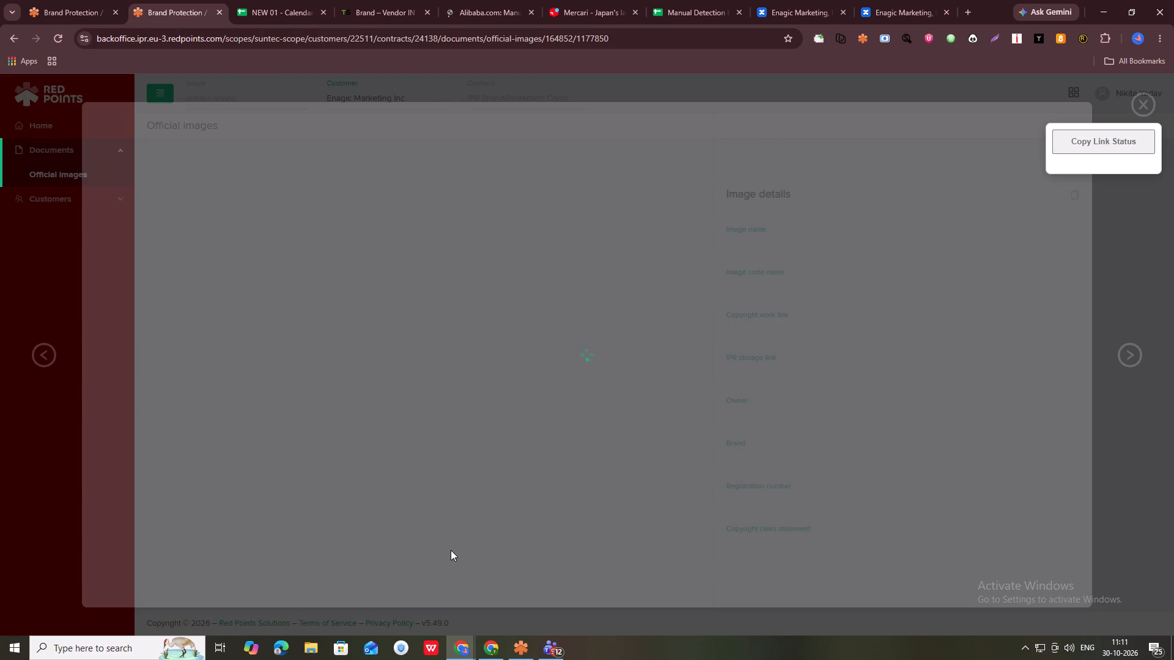
right_click(410, 304)
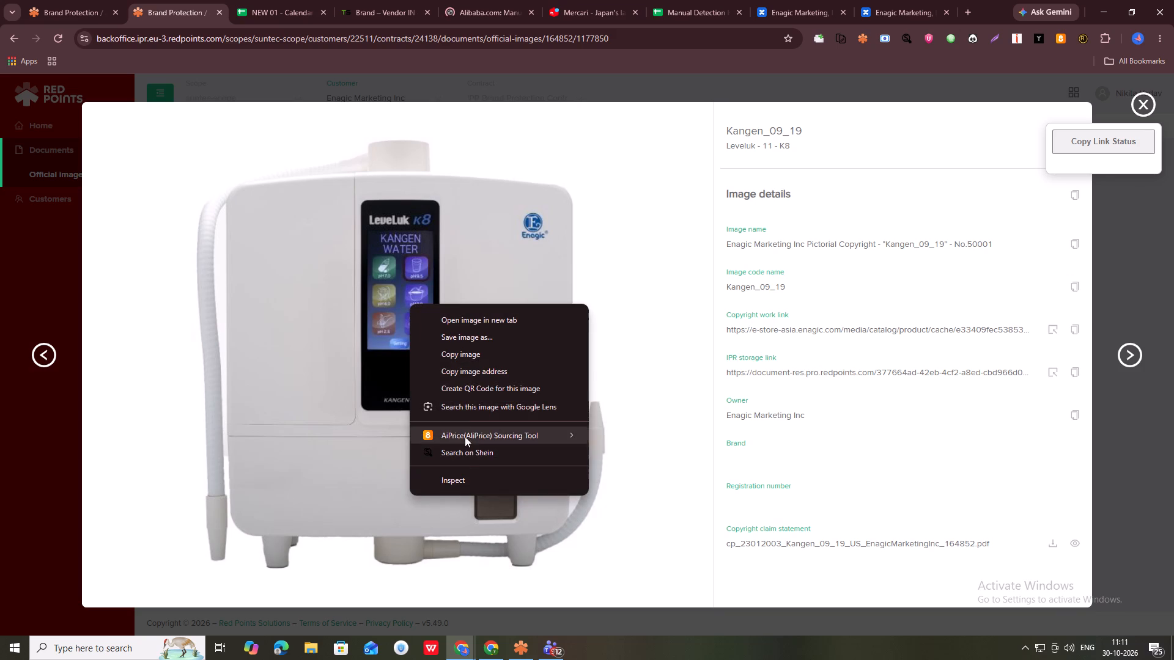
click(474, 406)
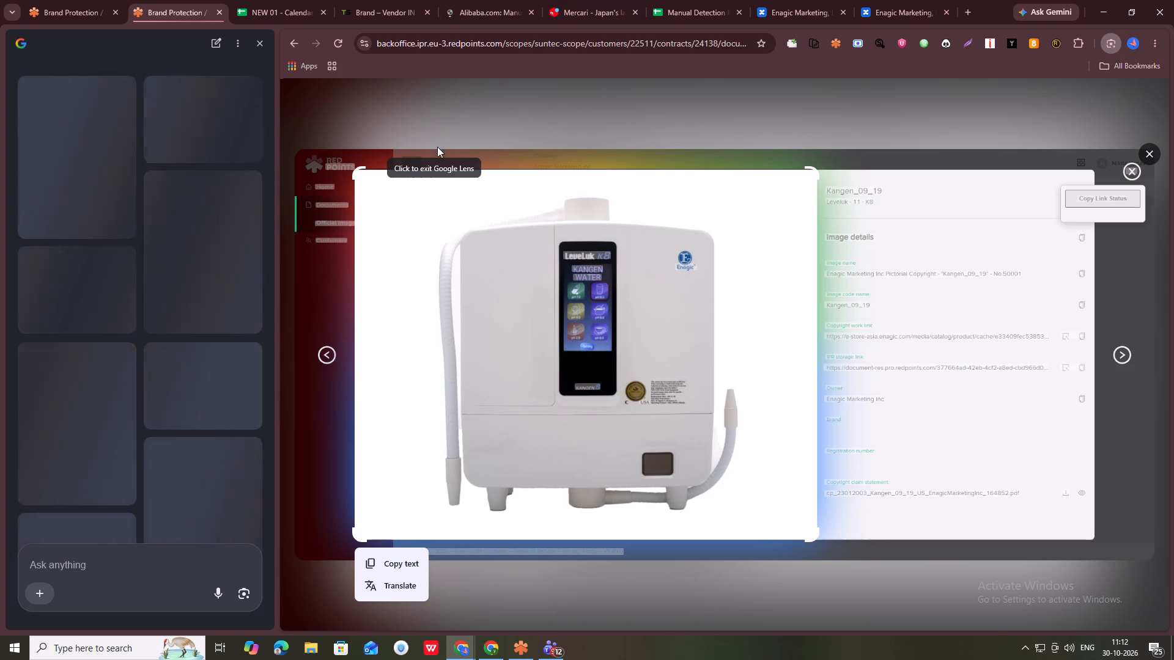
Close Mercari's similar-image results, then reopen and dismiss the pouch image search from the search history.
click(614, 0)
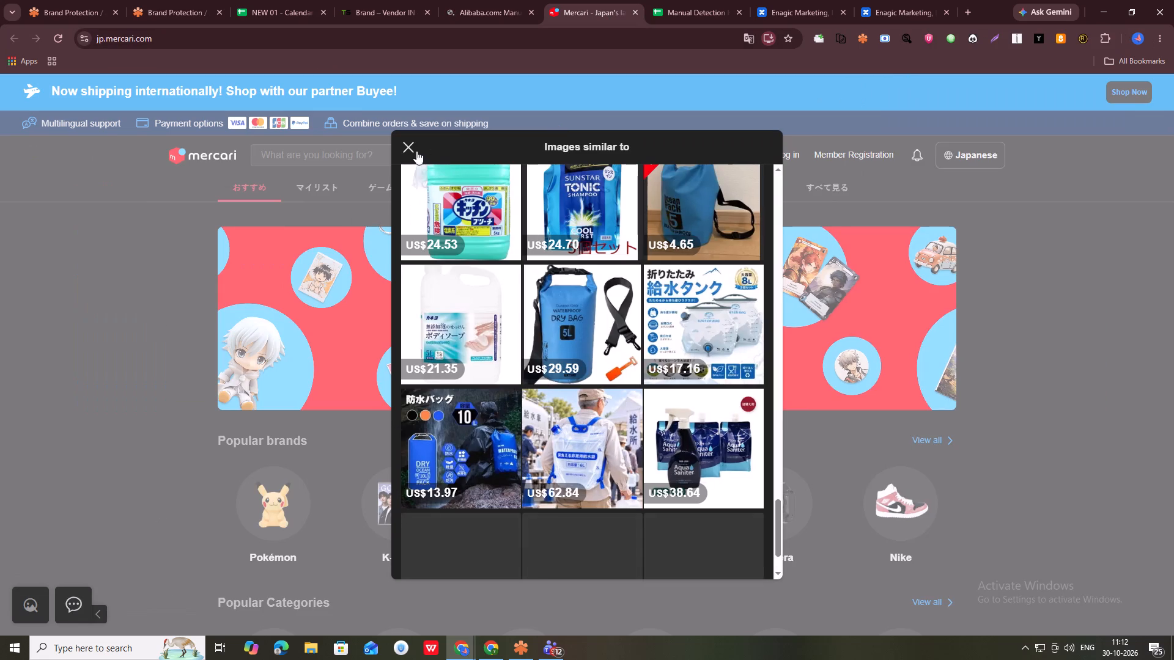
click(407, 147)
click(312, 157)
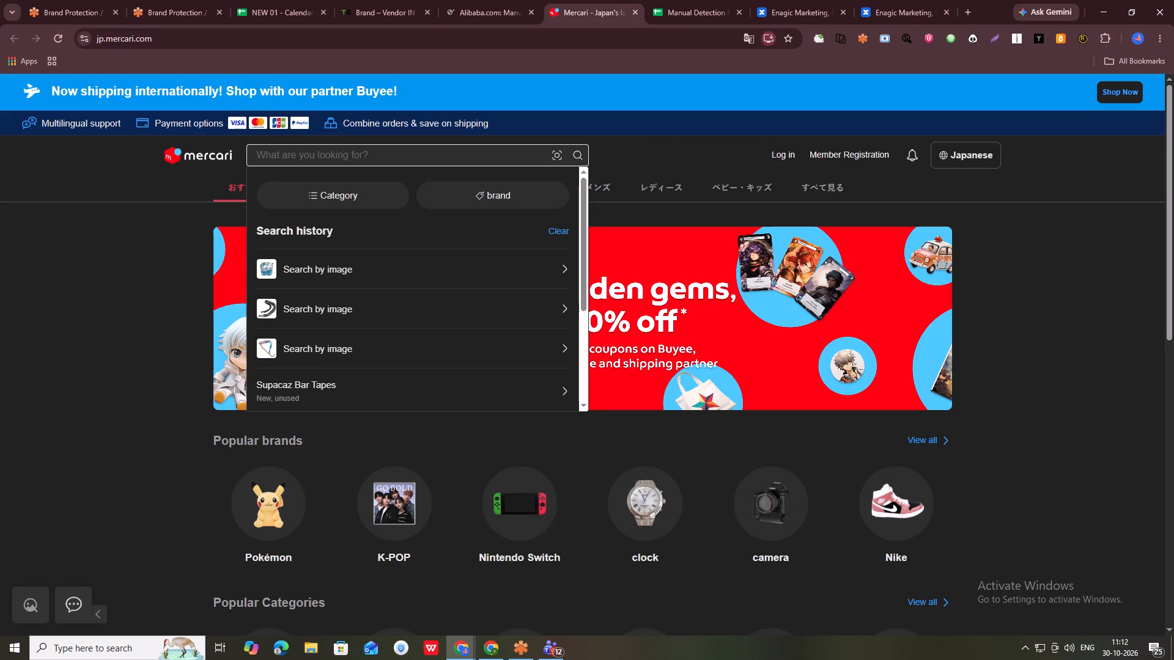
key(Down)
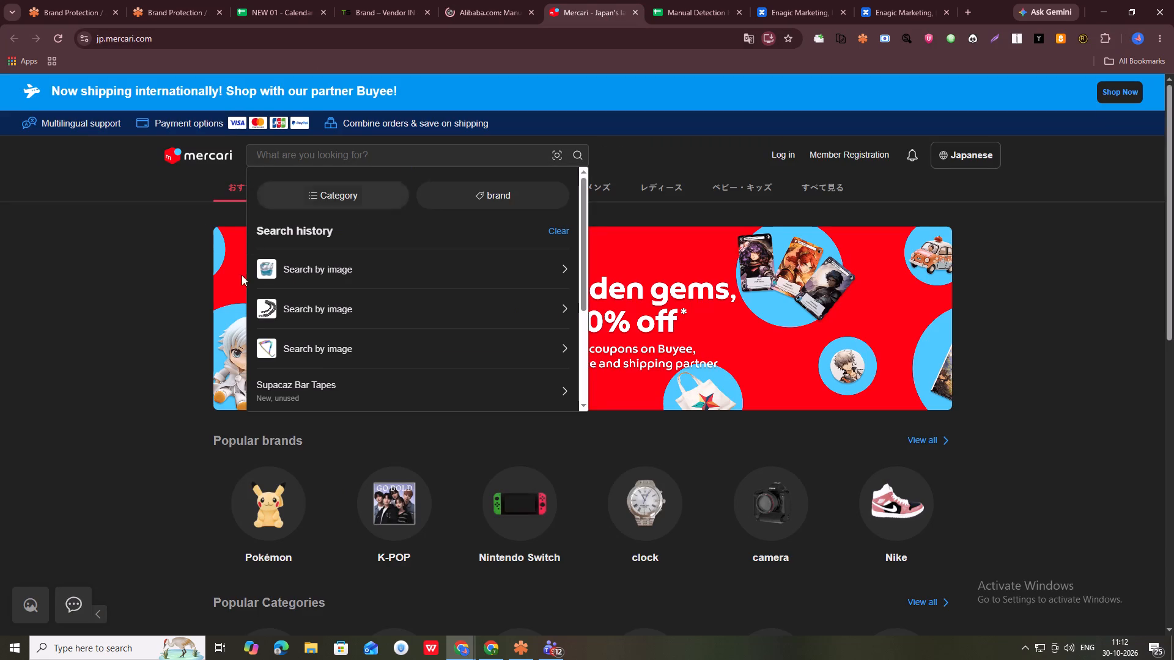
click(295, 273)
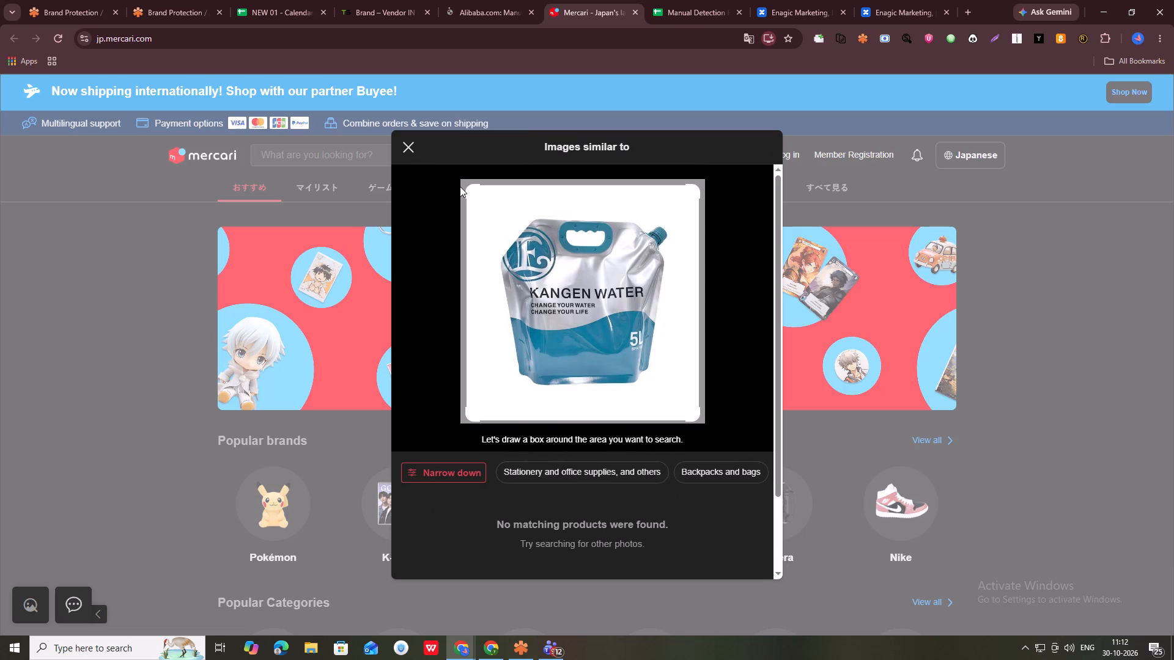
click(409, 151)
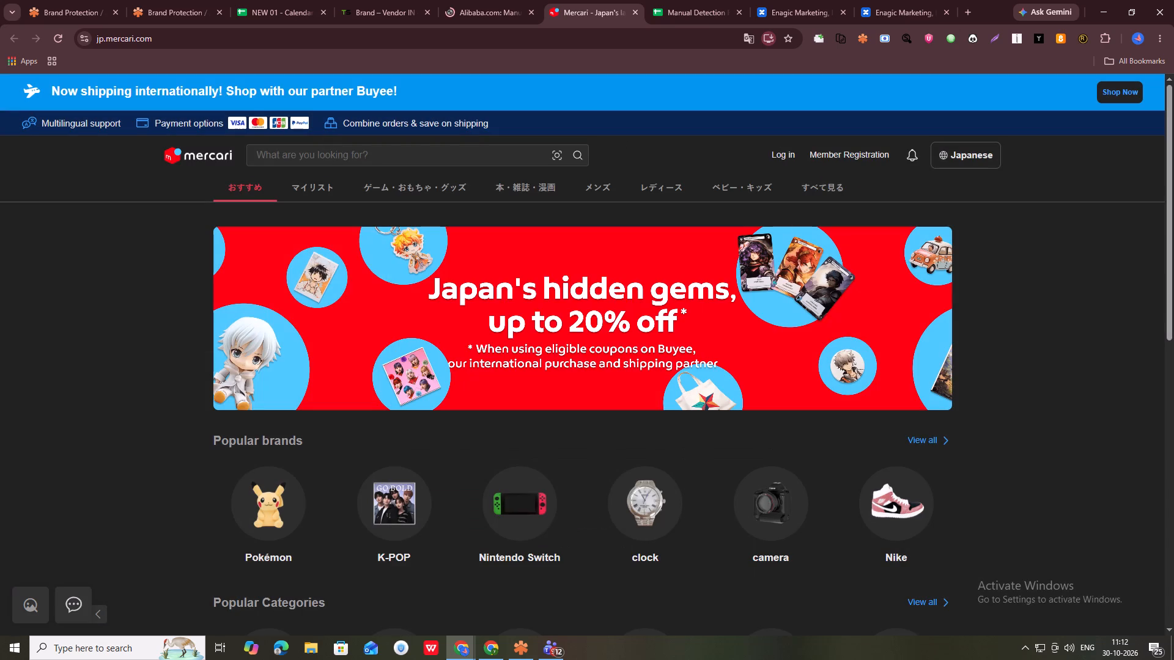
Search Mercari for "Enagic Water Bottles", using the copied asset name with the "- 21 -" part removed.
click(317, 163)
key(super+v)
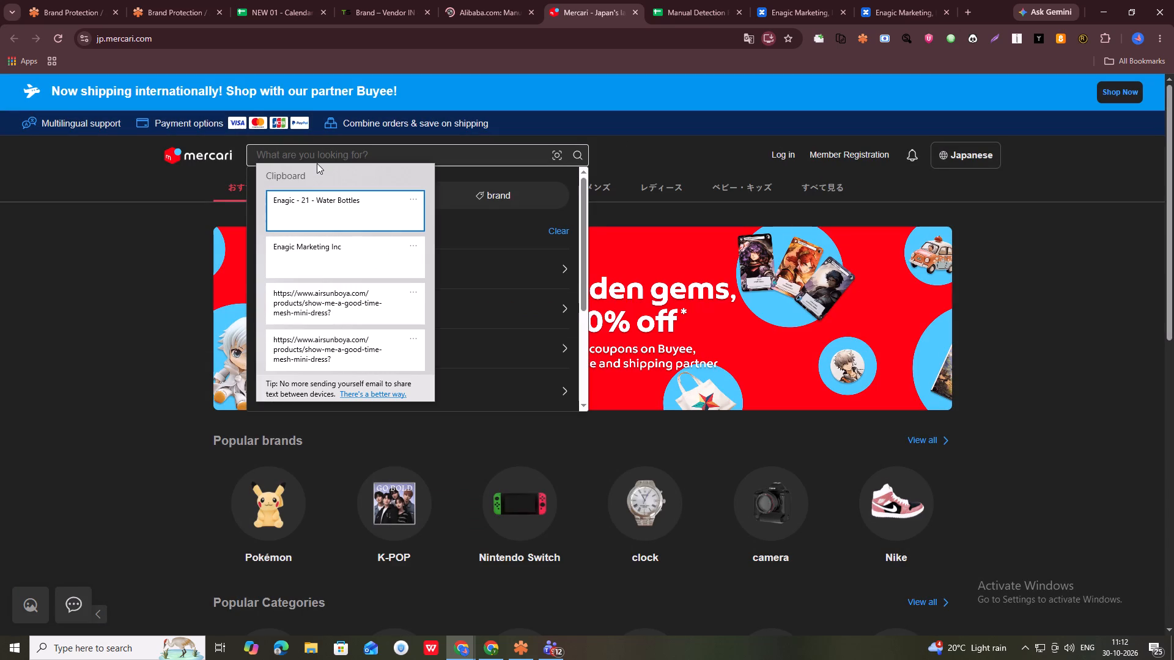
key(Return)
key(ctrl+v)
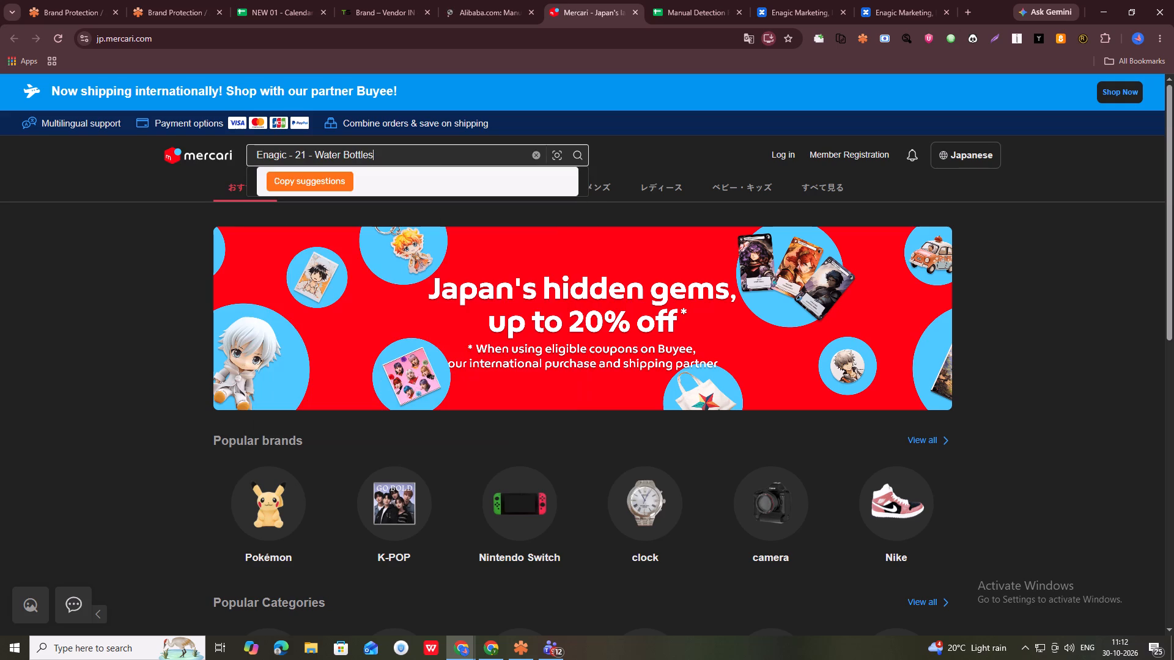
key(Left)
key(Left)
key(Left)
key(Left)
key(ctrl+Left)
key(ctrl+Left)
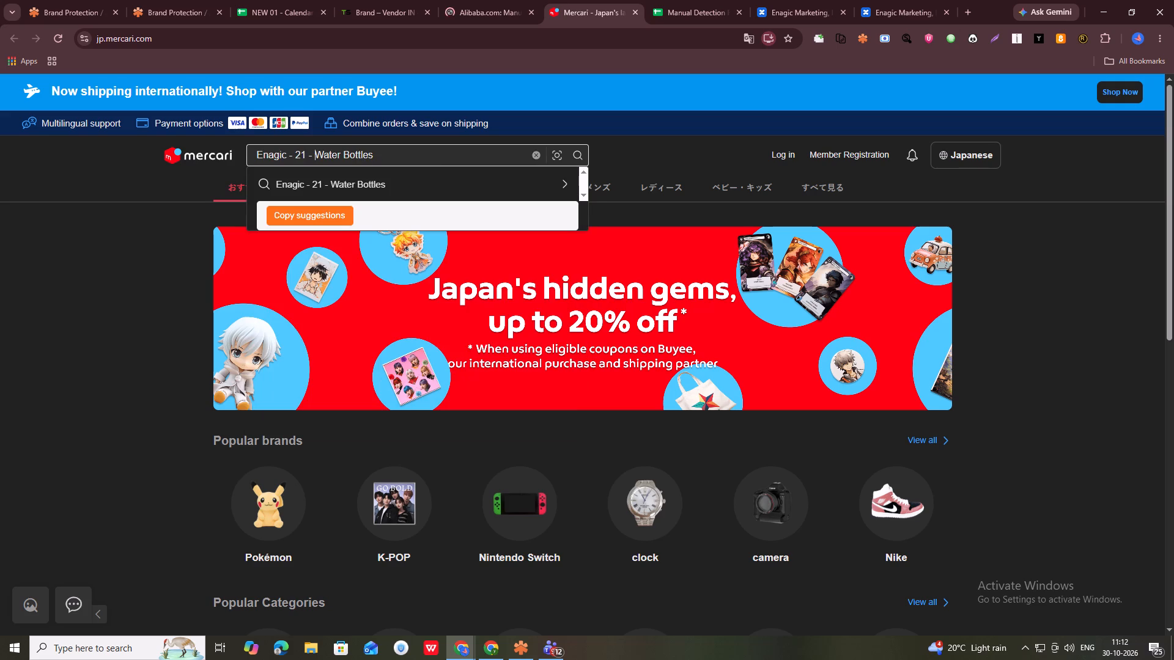
key(shift+Left)
key(shift+Left)
key(shift+Left)
key(shift+Left)
key(shift+Left)
key(shift+Left)
key(shift+Left)
key(BackSpace)
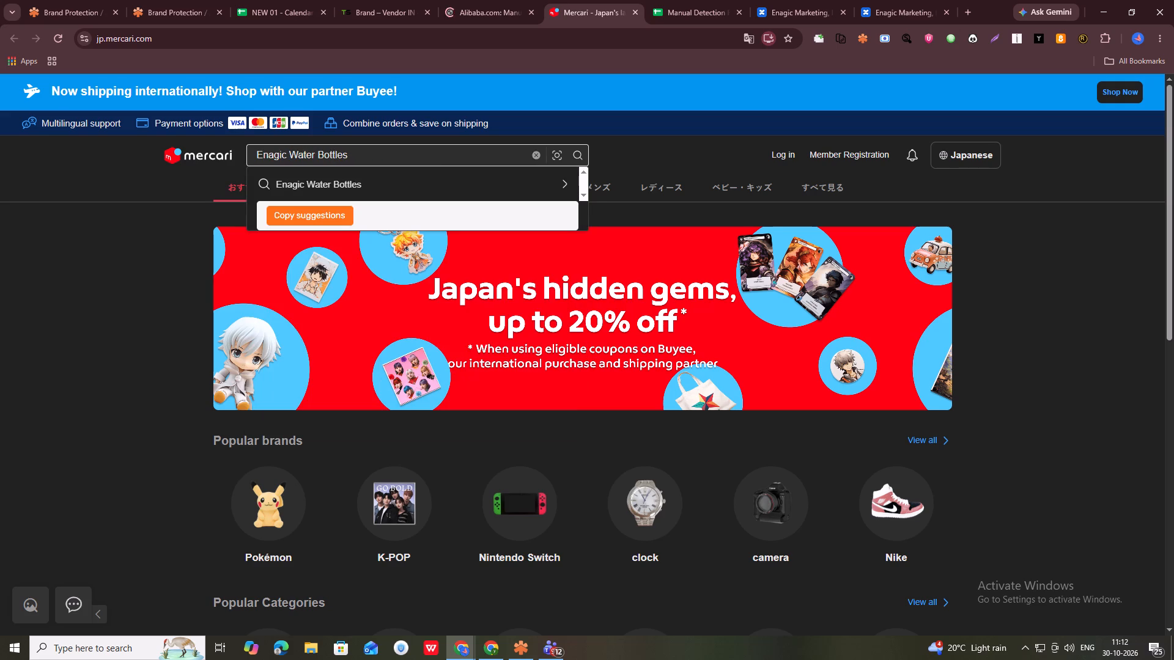
key(Return)
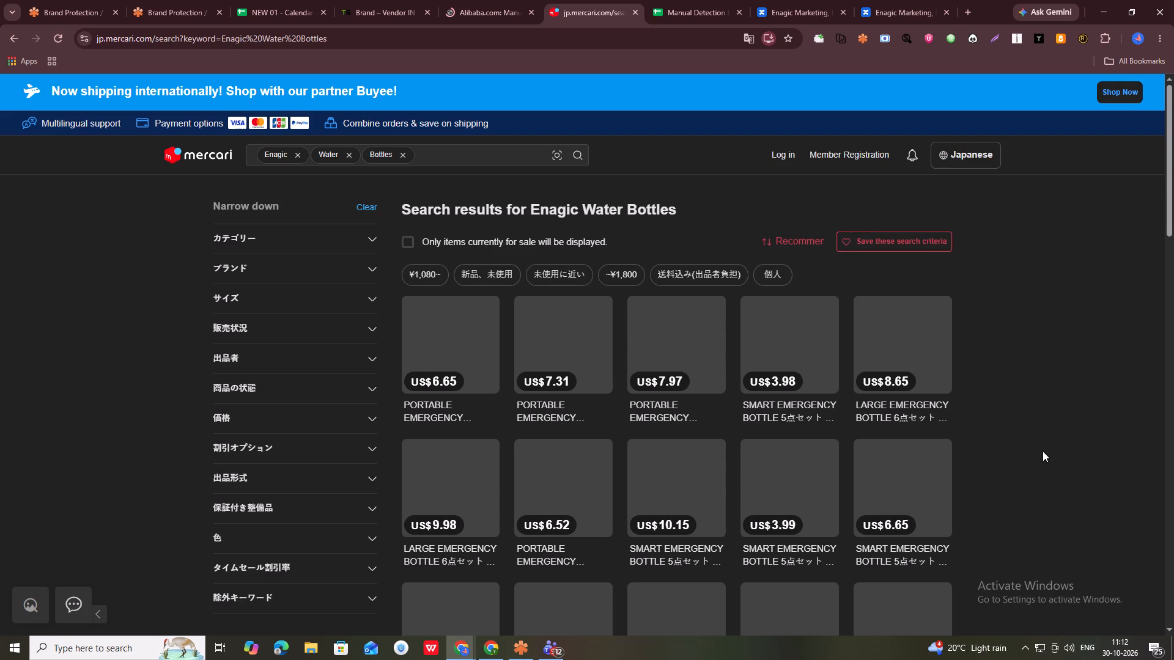
Remove the keywords "Water" and "Bottles" so that Mercari searches for "Enagic" only.
click(348, 155)
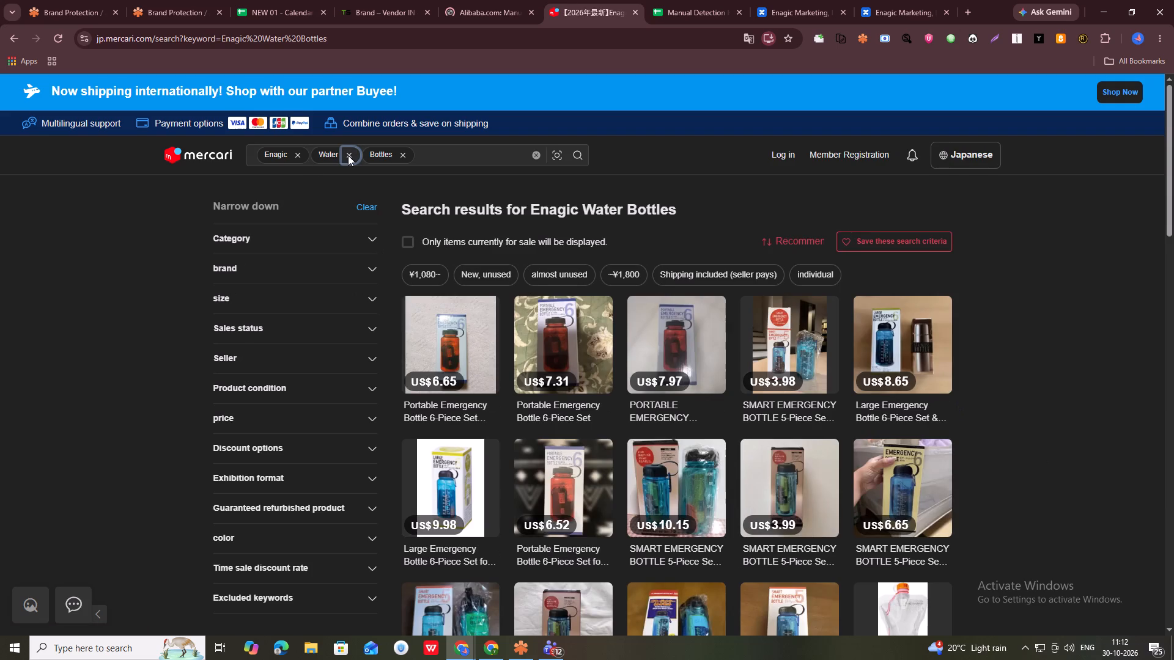
click(350, 155)
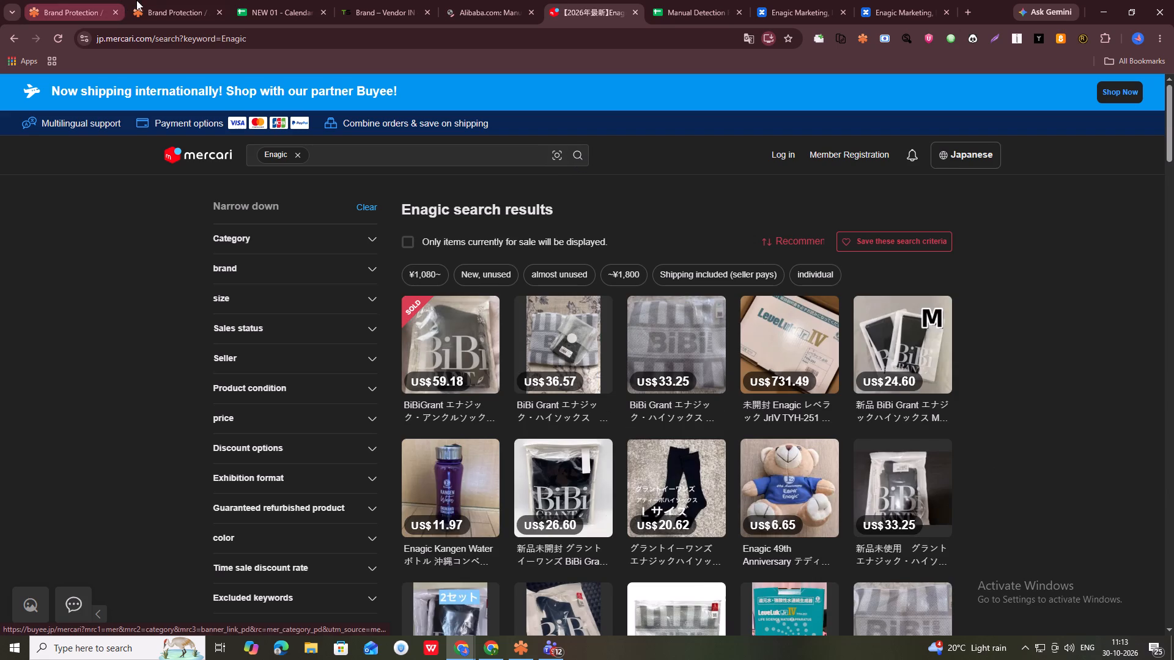
Show the exact matches in the Google Lens results for the Leveluk K8 image Kangen_09_19.
click(164, 0)
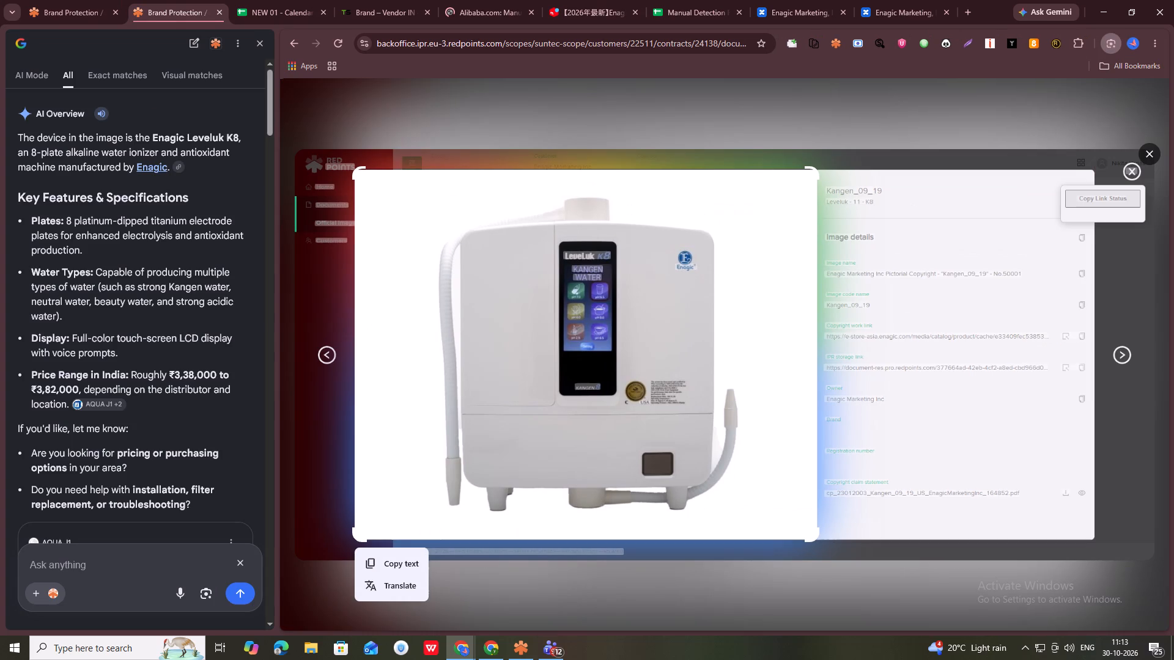
click(104, 78)
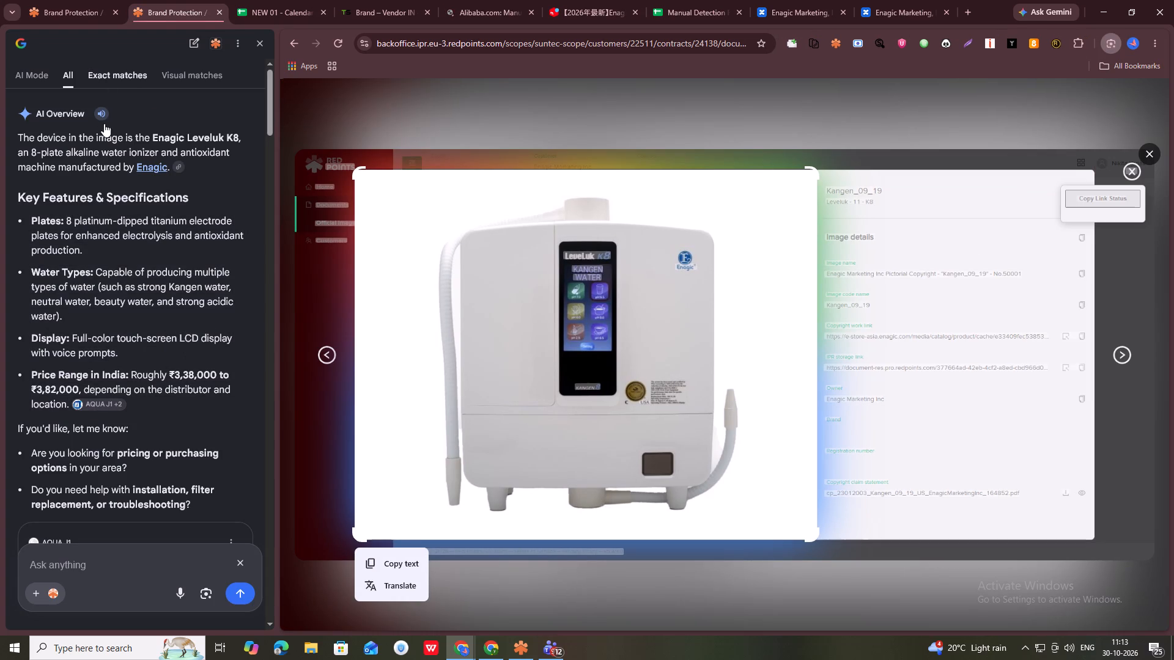
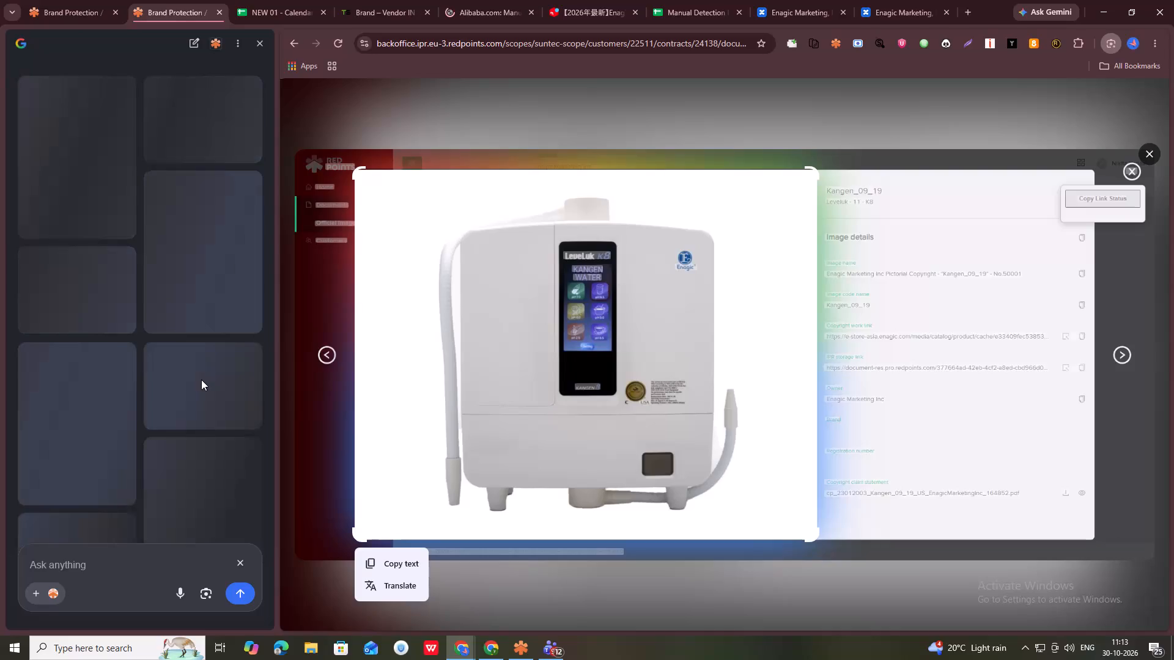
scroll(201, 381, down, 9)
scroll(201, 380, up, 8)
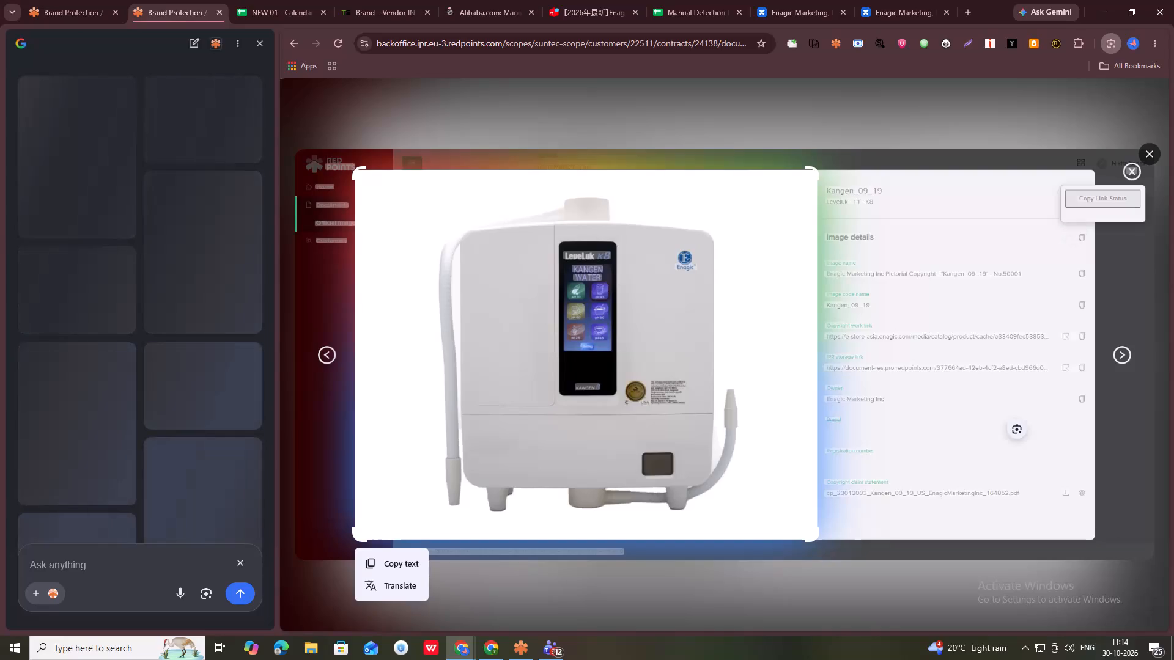
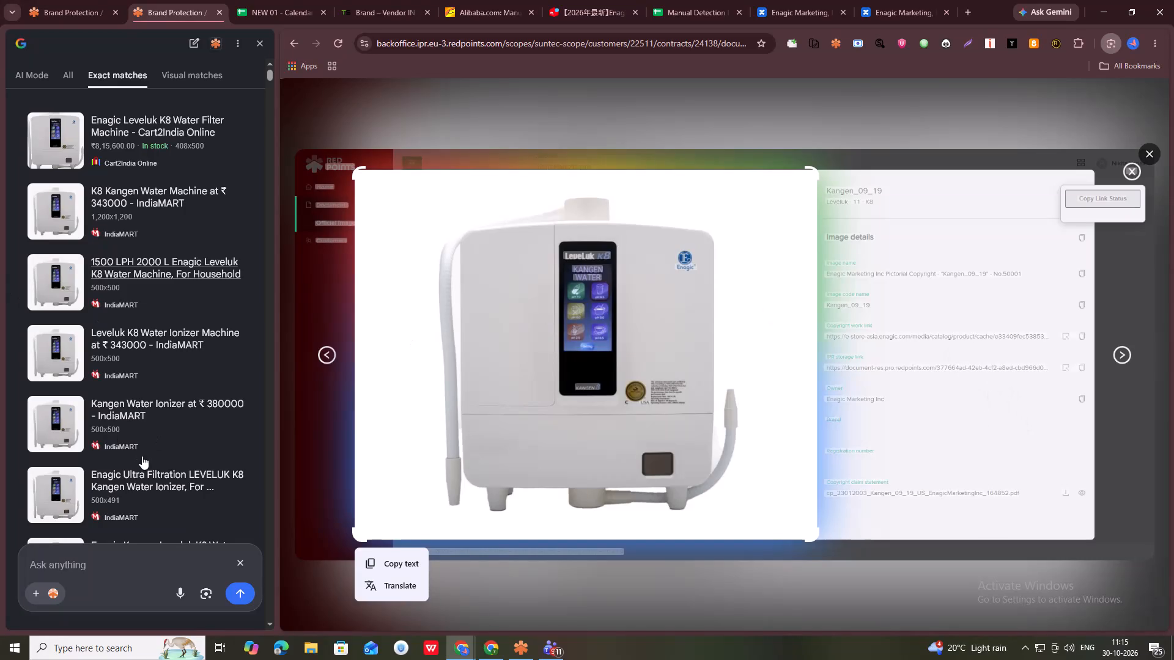
Examine the Google Lens exact matches for the Kangen_09_19 image for sites and marketplaces offering the Leveluk K8, and close the results.
scroll(168, 410, up, 6)
scroll(166, 397, down, 7)
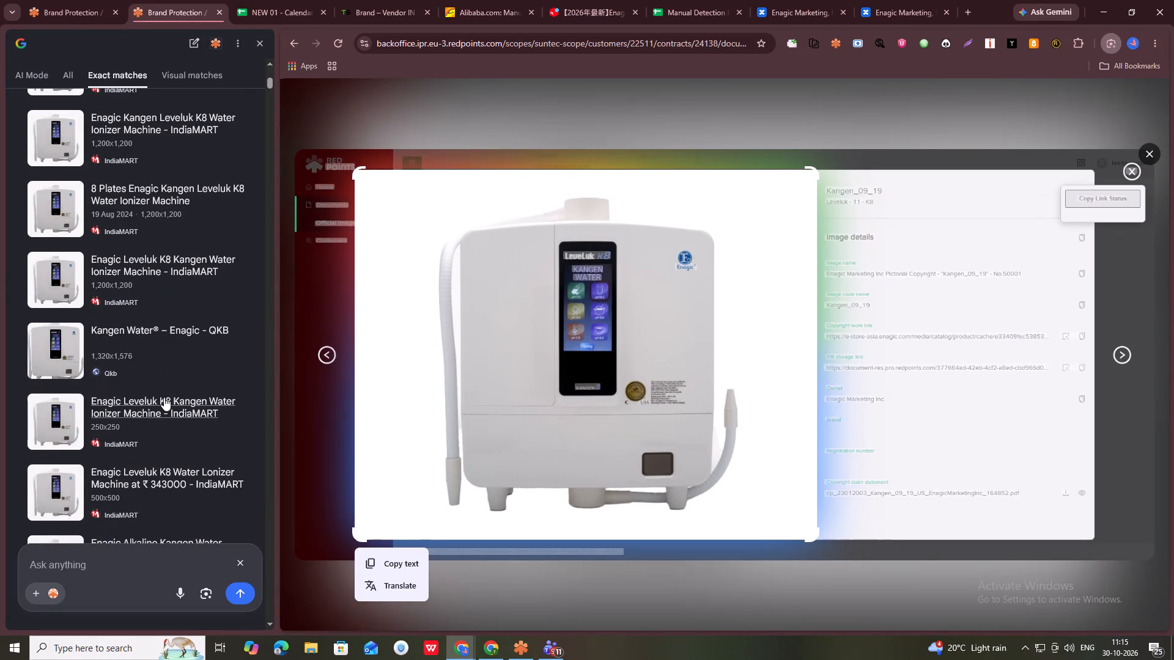
scroll(164, 397, down, 6)
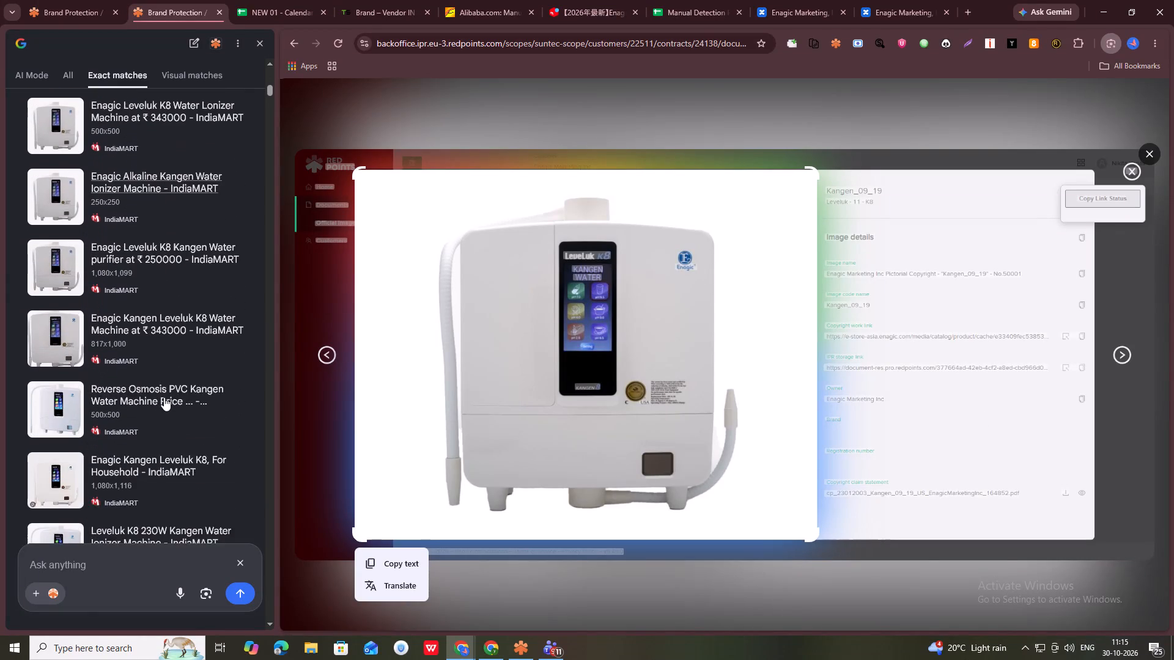
scroll(164, 397, down, 14)
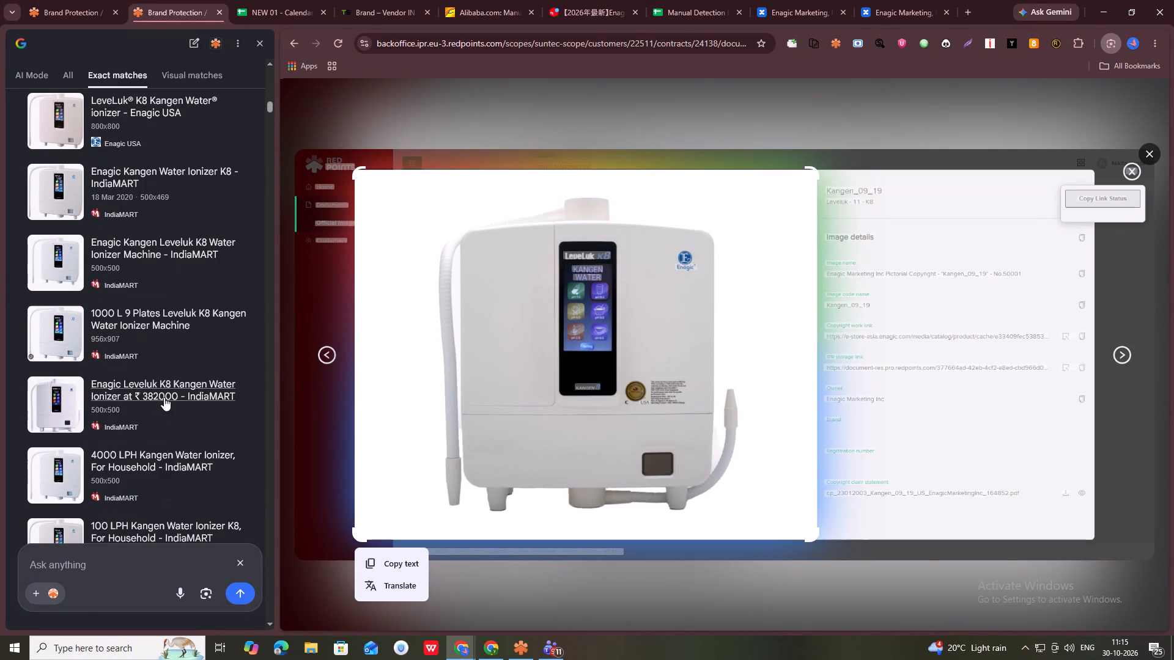
scroll(164, 397, down, 5)
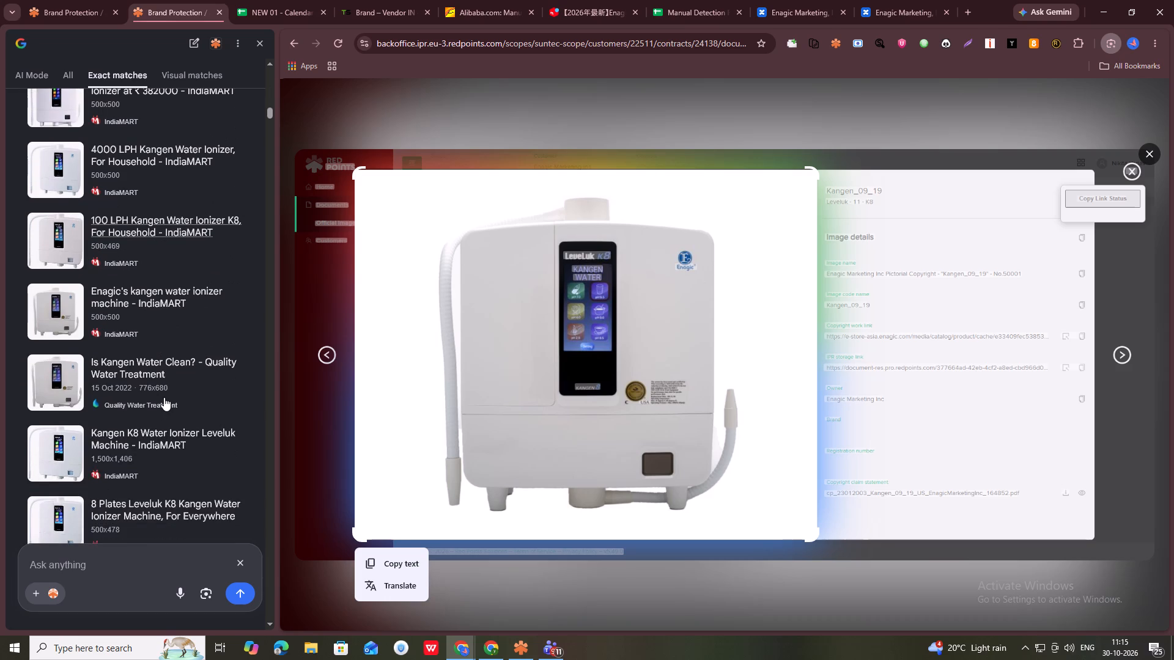
scroll(164, 397, down, 11)
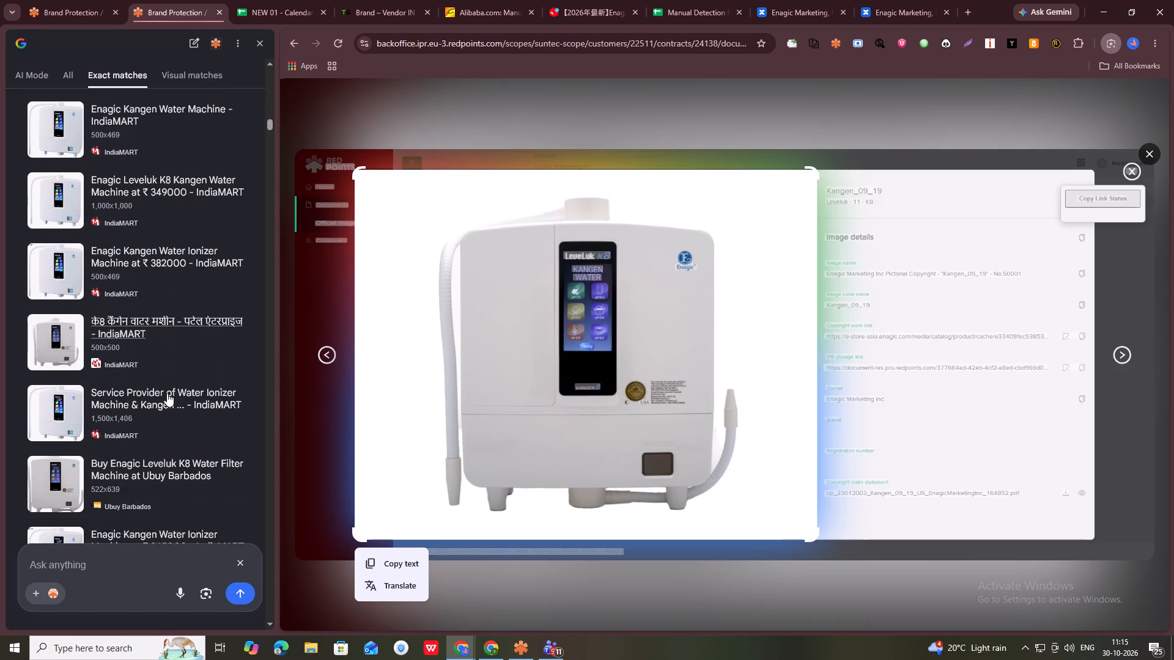
scroll(168, 392, down, 2)
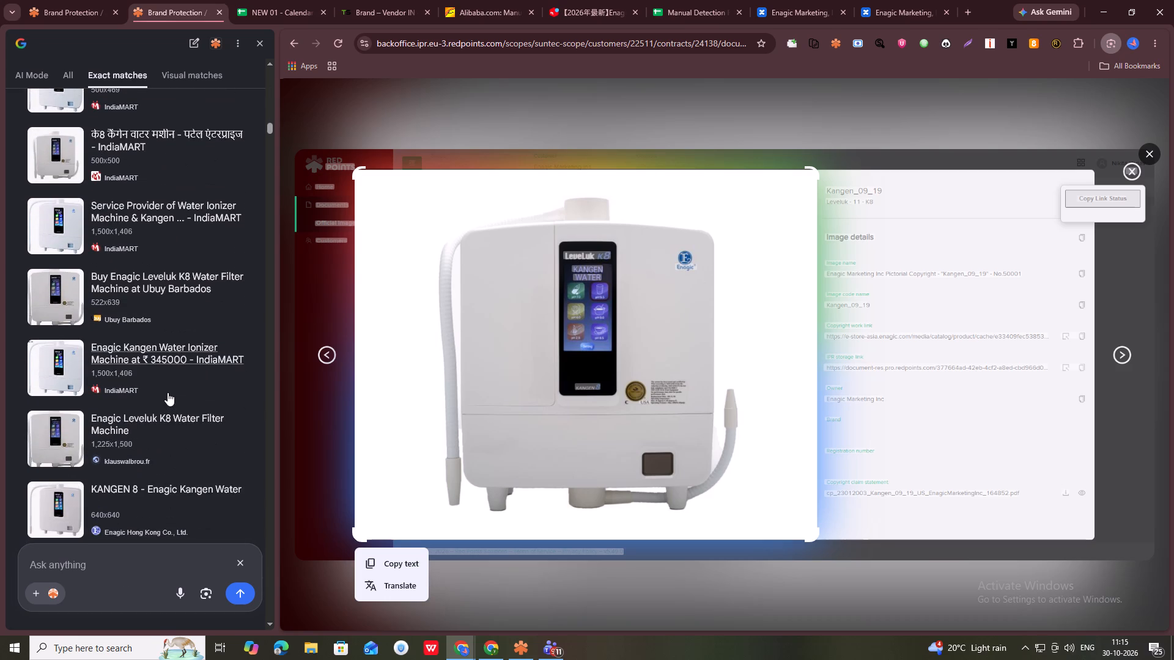
scroll(168, 392, down, 8)
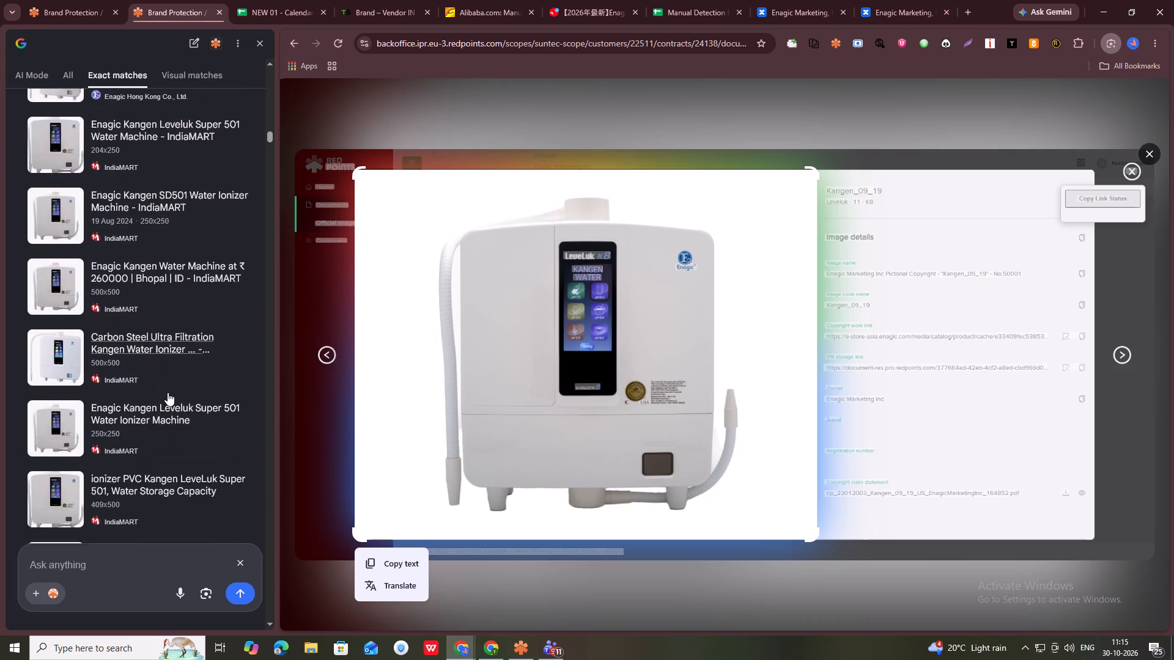
scroll(168, 392, down, 5)
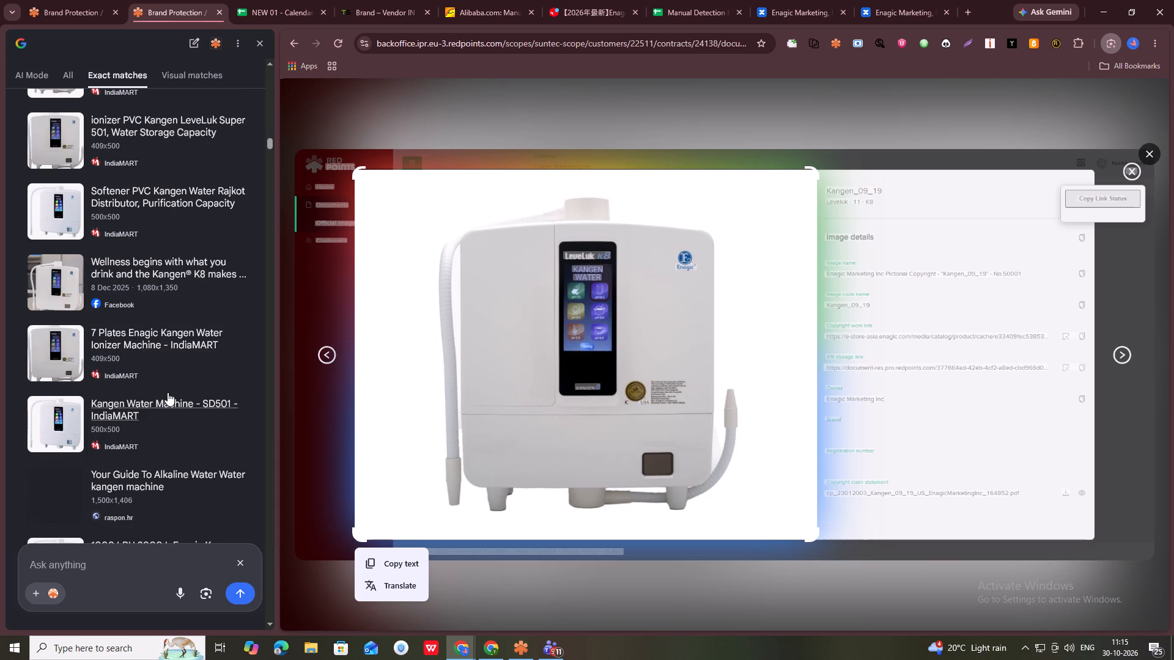
scroll(168, 392, down, 5)
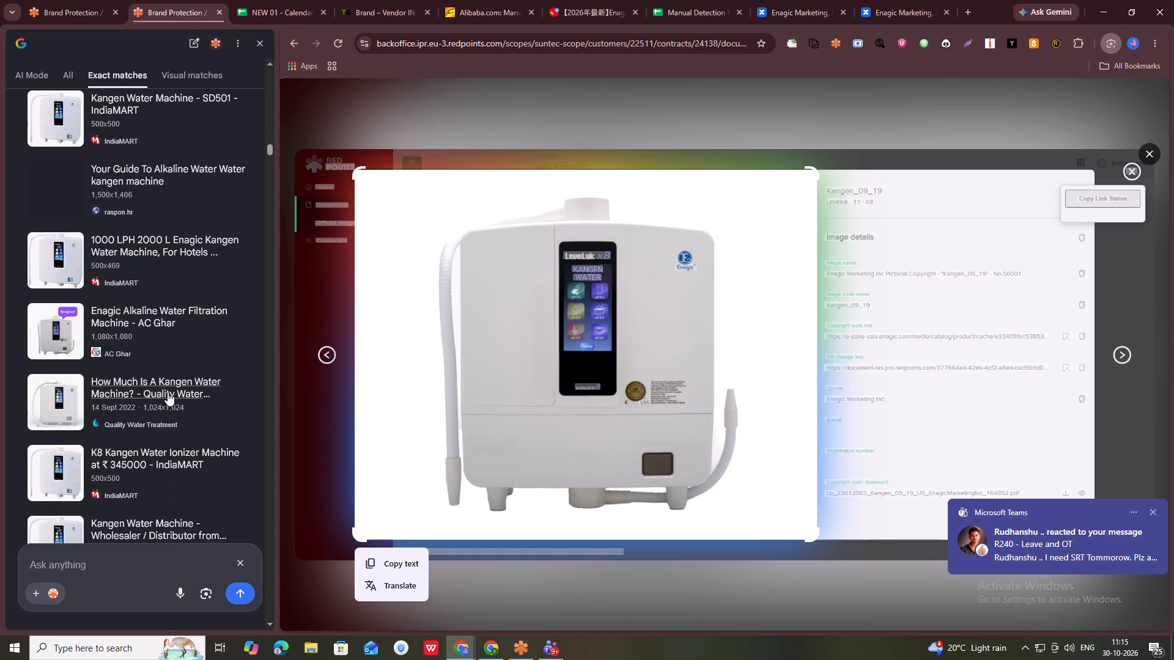
click(1153, 512)
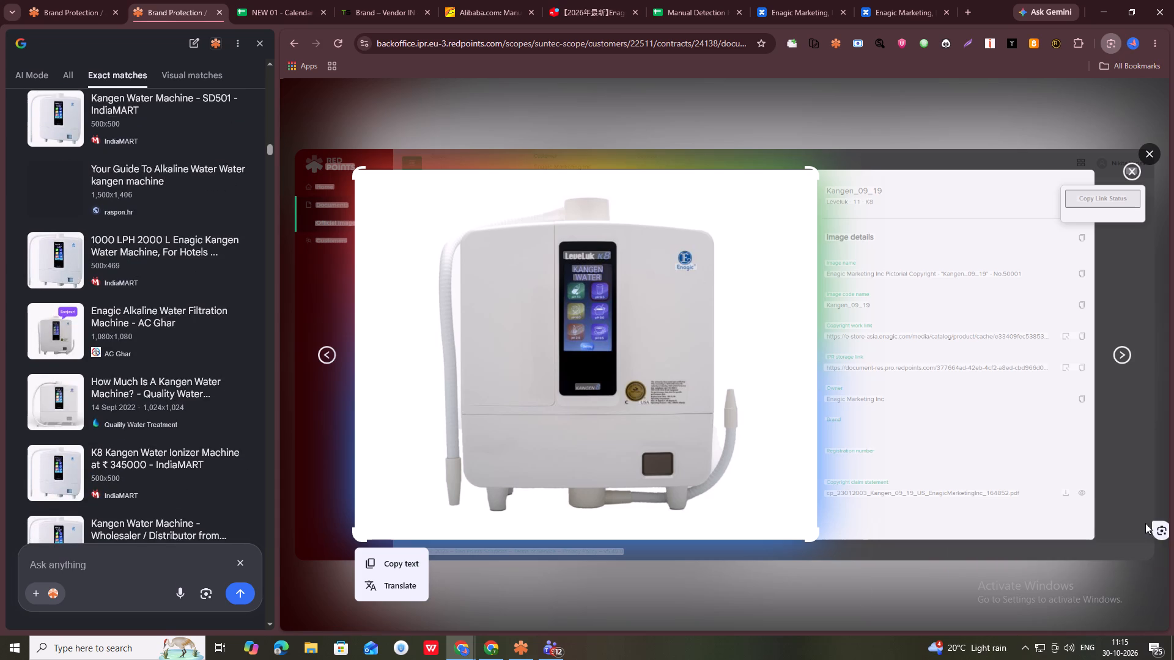
scroll(171, 414, down, 5)
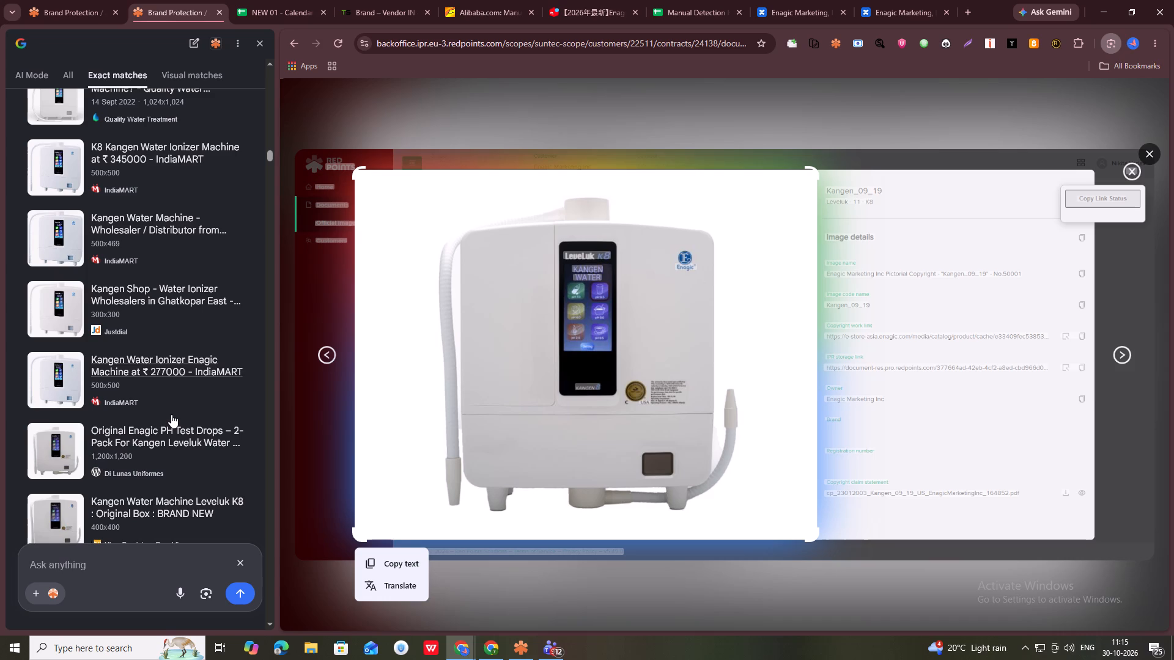
scroll(168, 421, down, 3)
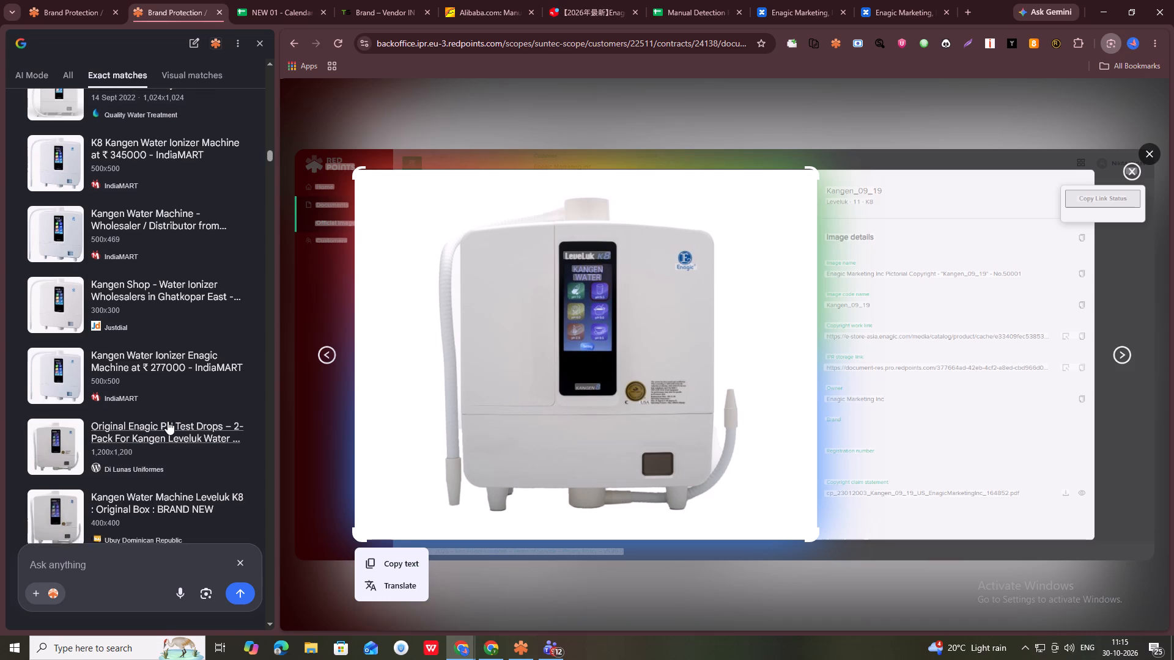
scroll(175, 490, down, 6)
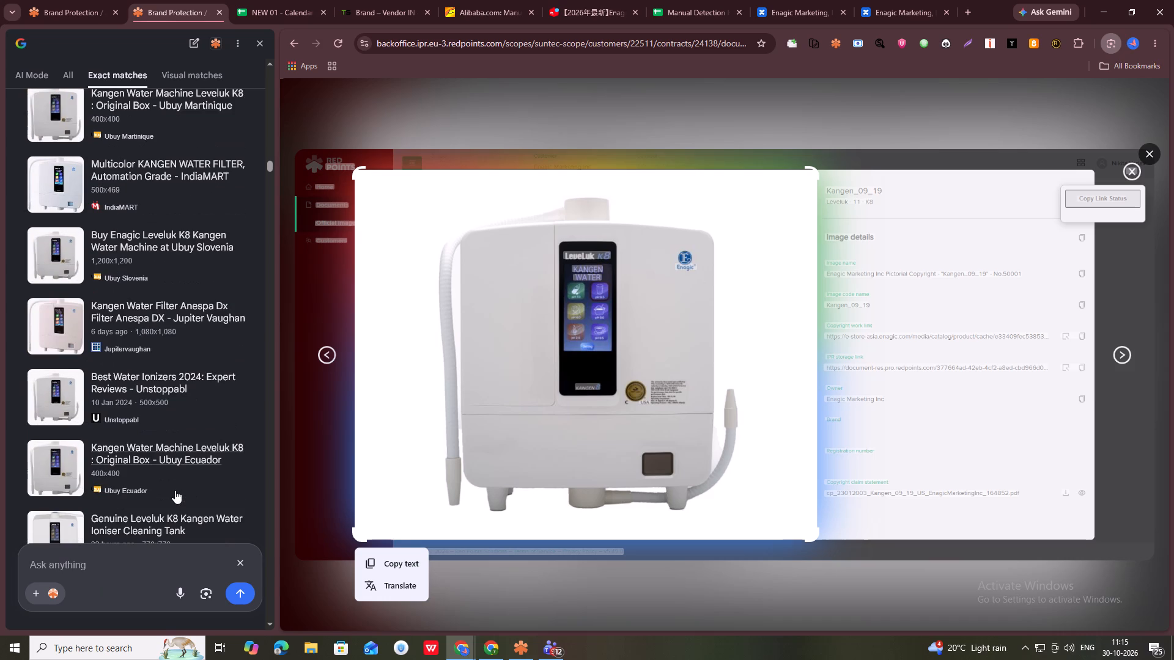
scroll(177, 467, down, 10)
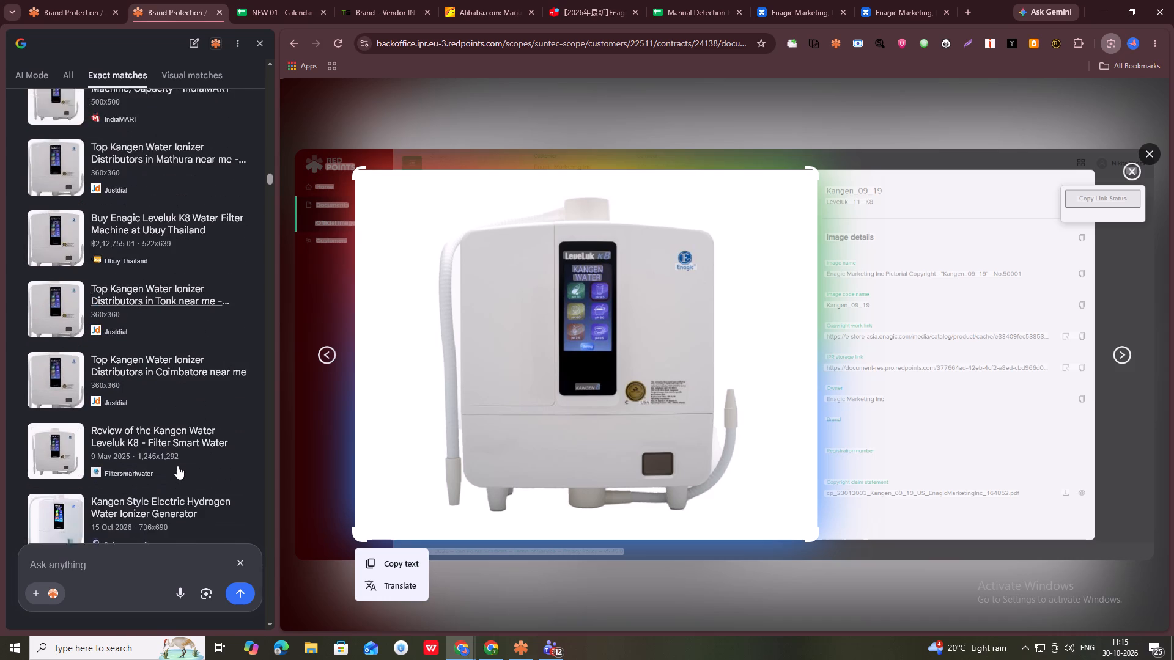
scroll(177, 466, down, 18)
scroll(177, 466, down, 6)
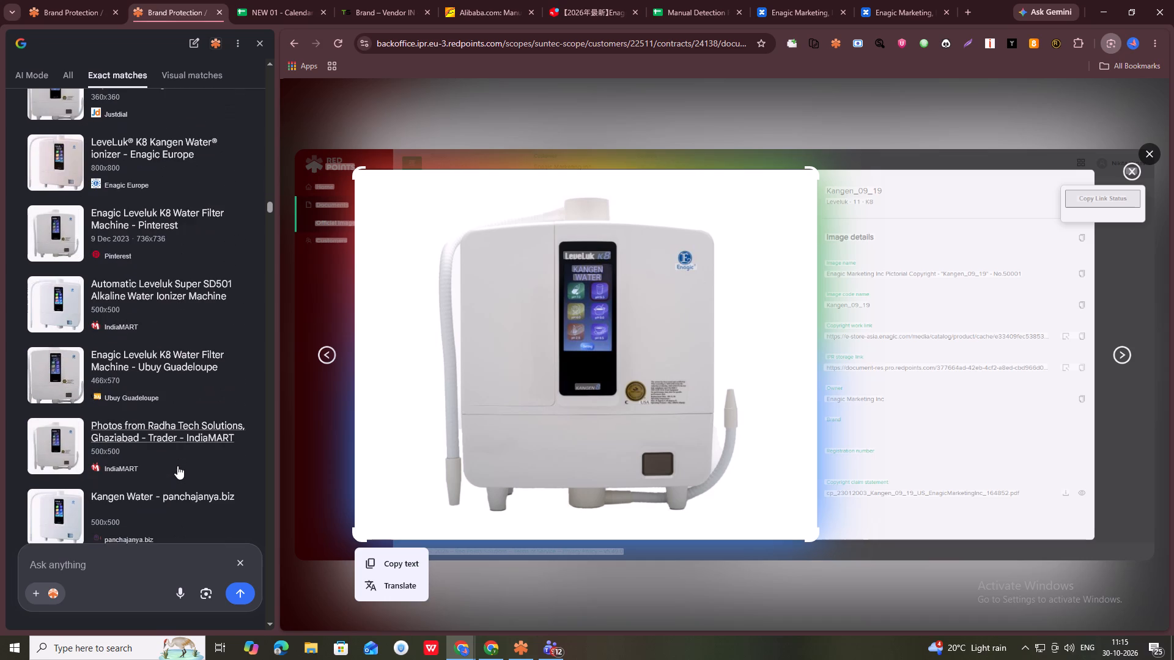
scroll(177, 466, down, 13)
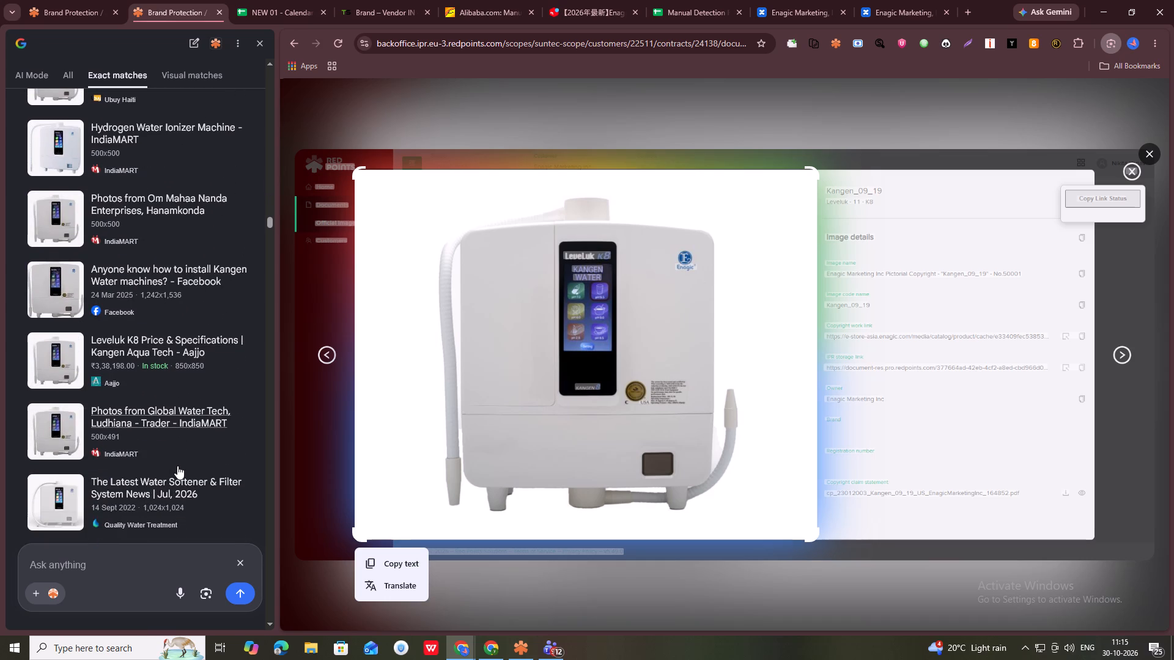
scroll(177, 466, down, 18)
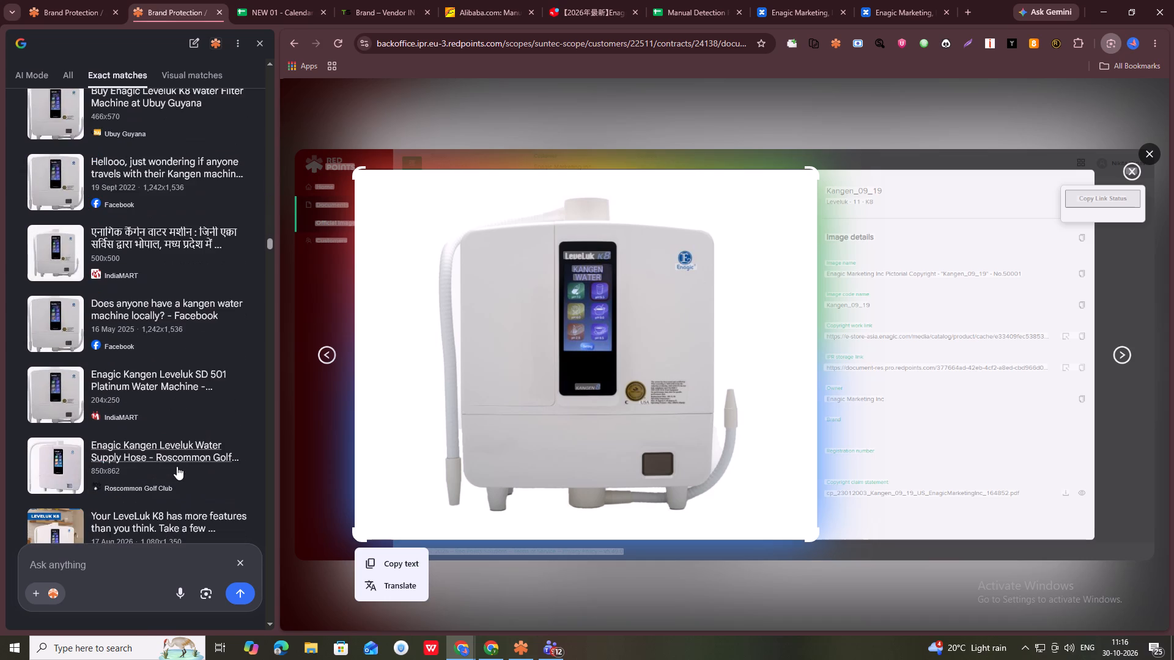
scroll(177, 466, down, 12)
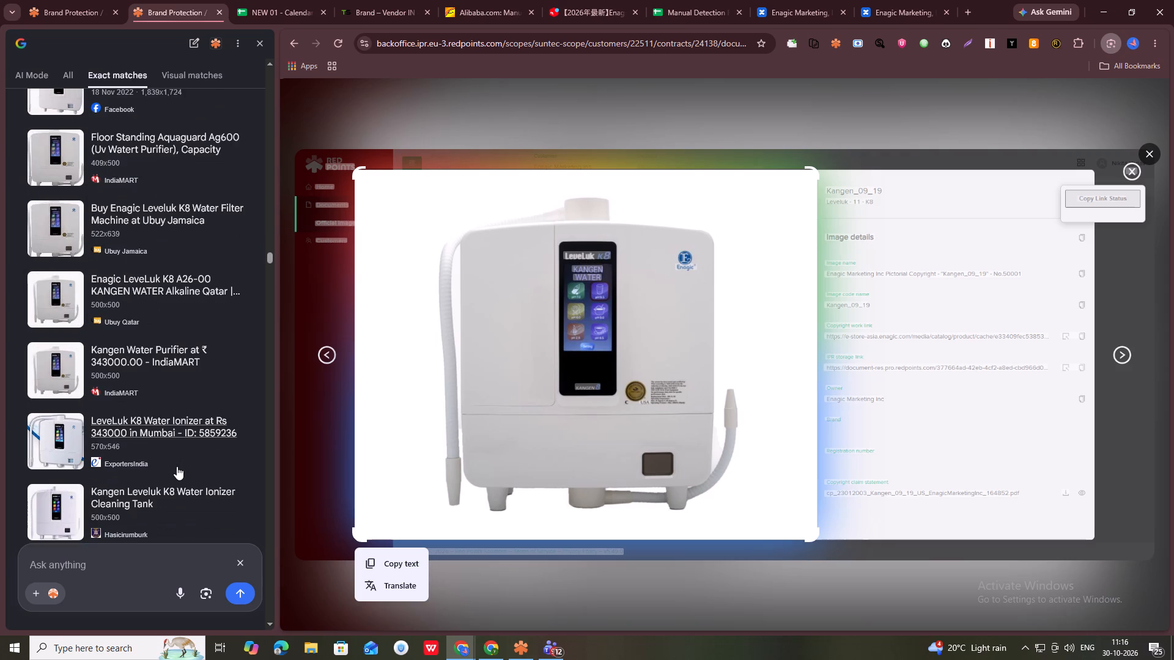
scroll(177, 466, down, 20)
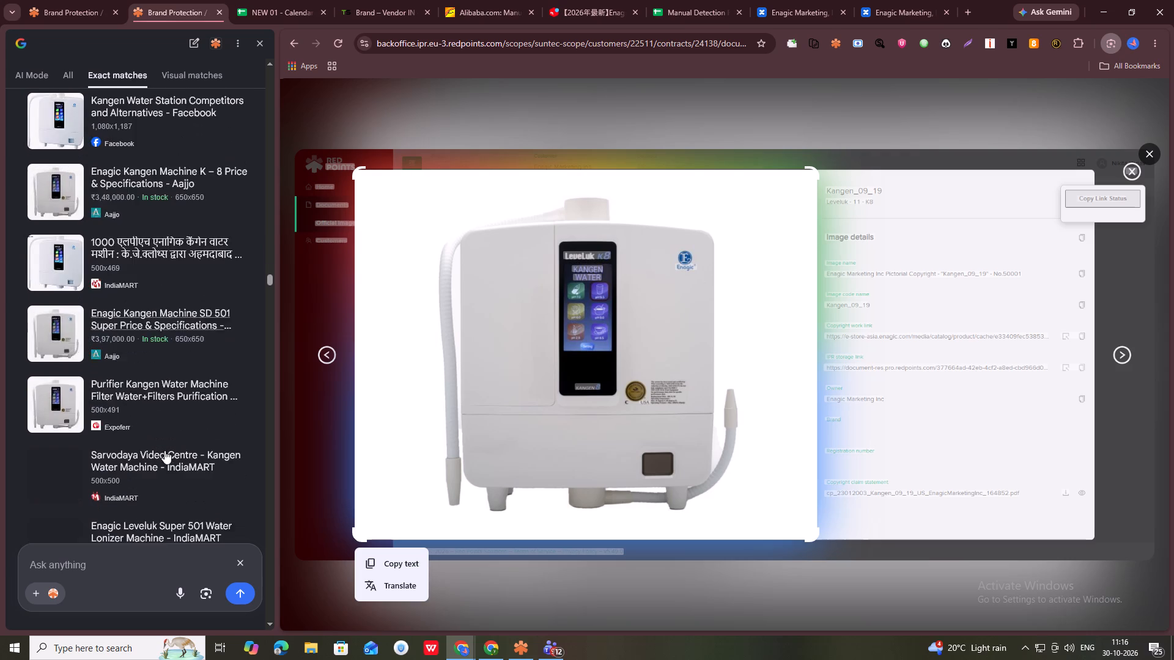
scroll(164, 450, down, 18)
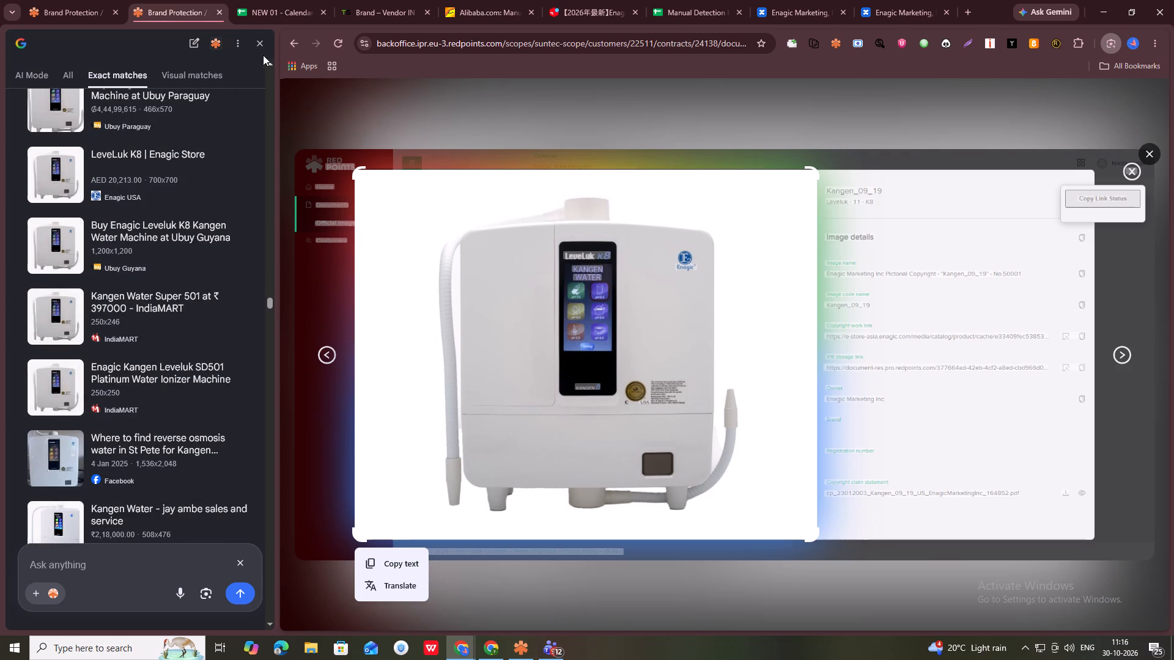
click(262, 43)
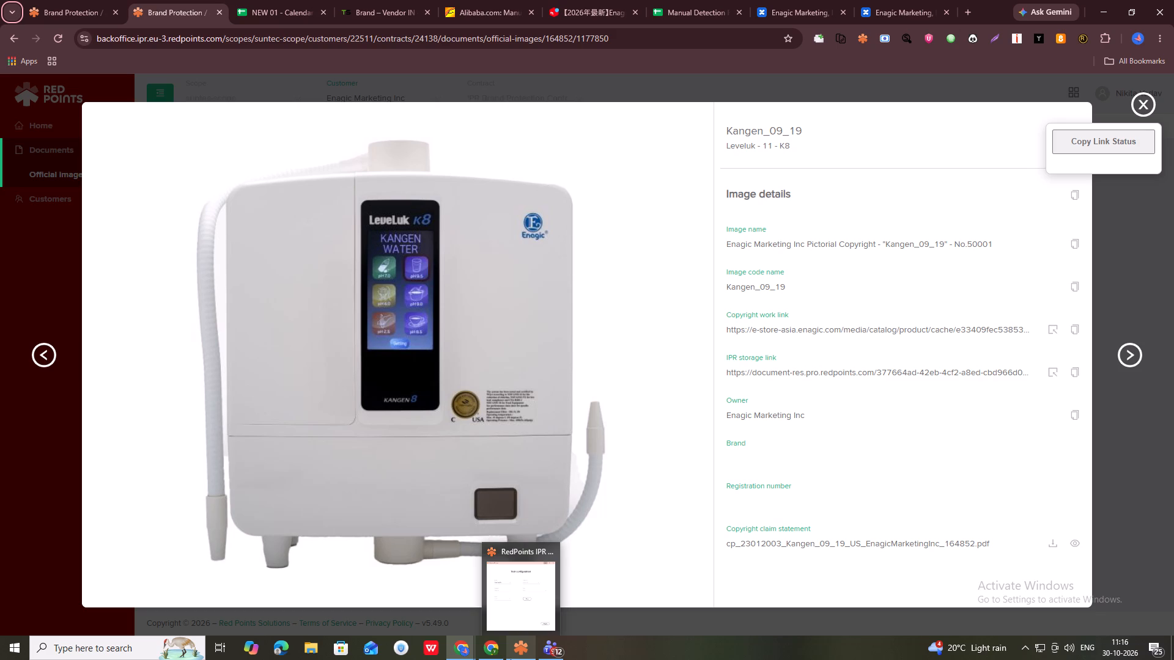
Run an image search on the Kangen_09_19 picture with the AiPrice(AliPrice) Sourcing Tool.
right_click(374, 305)
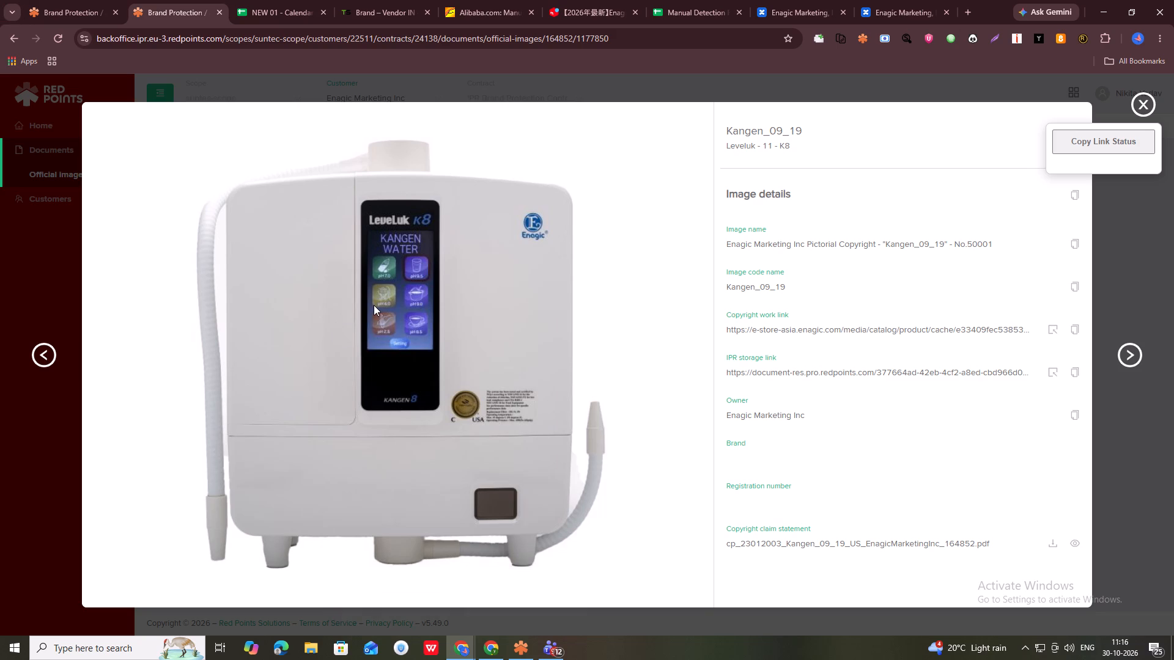
click(429, 439)
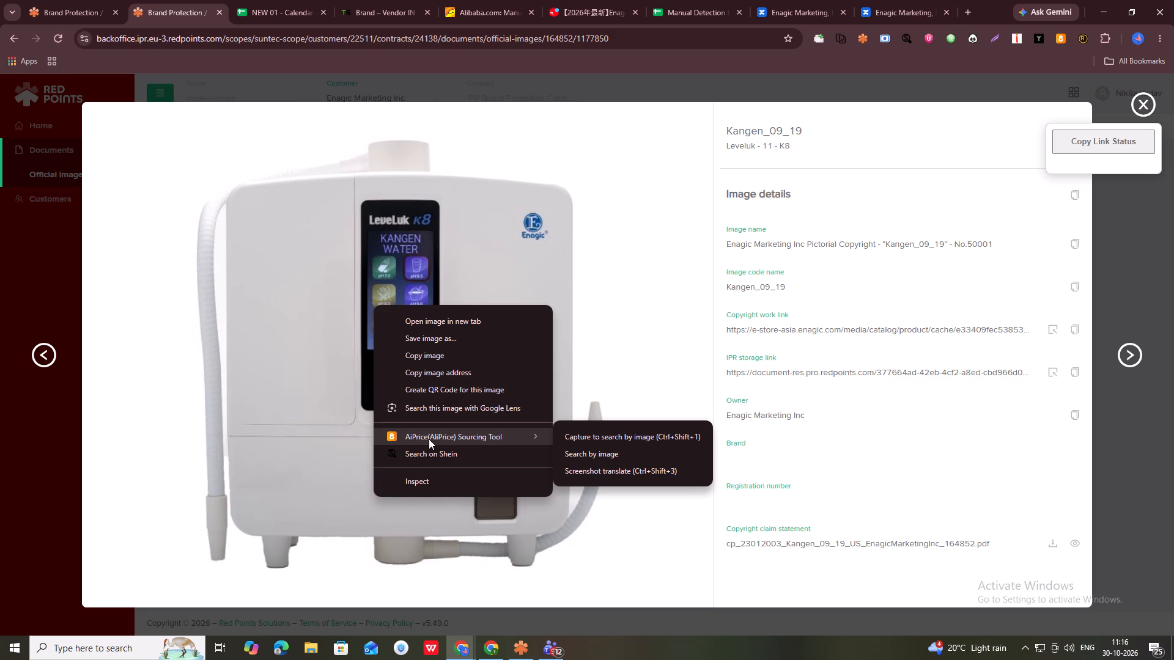
click(457, 438)
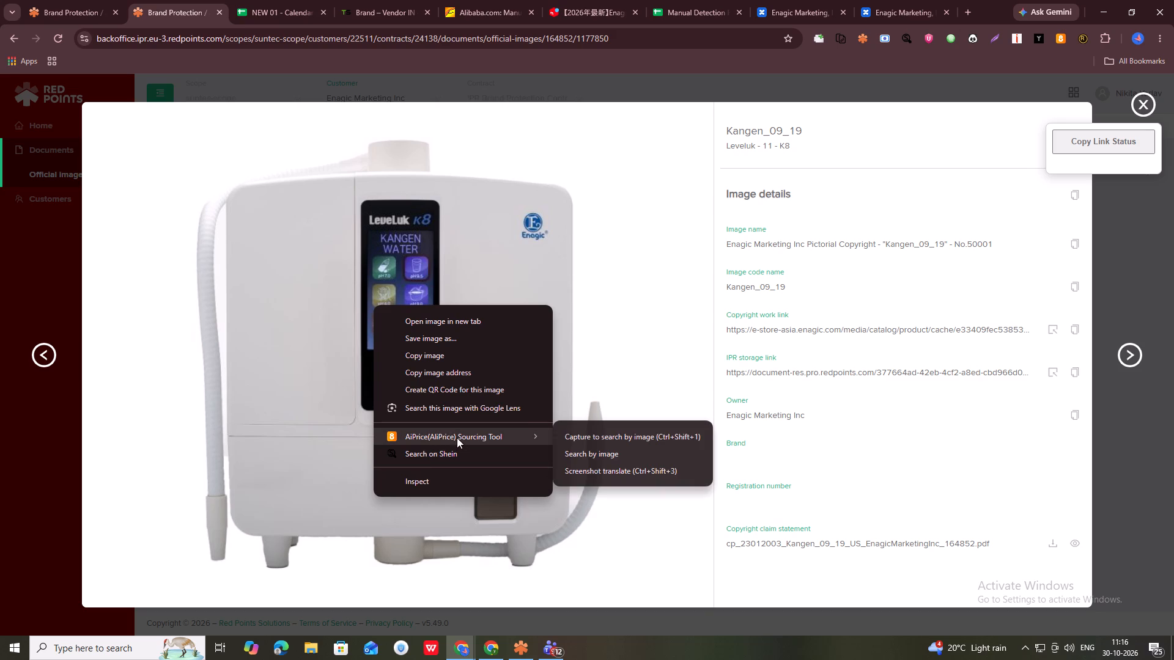
click(615, 439)
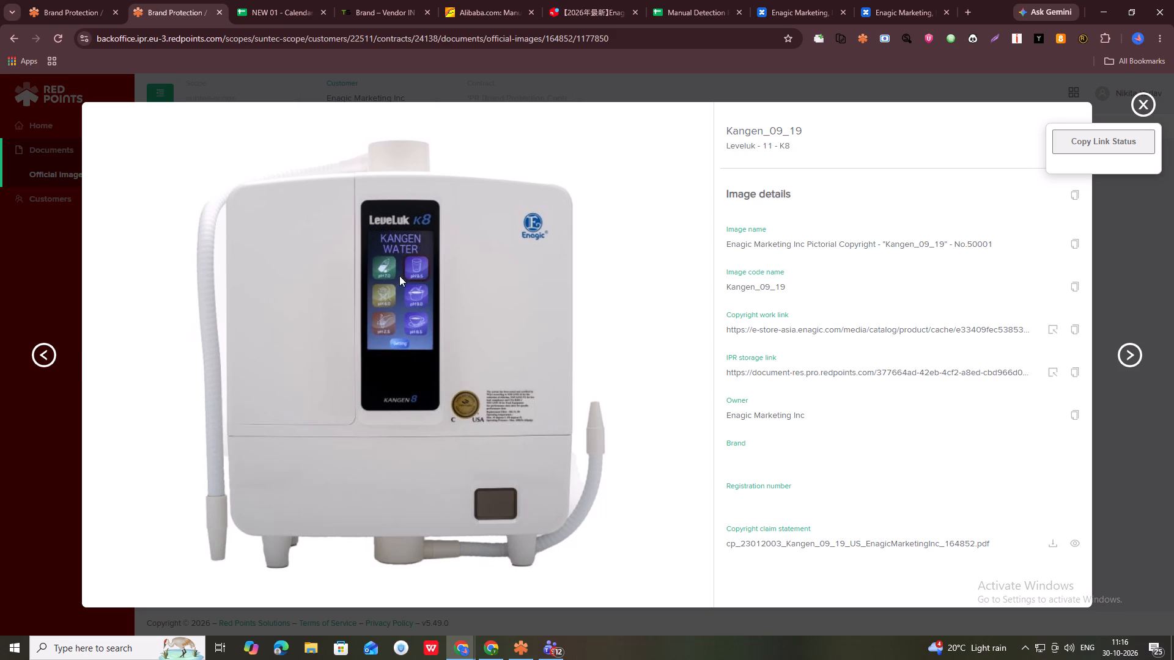
right_click(402, 270)
click(446, 397)
click(632, 398)
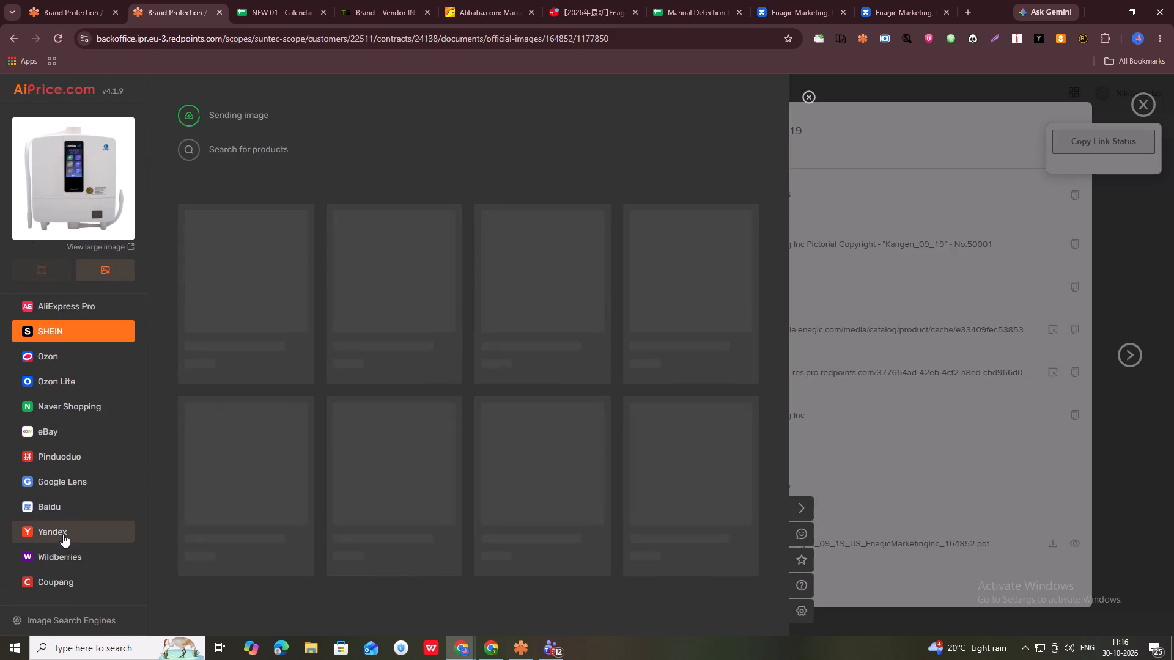
Try the AiPrice image search on Alibaba.com, look through the other available search engines, and close the tool.
scroll(67, 428, down, 5)
scroll(72, 478, down, 6)
scroll(78, 497, up, 2)
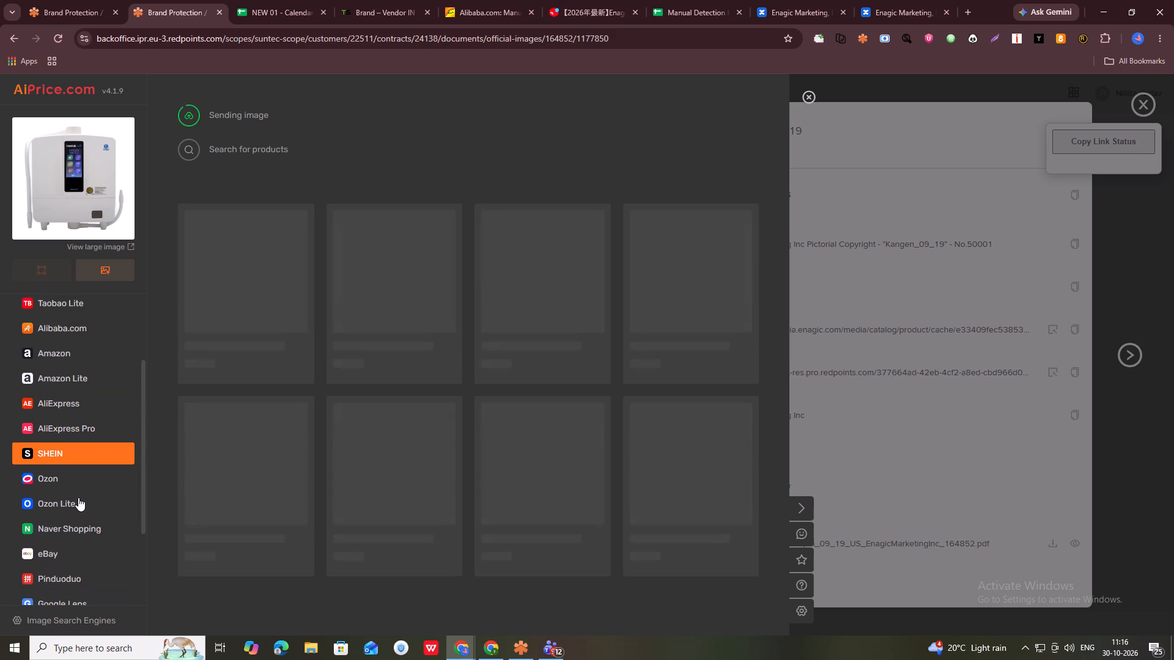
scroll(78, 497, up, 1)
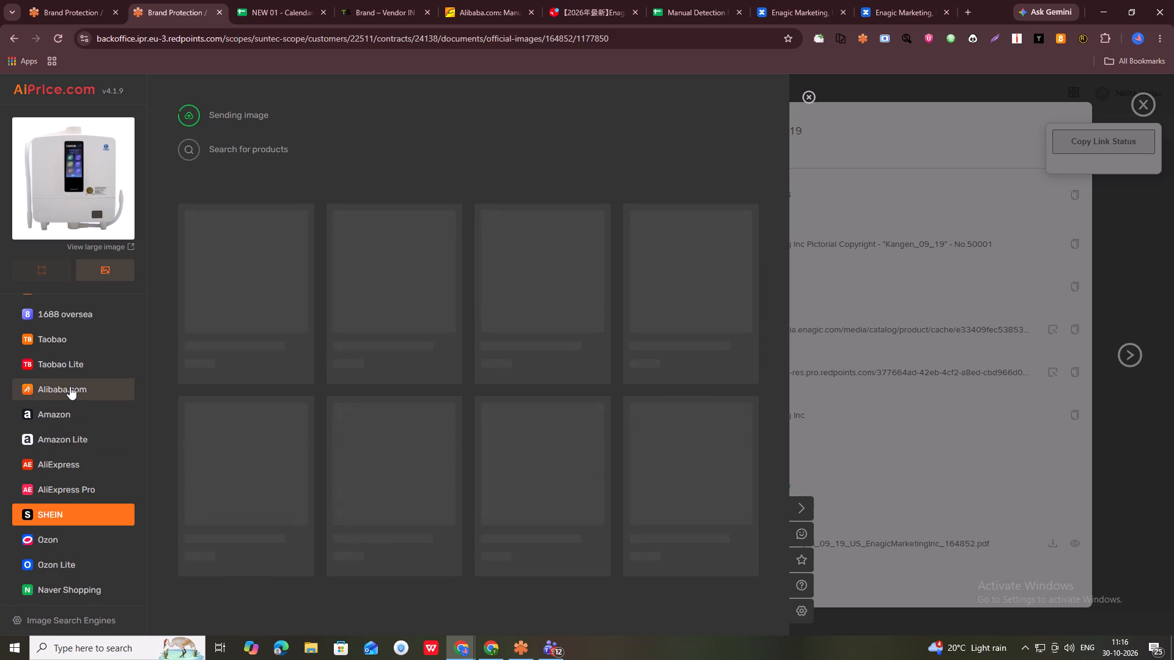
click(70, 386)
scroll(70, 492, up, 8)
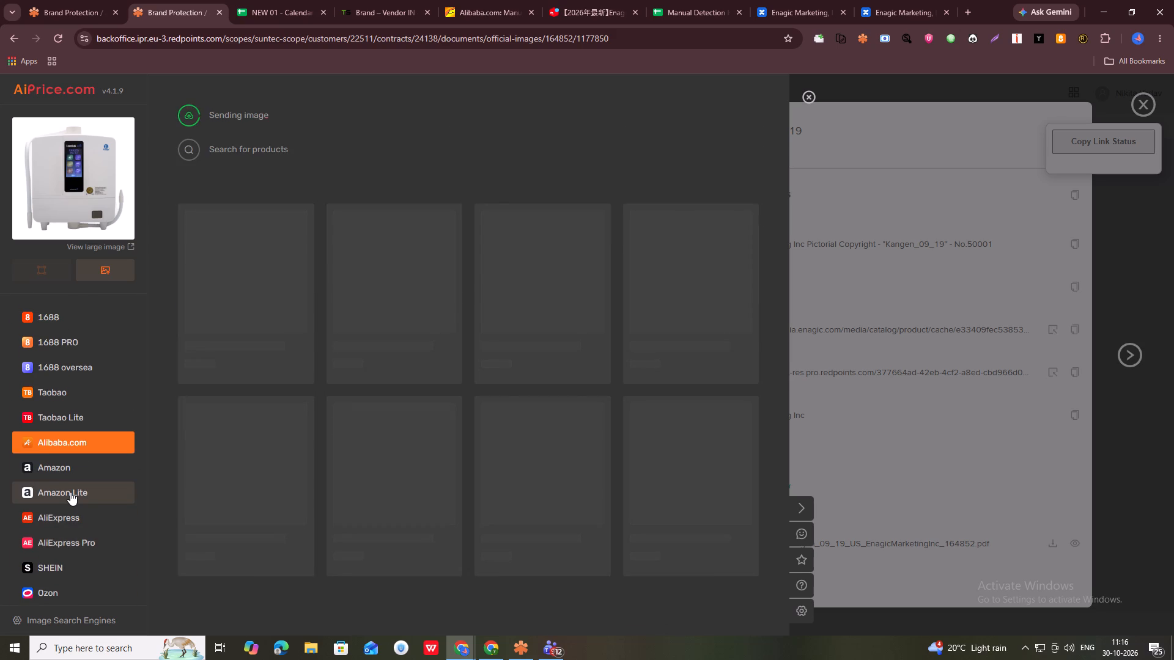
scroll(64, 475, down, 1)
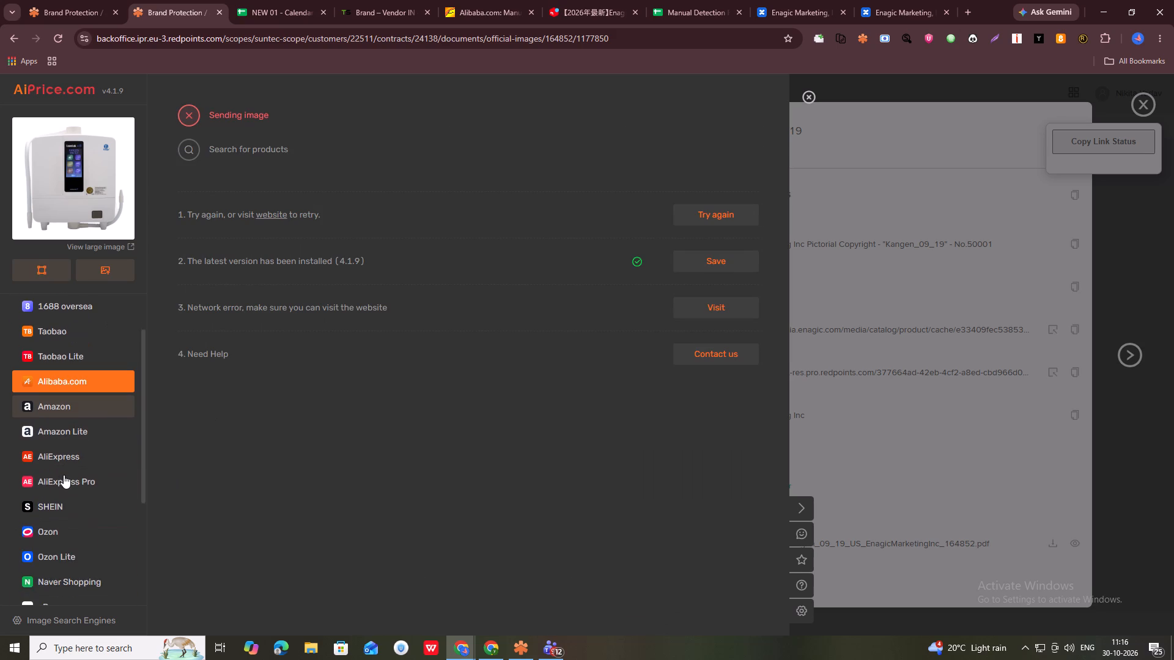
scroll(73, 533, down, 7)
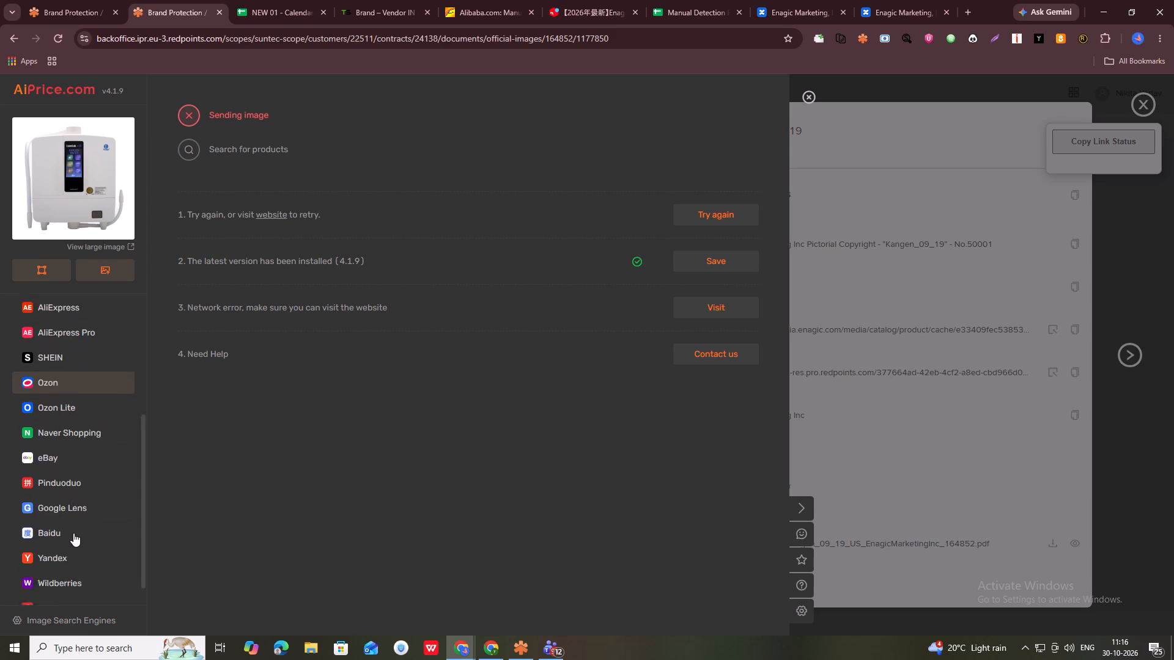
scroll(74, 533, down, 20)
scroll(74, 533, down, 15)
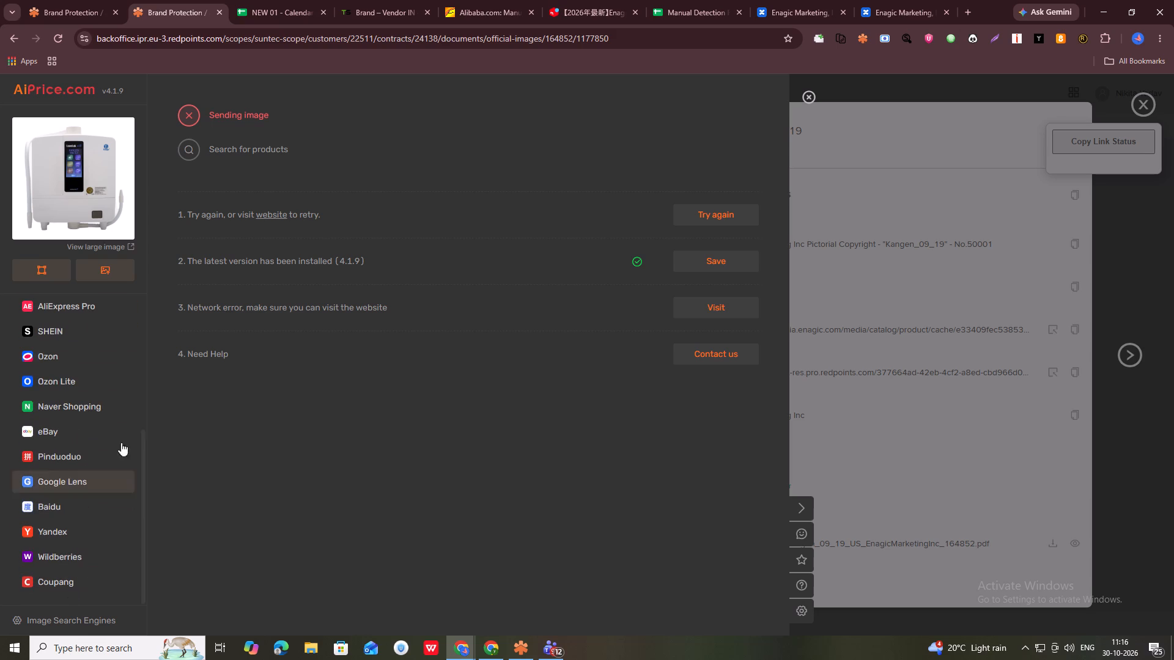
click(807, 98)
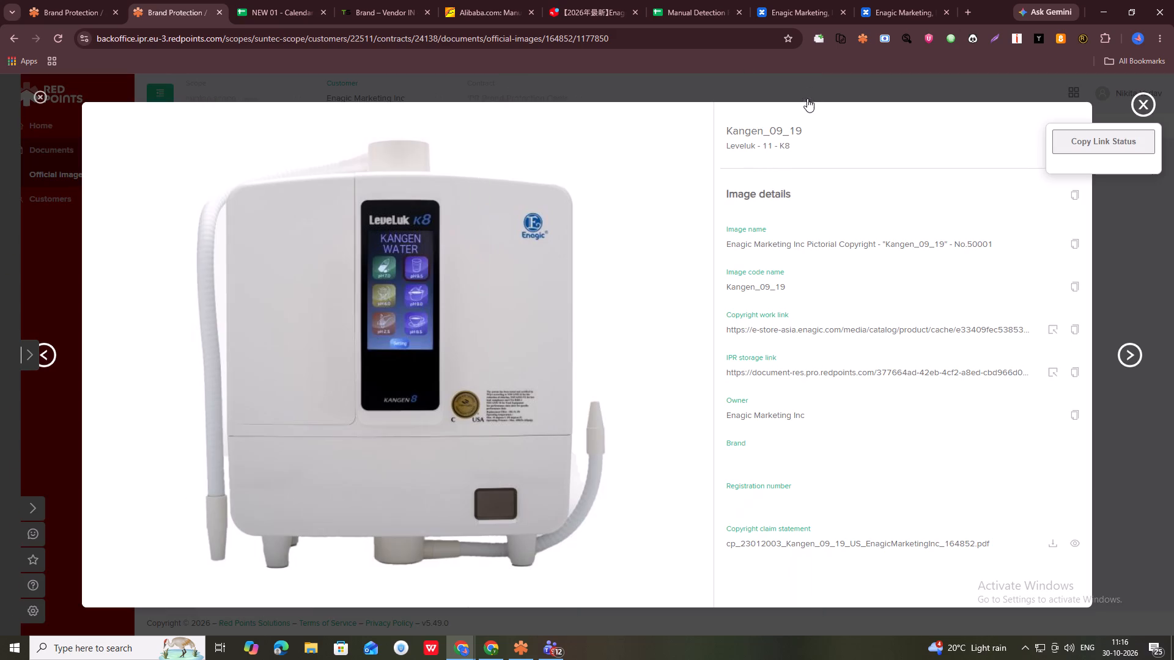
Search Mercari for "Leveluk", copying the word from the Kangen_09_19 image's details to replace the previous keyword.
click(588, 0)
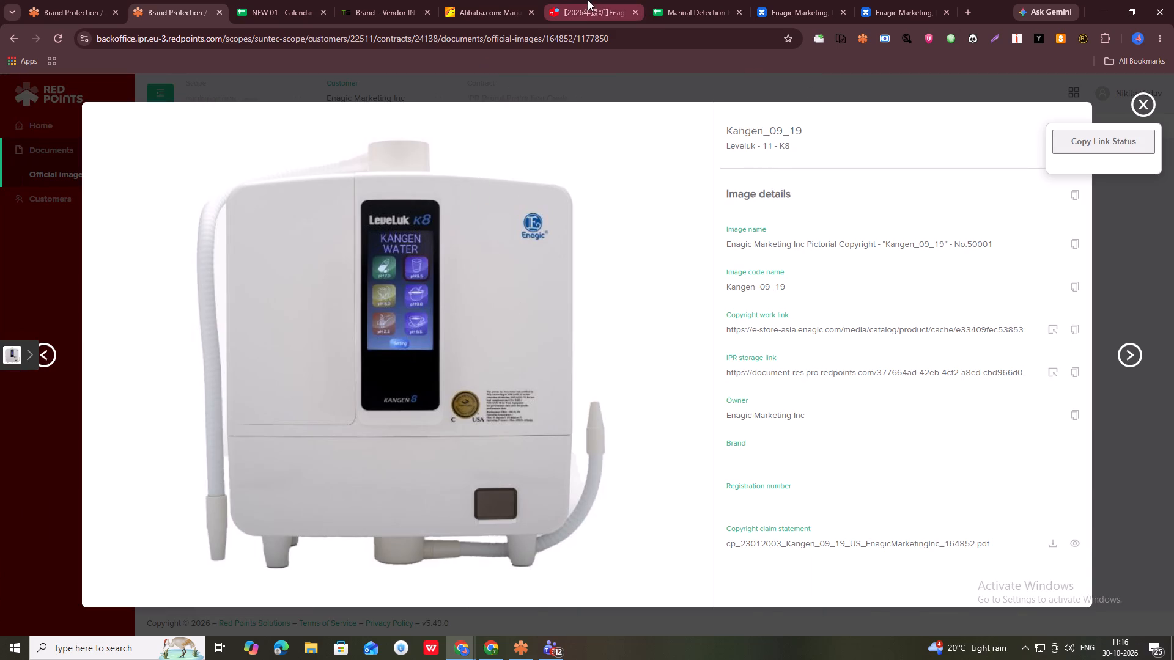
click(141, 0)
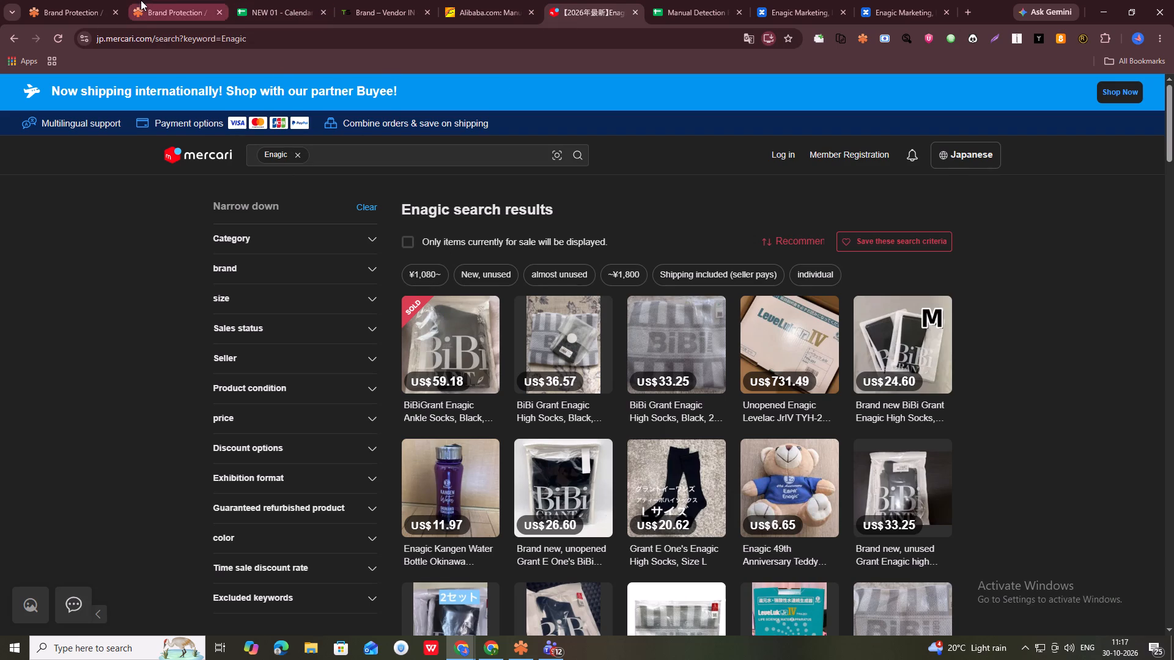
click(736, 150)
right_click(736, 150)
click(736, 150)
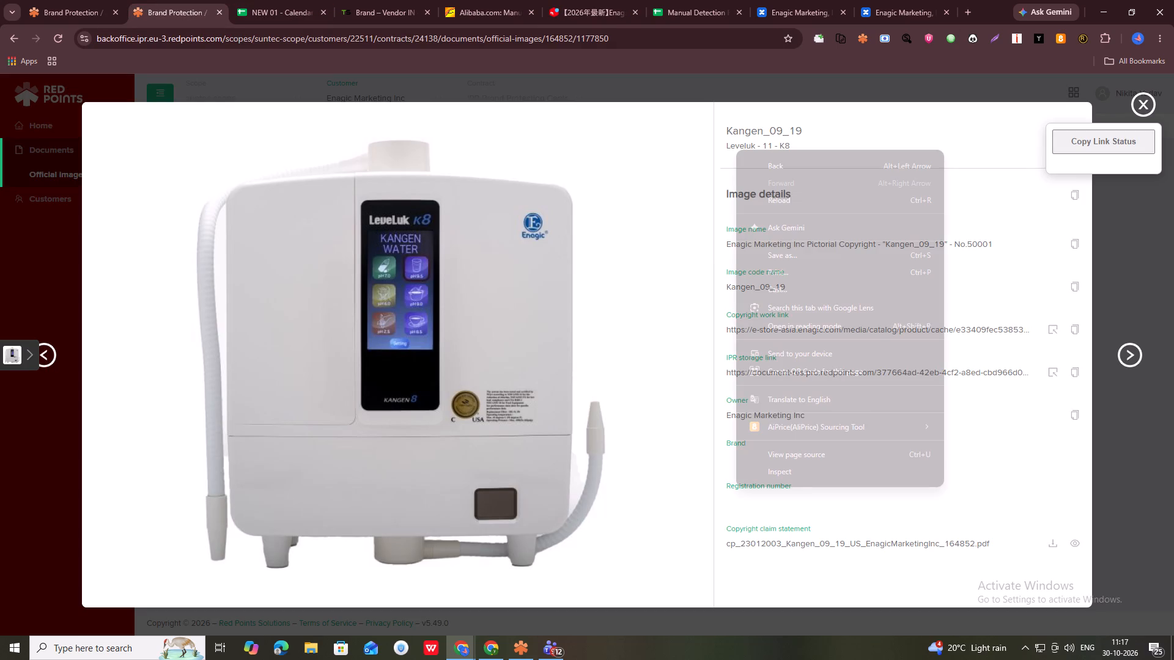
double_click(734, 148)
key(ctrl+c)
key(ctrl+c)
key(ctrl+c)
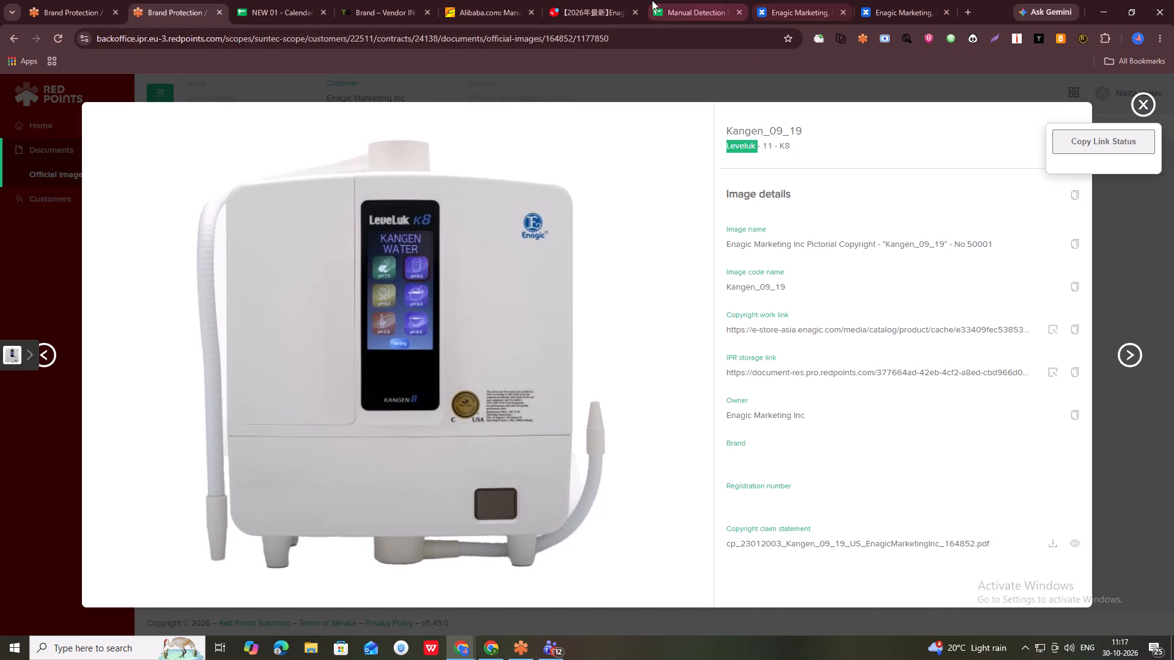
click(614, 0)
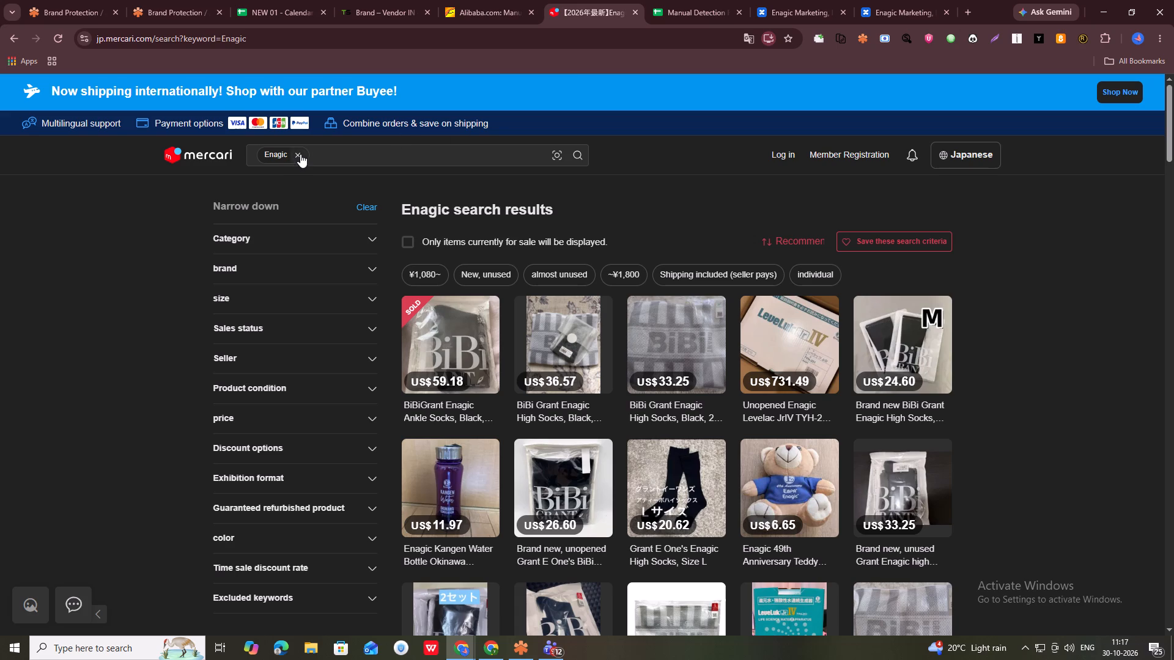
click(300, 154)
click(314, 153)
key(ctrl+a)
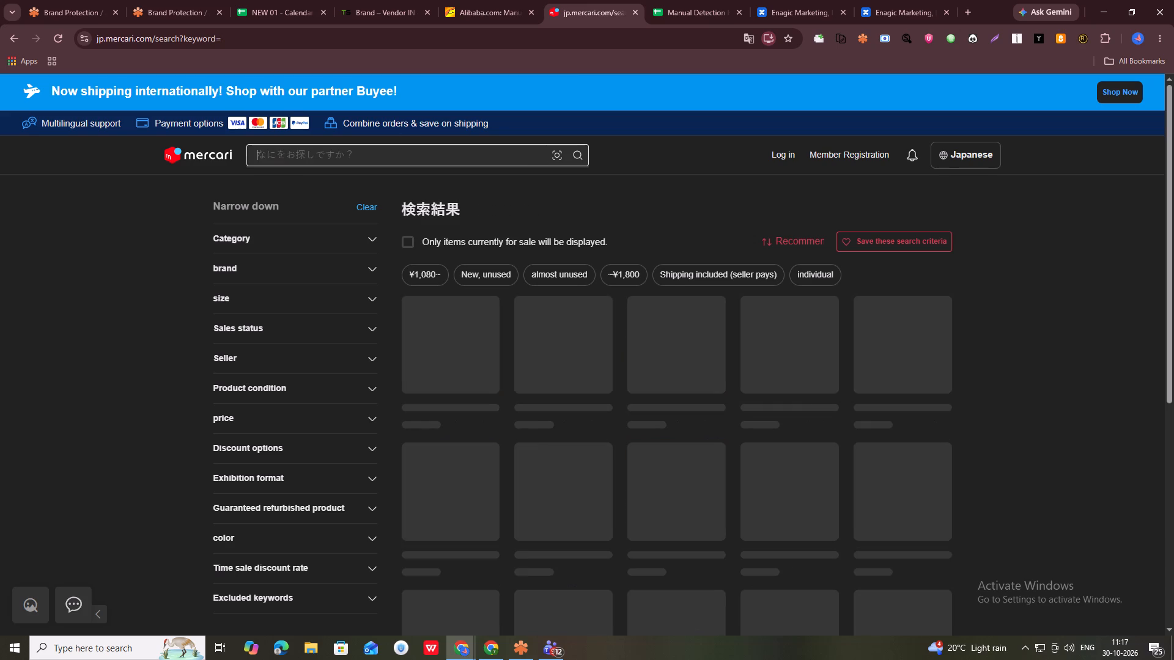
key(ctrl+v)
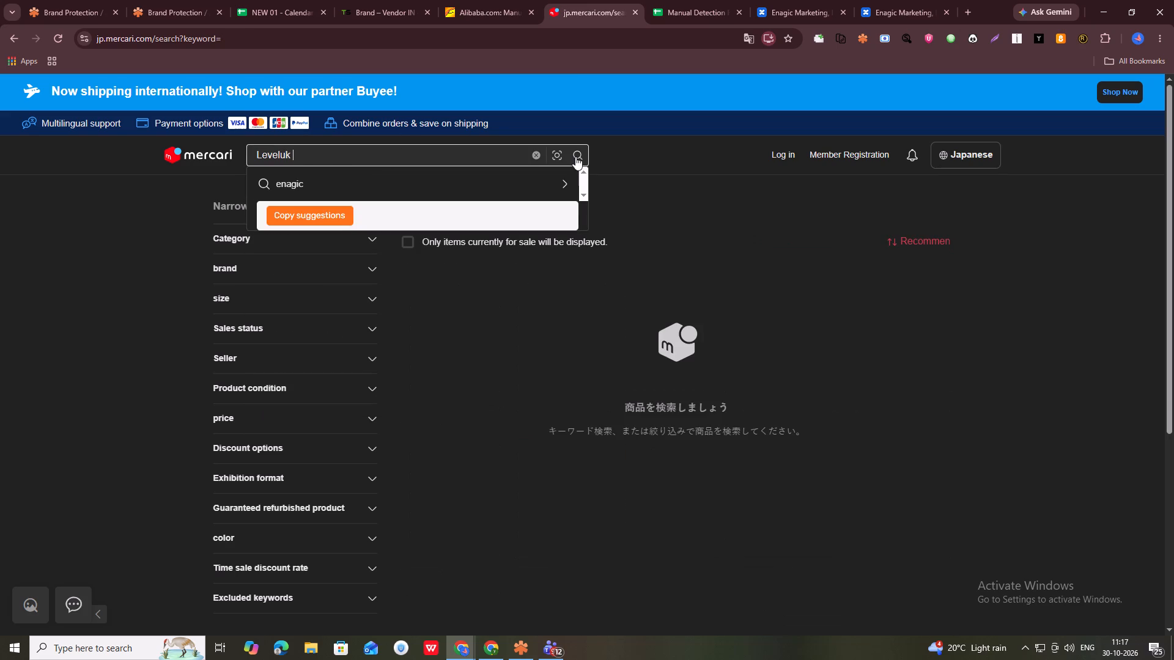
click(575, 155)
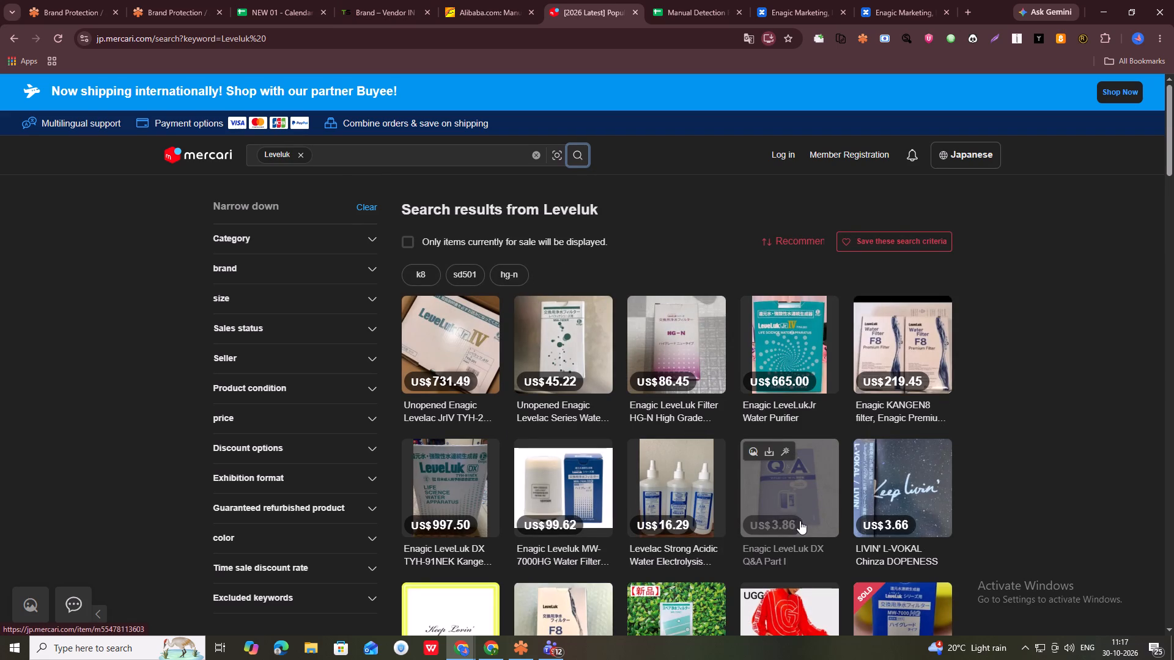
Review the Mercari results for Leveluk and open the Levelack DX Enagic and Leveluk SD501 Home Water Purifier listings in separate tabs.
scroll(803, 498, down, 5)
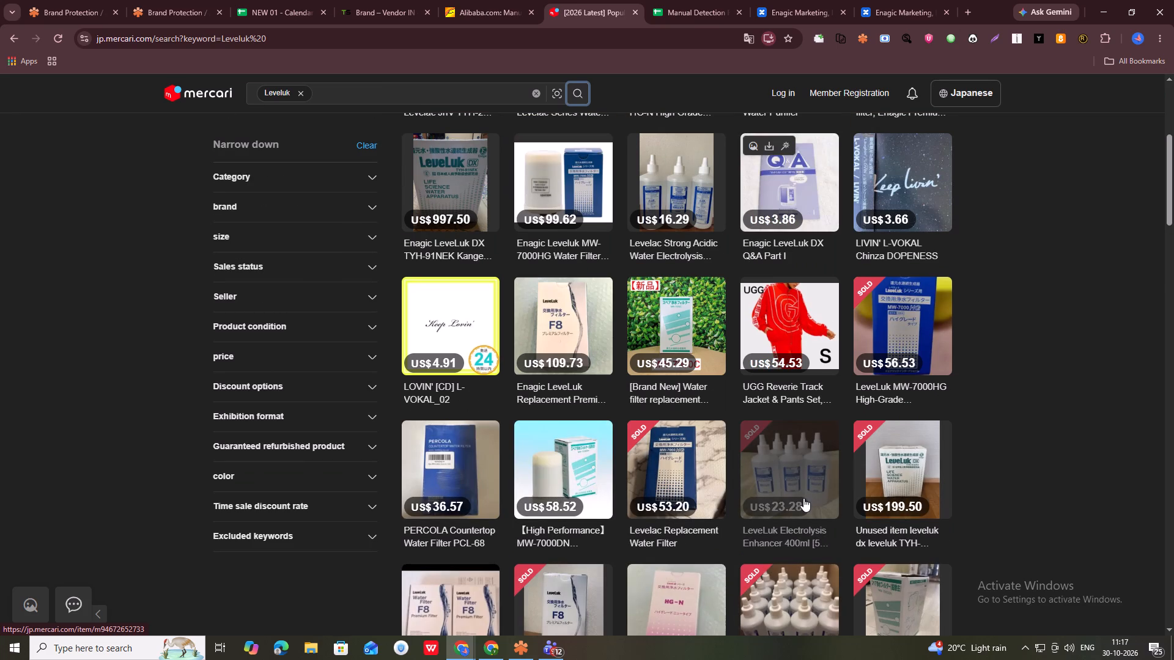
scroll(803, 498, down, 6)
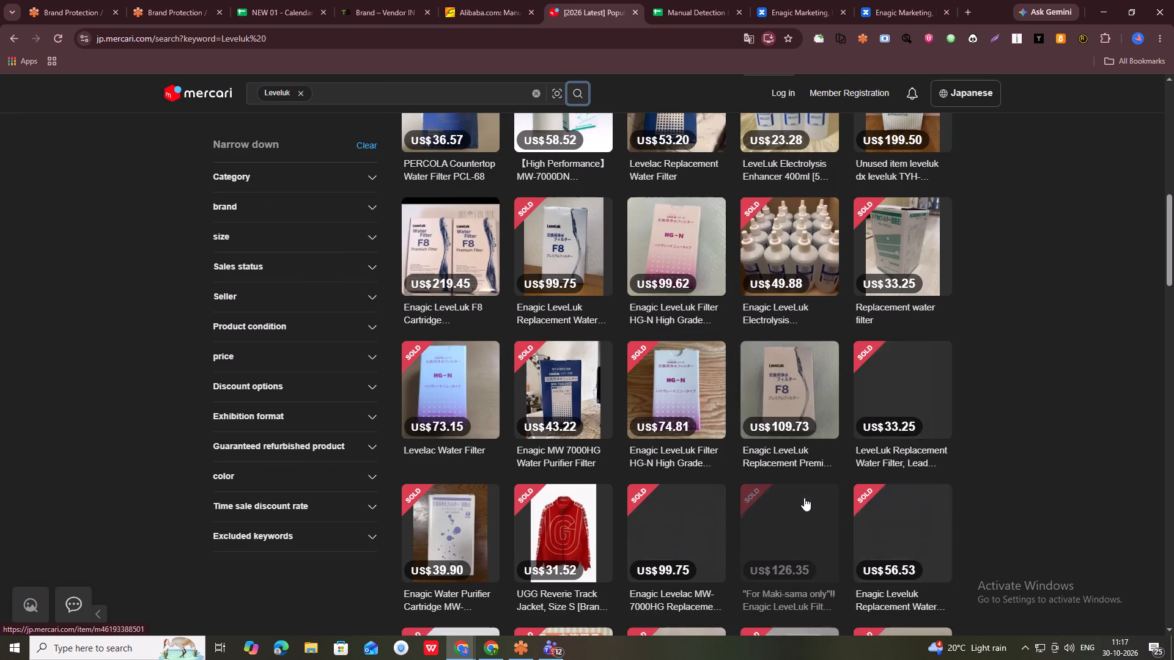
scroll(804, 497, down, 6)
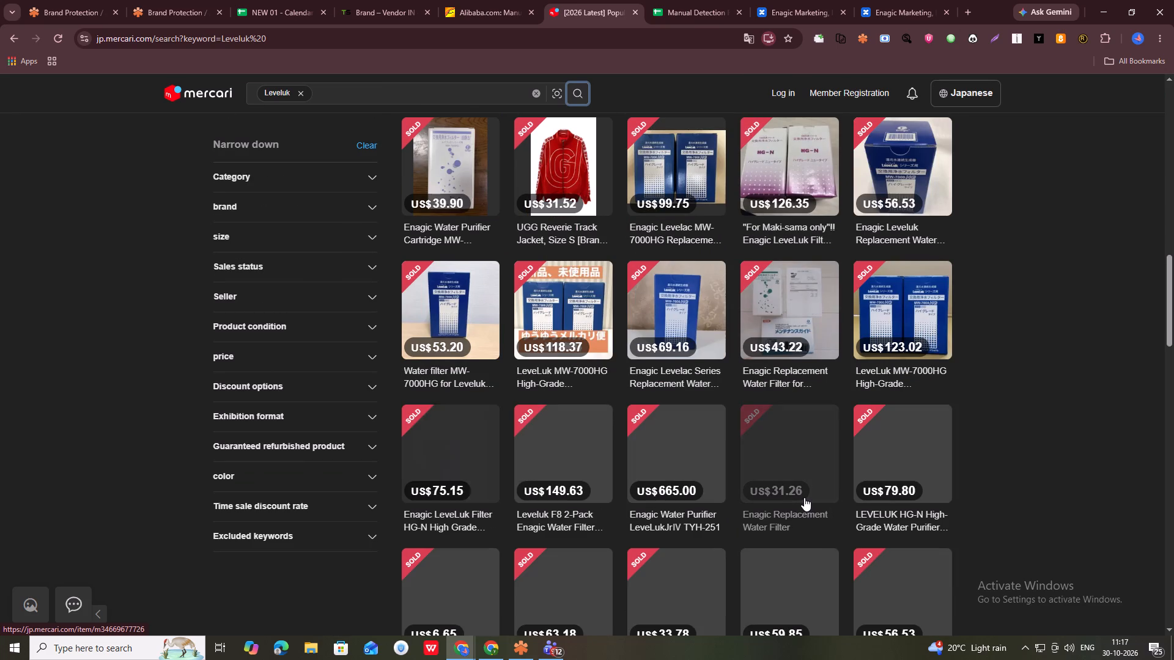
scroll(804, 497, down, 5)
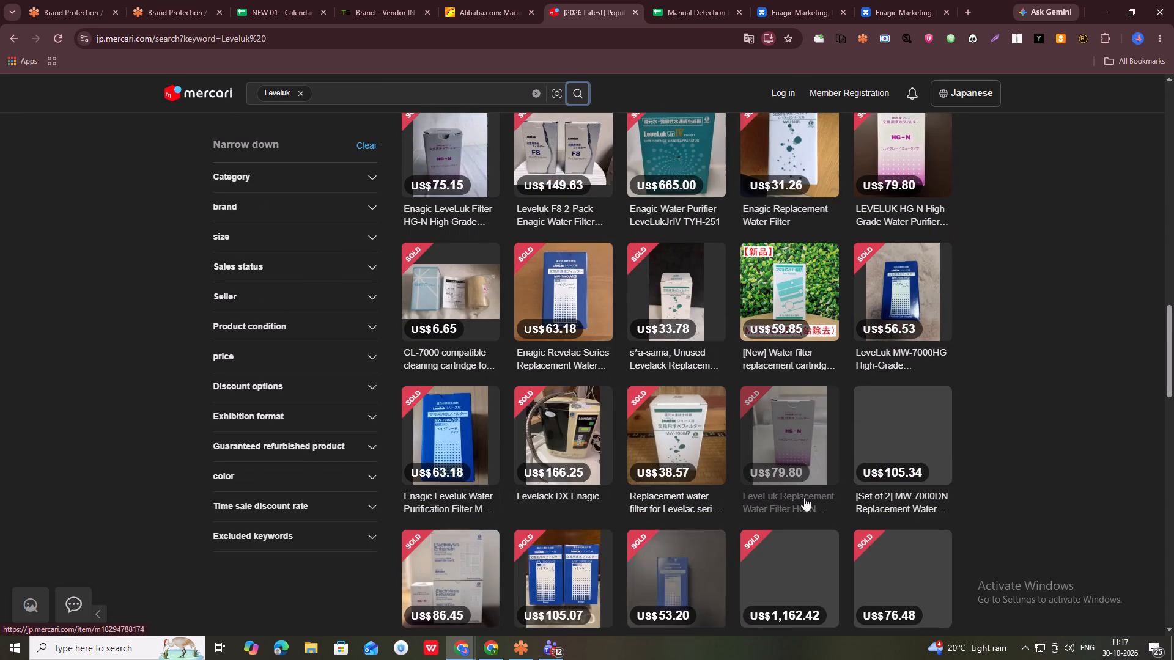
scroll(714, 510, down, 2)
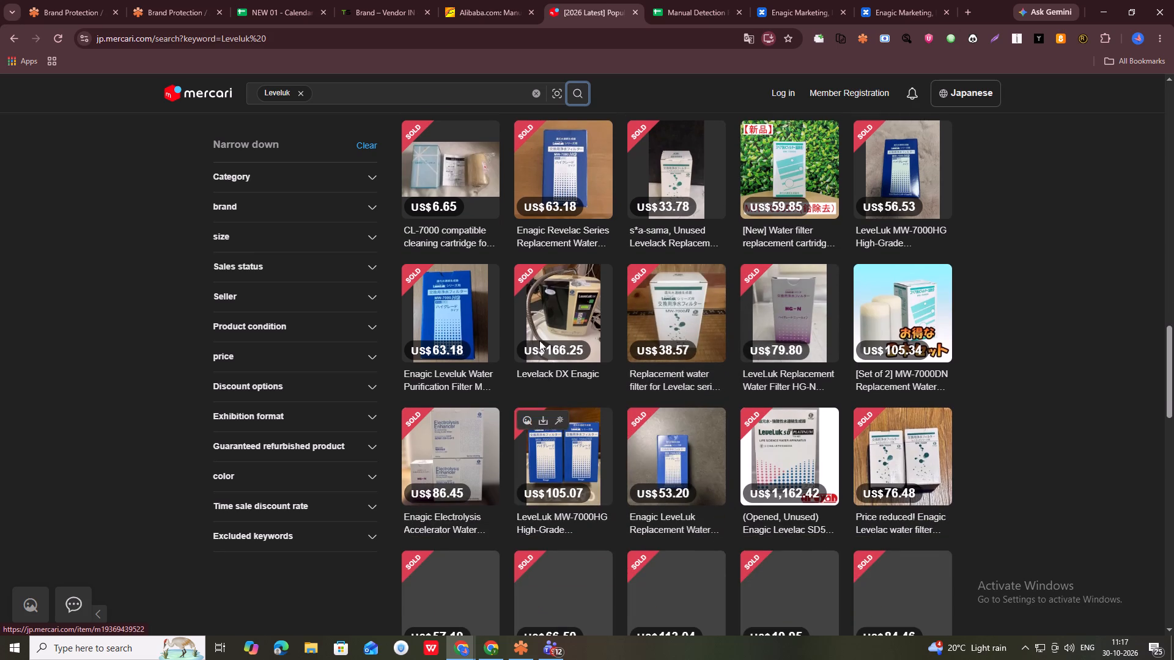
middle_click(558, 310)
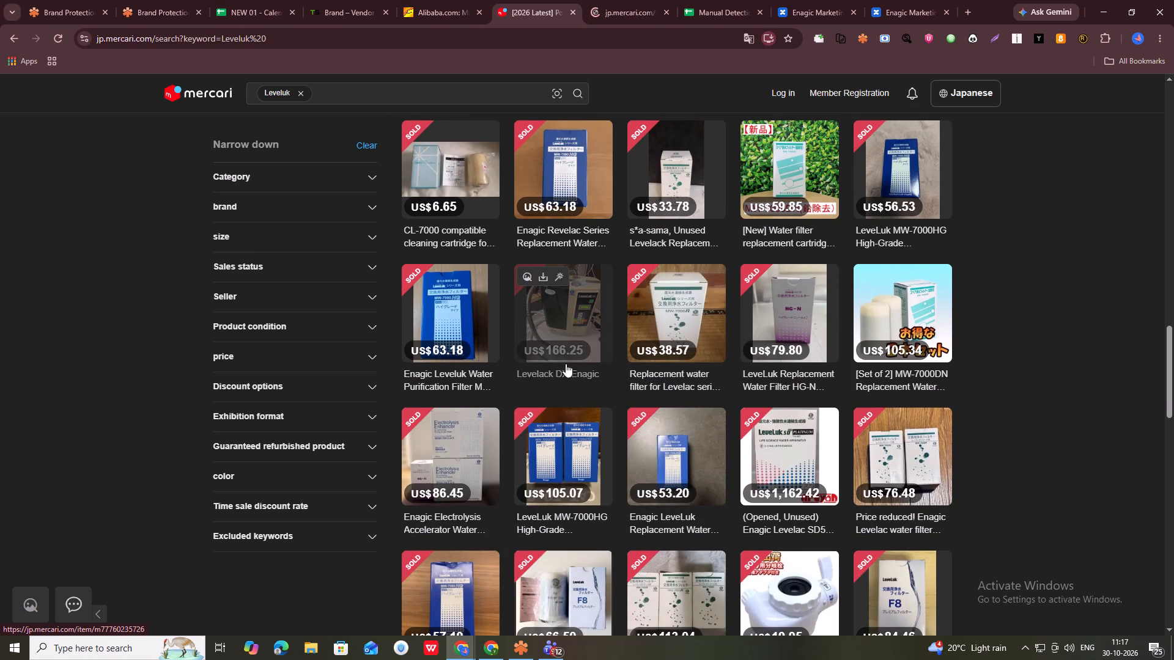
scroll(589, 407, down, 7)
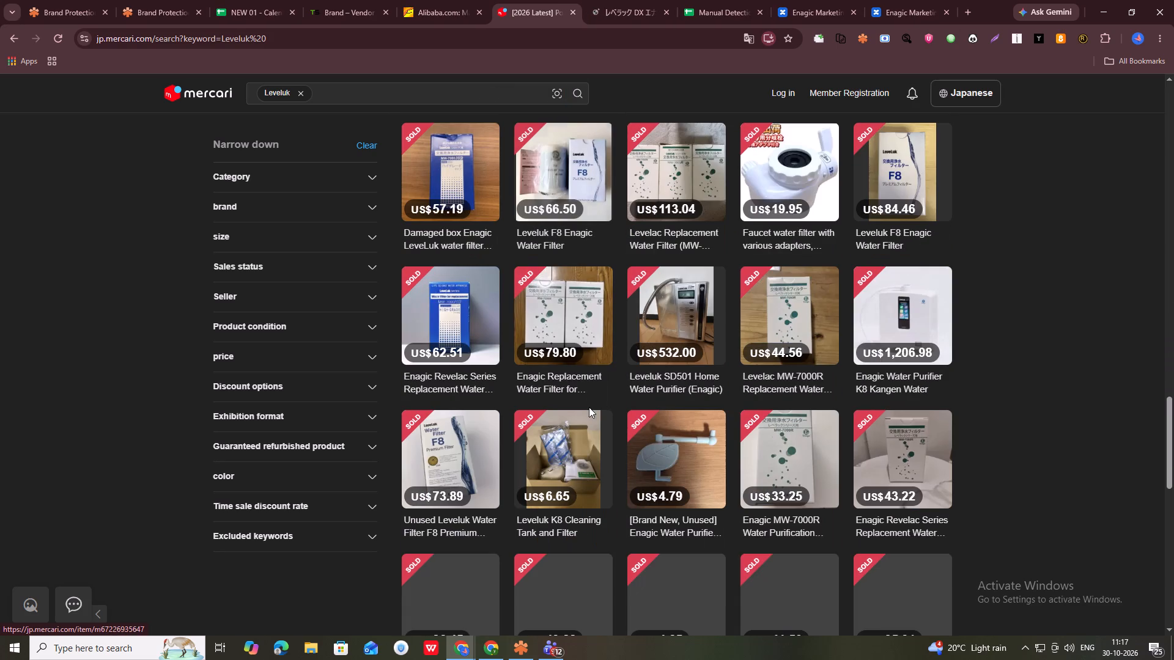
middle_click(667, 294)
scroll(668, 389, down, 3)
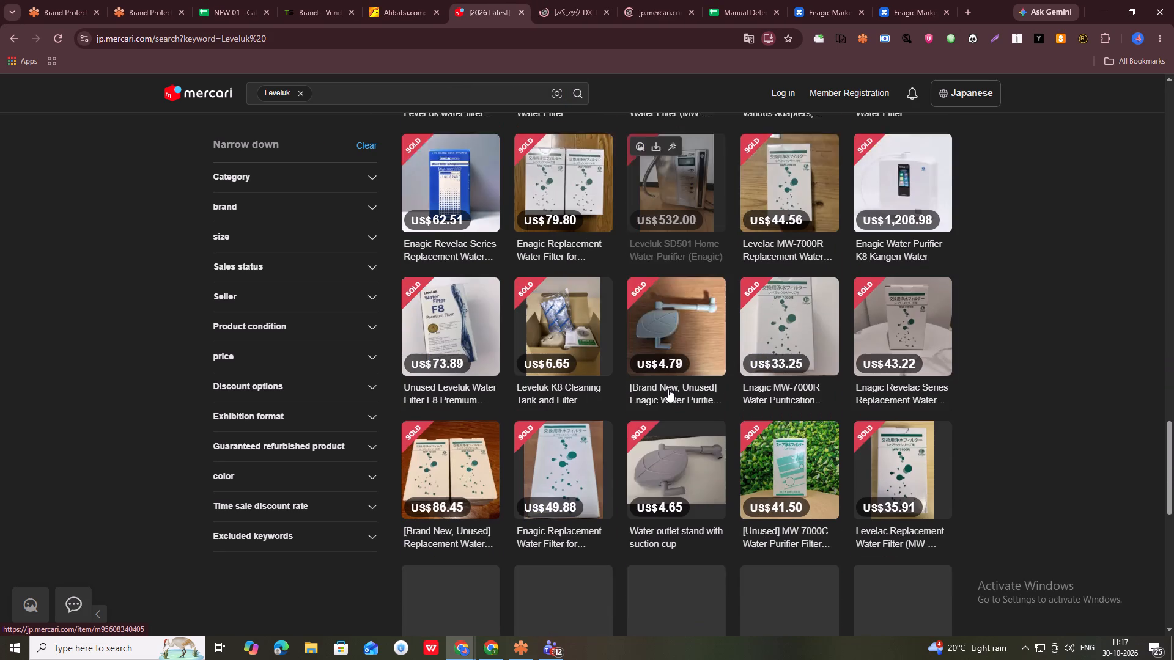
scroll(866, 466, down, 3)
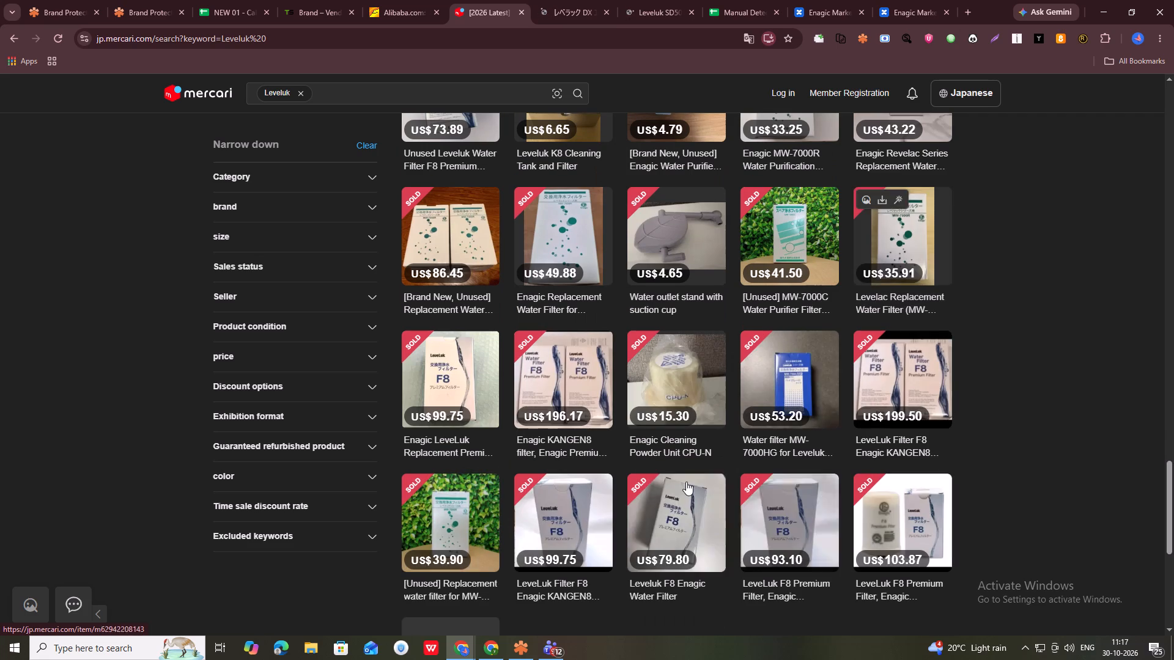
scroll(764, 474, down, 5)
scroll(378, 392, up, 7)
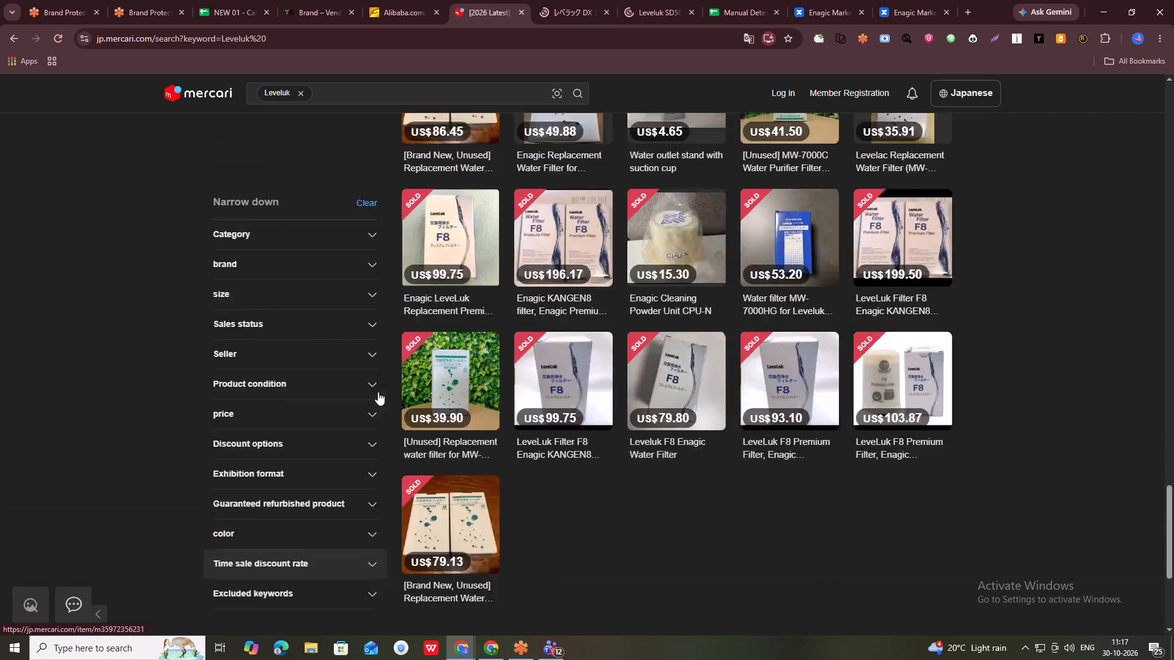
Check the official Kangen_09_19 image again and refine the Mercari search to "Leveluk k8".
click(157, 0)
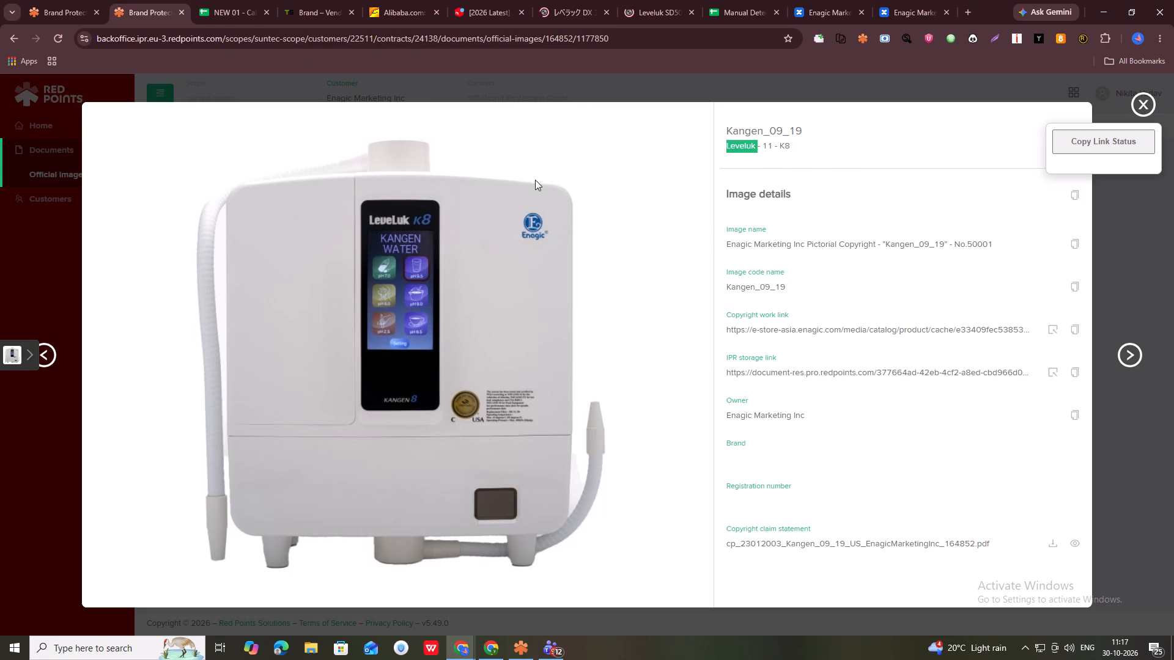
click(473, 0)
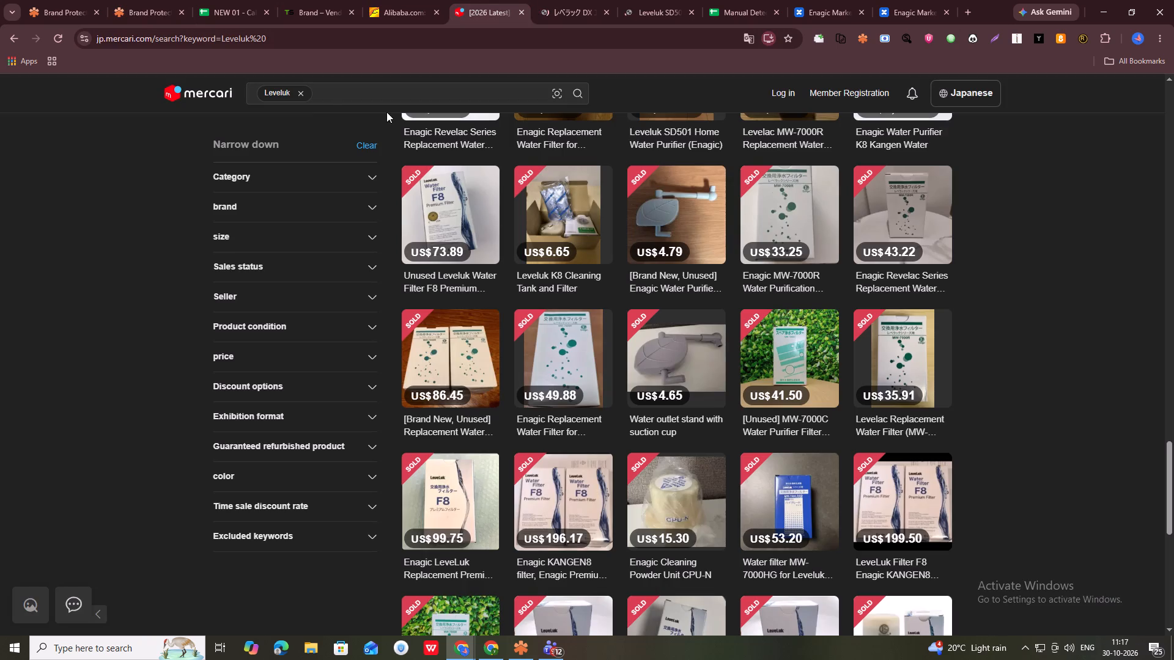
click(319, 89)
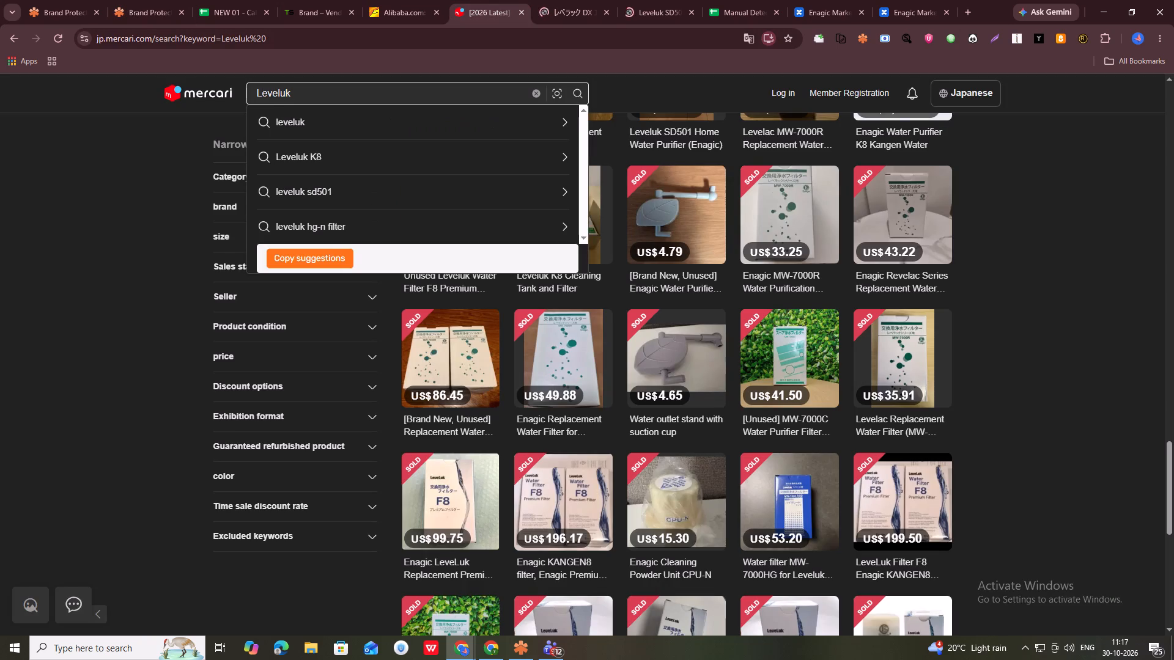
text(k8)
click(577, 90)
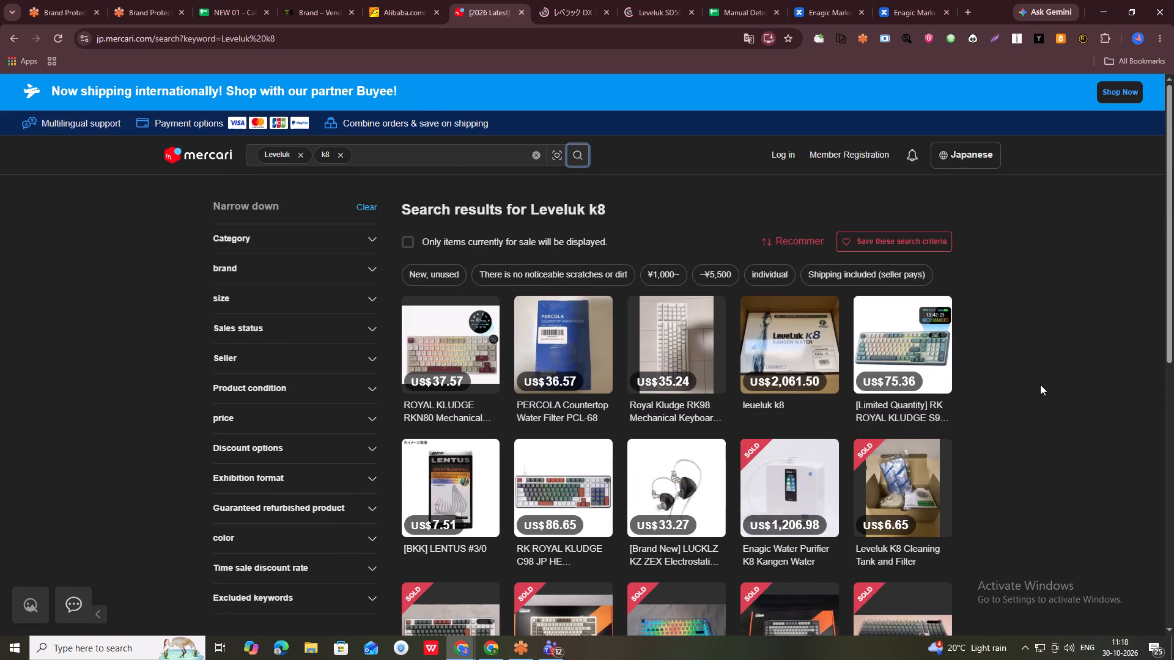
Open the Enagic Water Purifier K8 Kangen Water and leueluk k8 listings in separate tabs and look through the remaining results.
middle_click(784, 488)
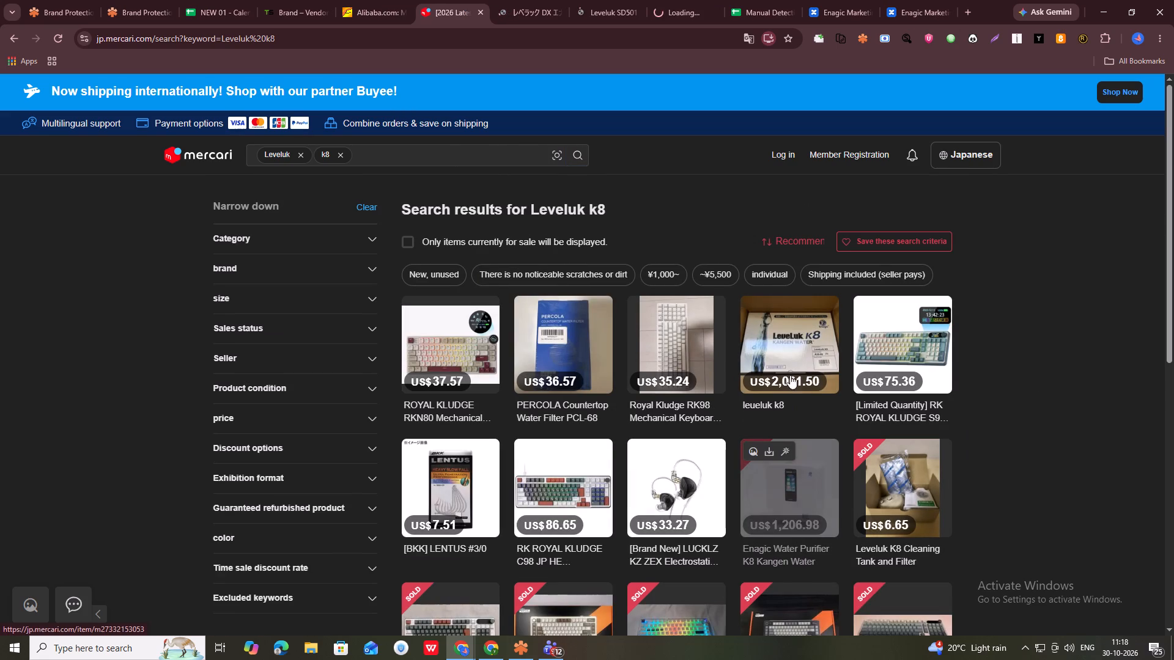
middle_click(801, 343)
scroll(811, 414, down, 4)
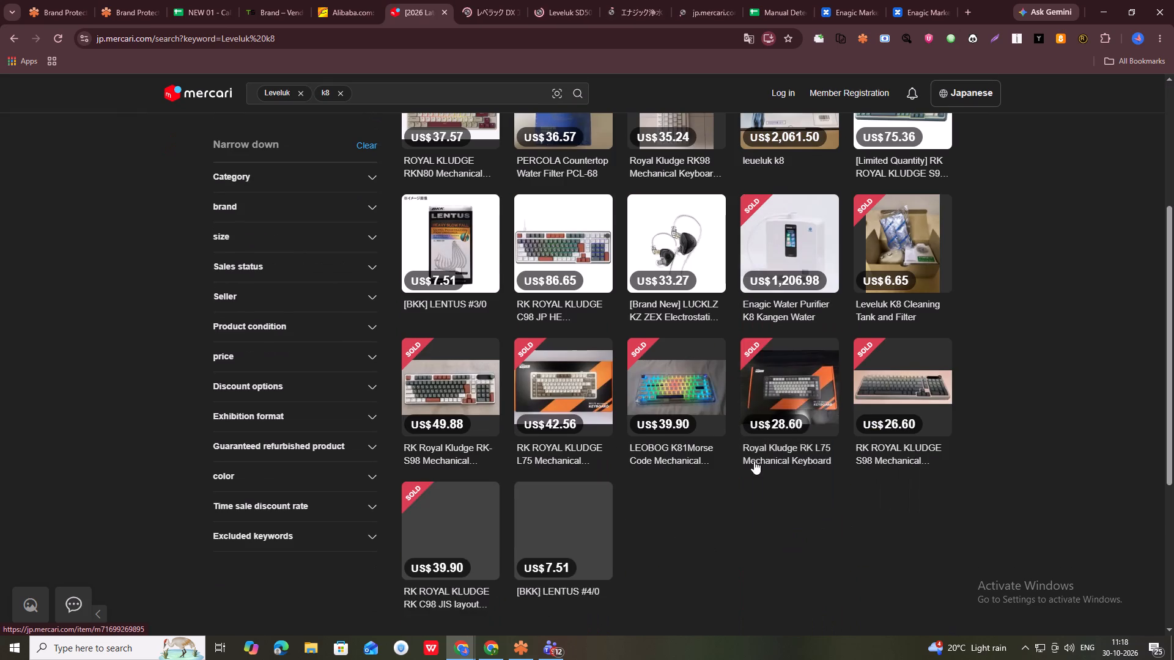
scroll(754, 461, down, 4)
scroll(670, 436, up, 15)
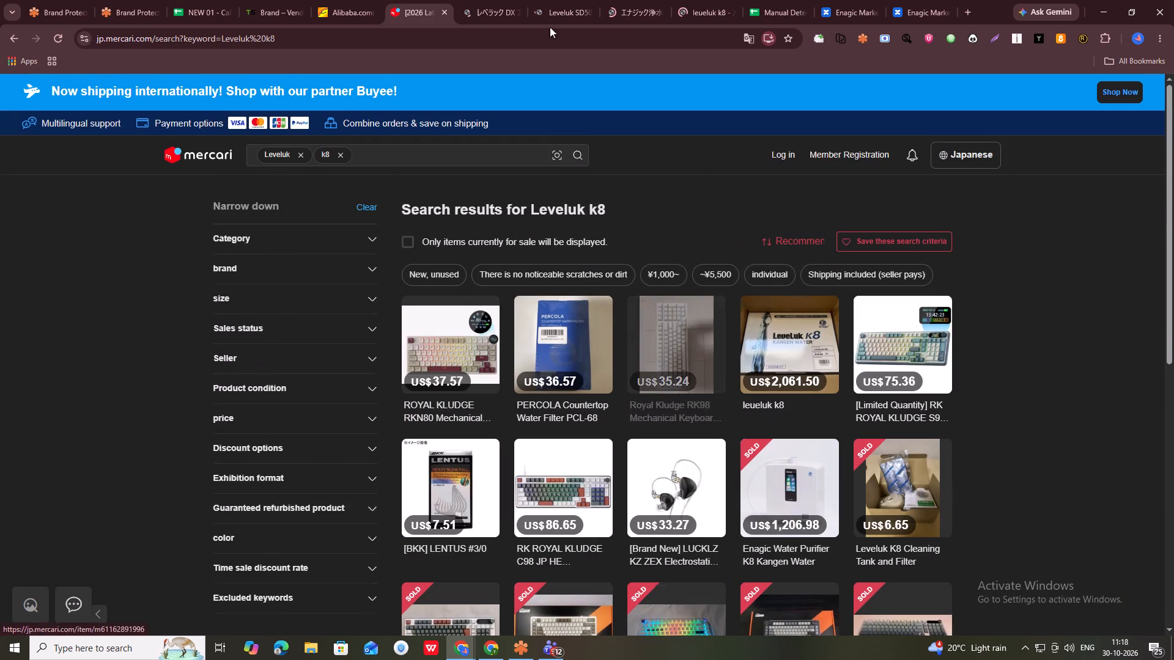
Bring up the Levelack DX listing, and examine the Enagic Manual Detections Guidelines' examples, relevant images, suggested keywords and assets in Confluence.
click(496, 0)
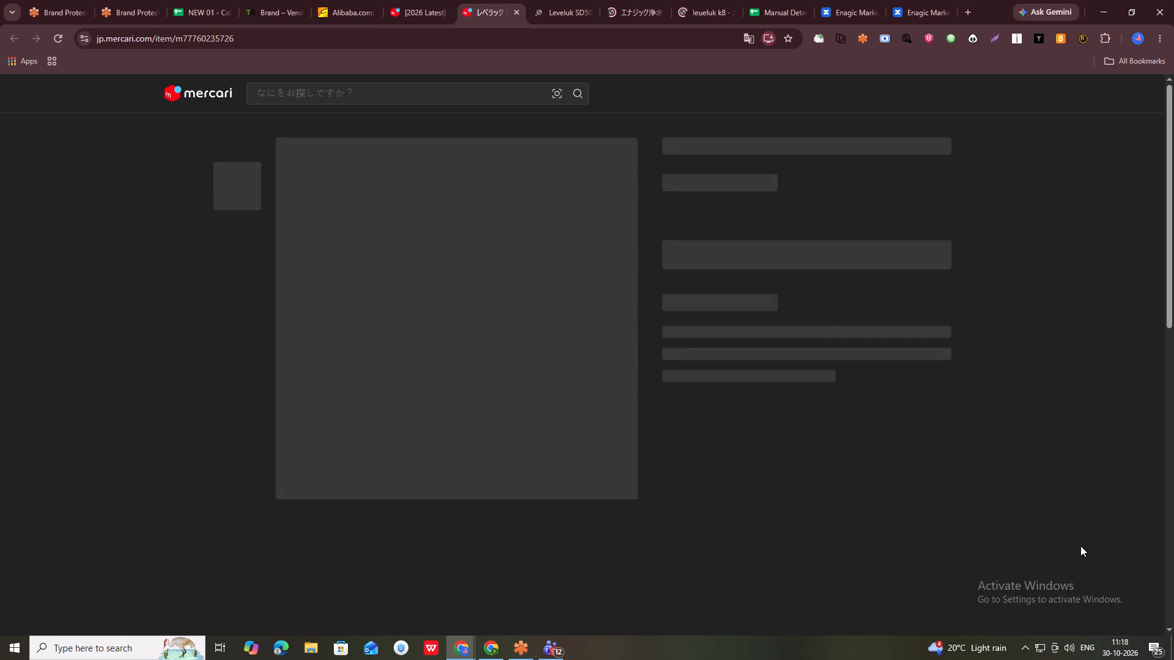
click(925, 0)
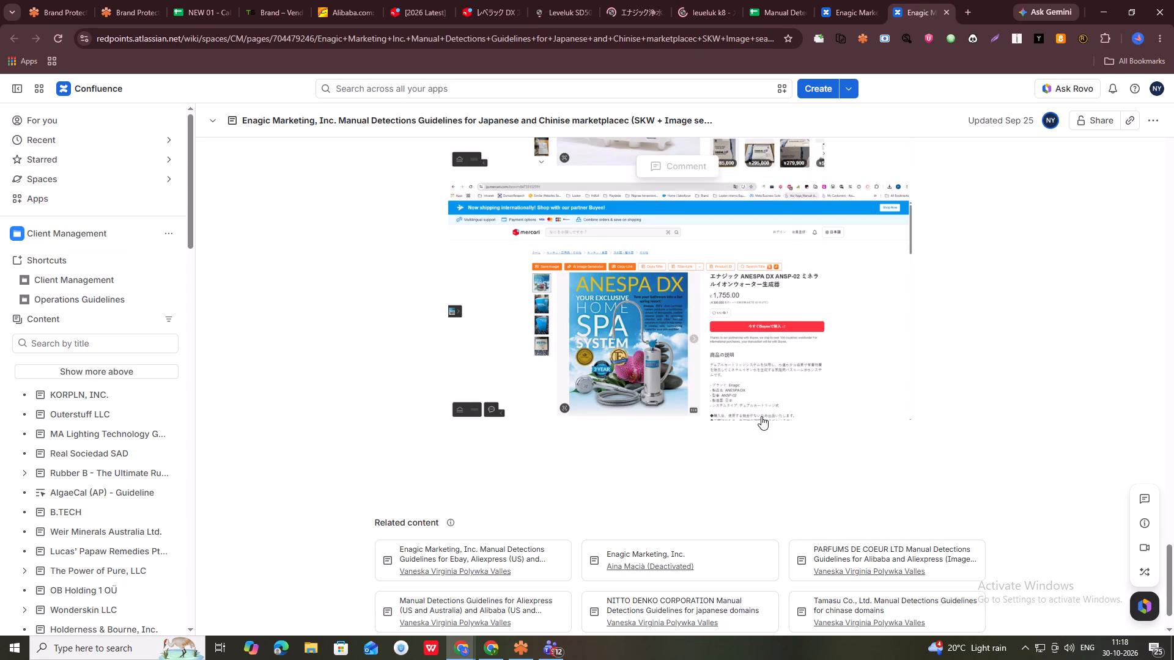
scroll(761, 416, down, 7)
scroll(761, 416, up, 8)
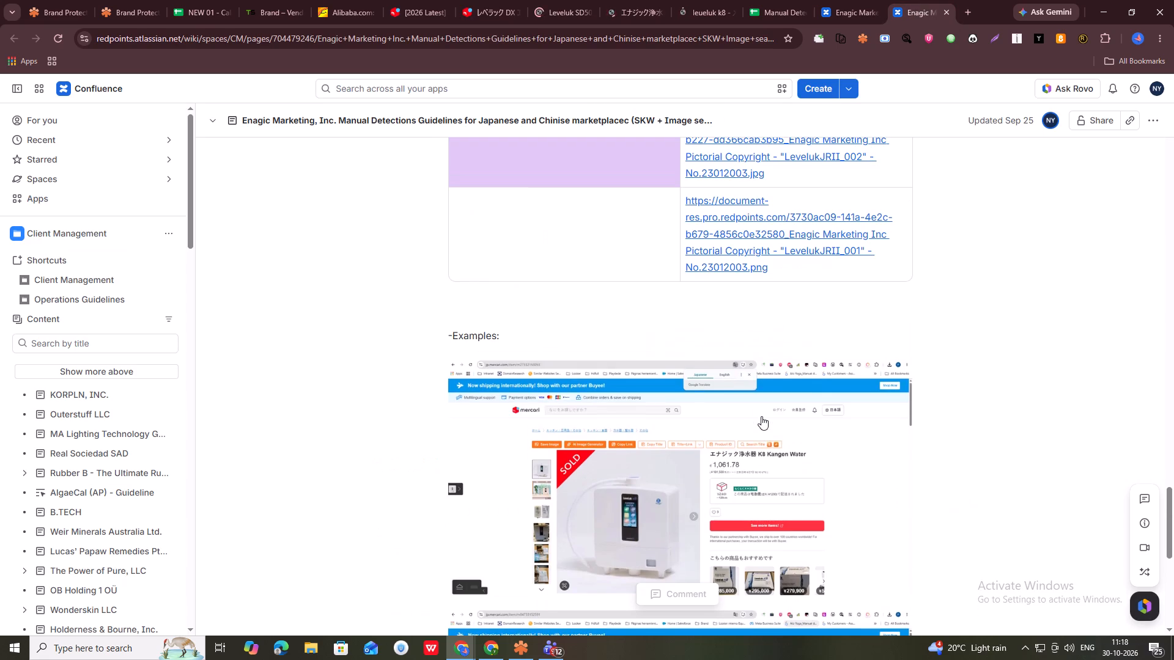
scroll(761, 416, up, 5)
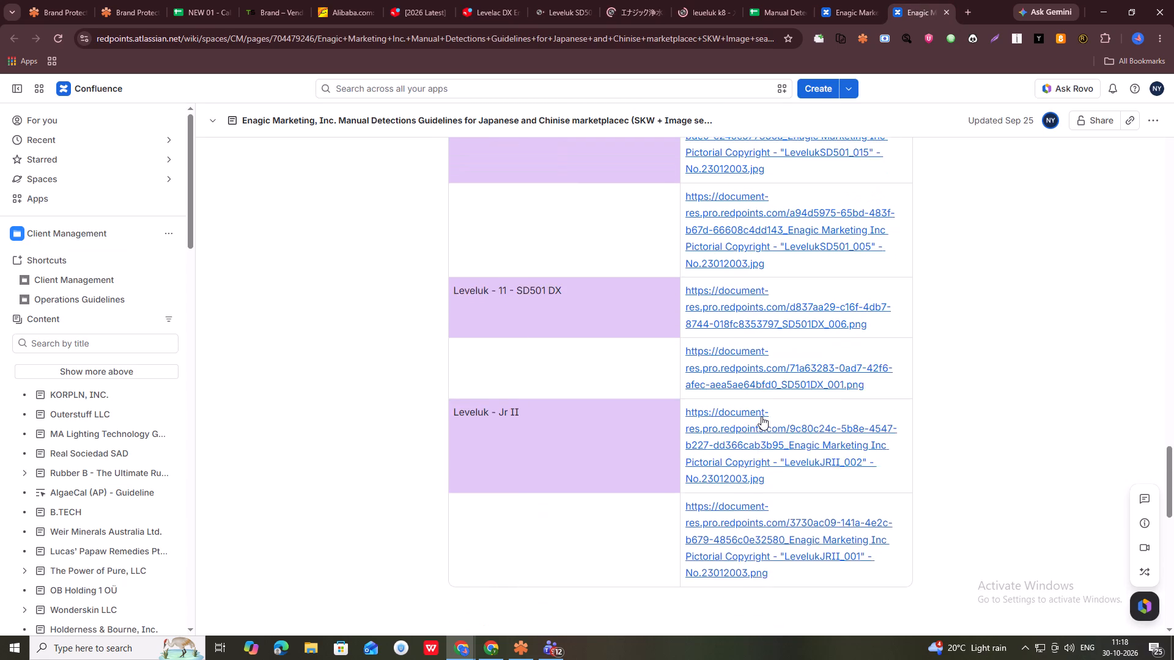
scroll(761, 416, up, 15)
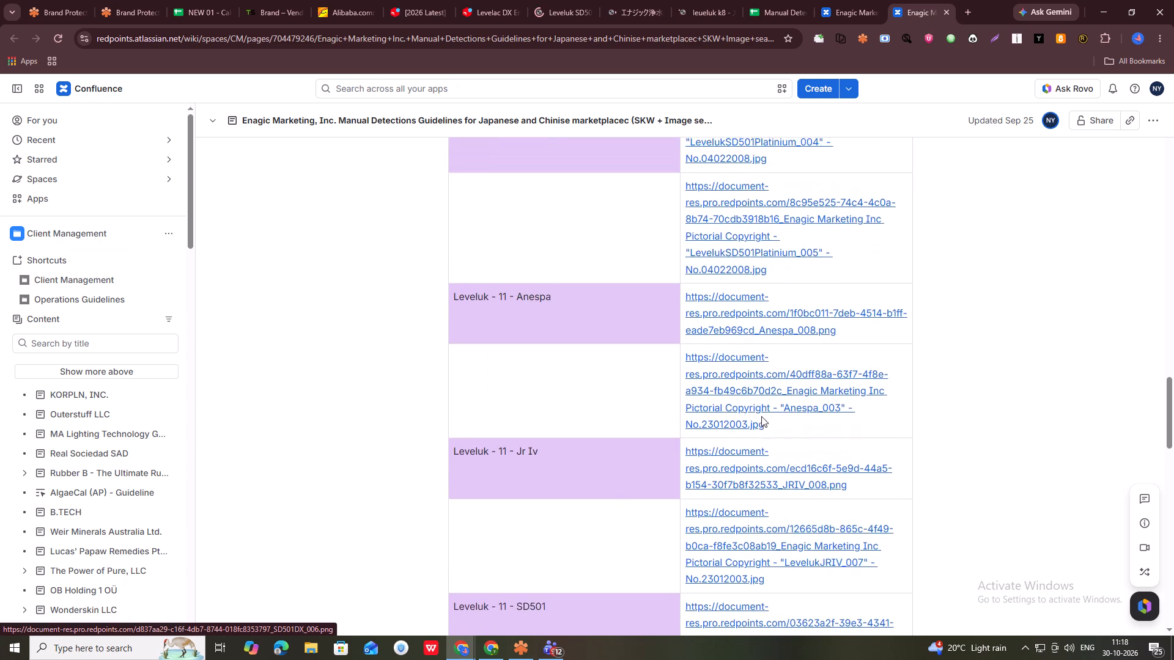
scroll(761, 416, up, 2)
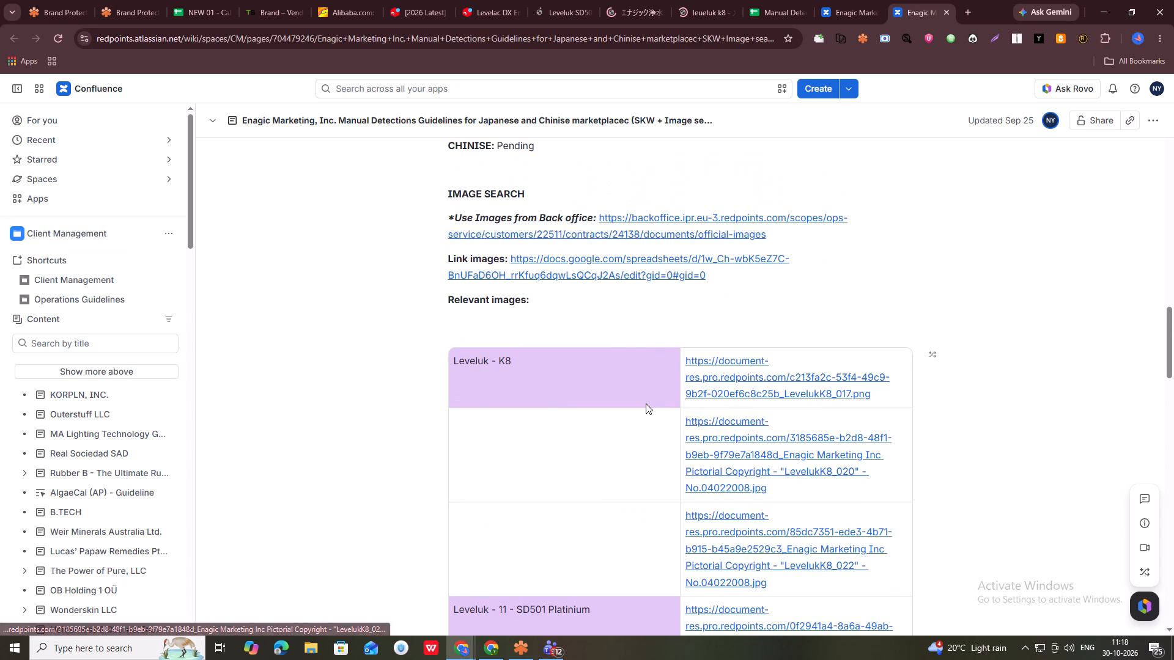
scroll(646, 403, up, 2)
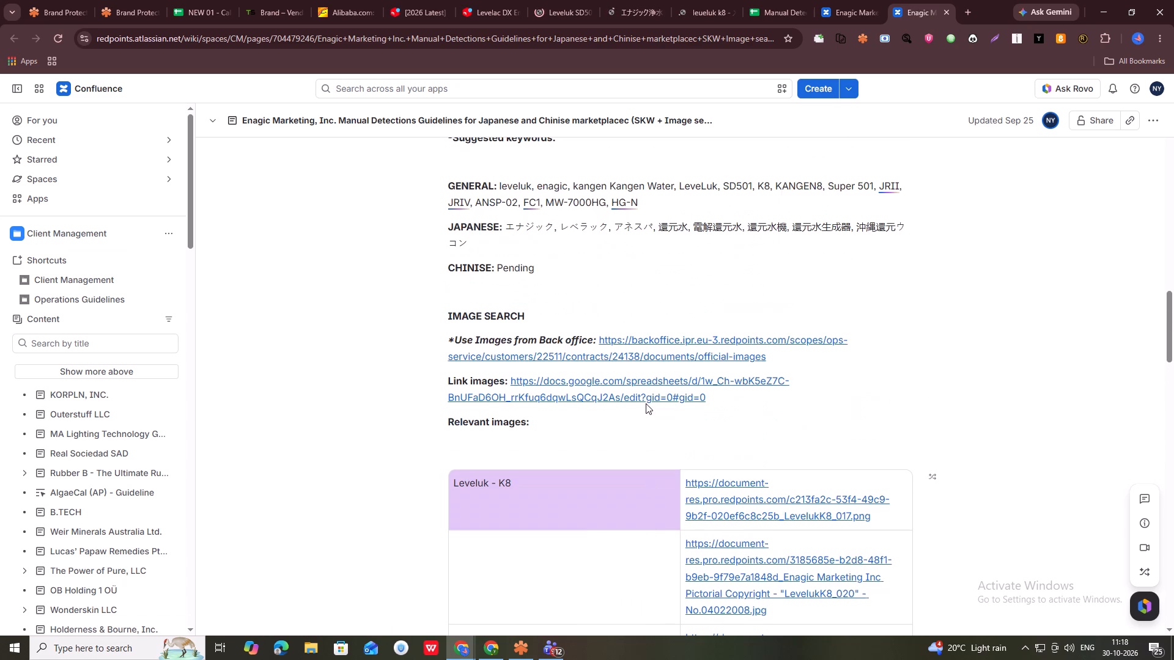
scroll(646, 403, up, 4)
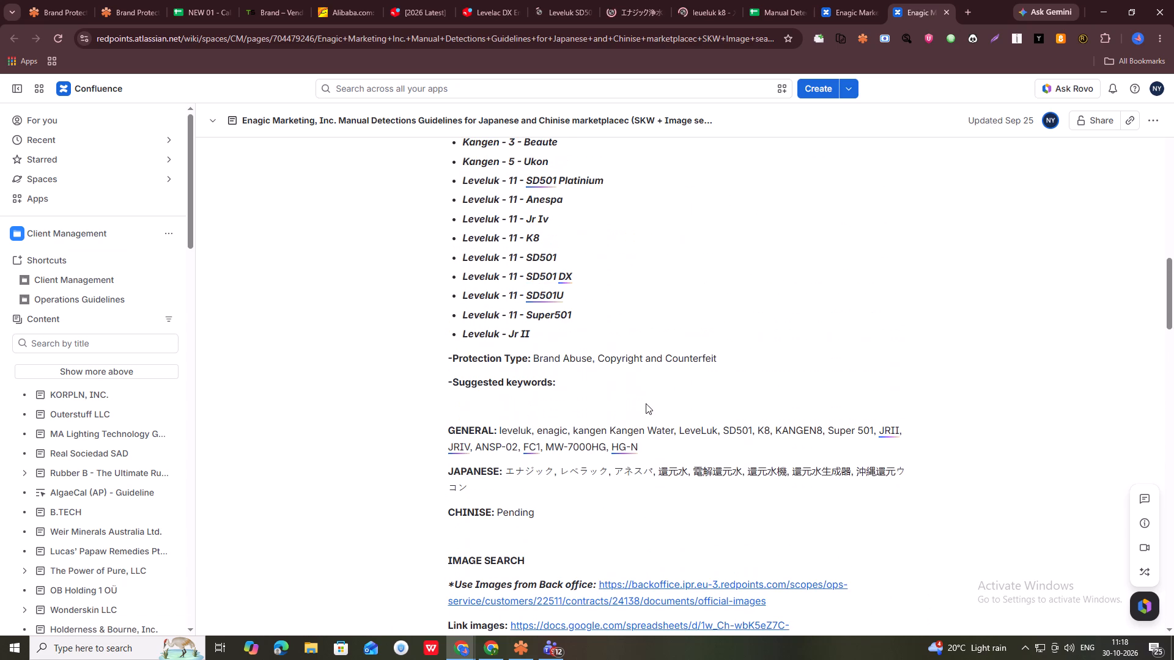
scroll(646, 403, up, 4)
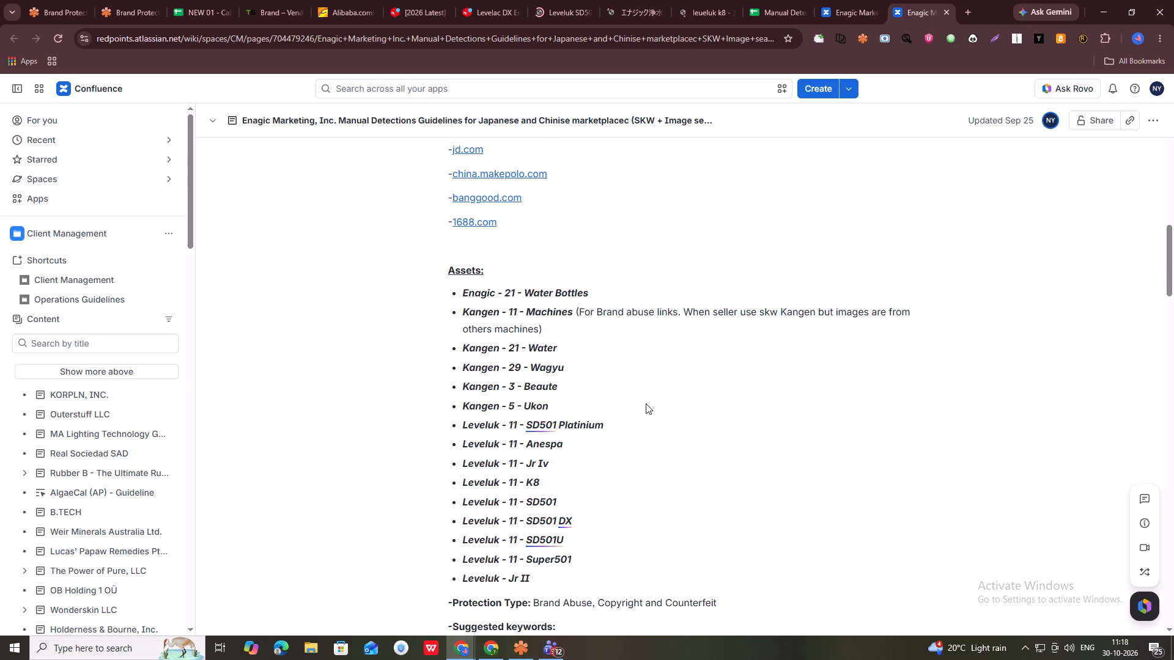
Recheck the assets and the Japanese and Chinese domains in the Enagic guidelines, including which ones allow image searches.
scroll(646, 403, up, 2)
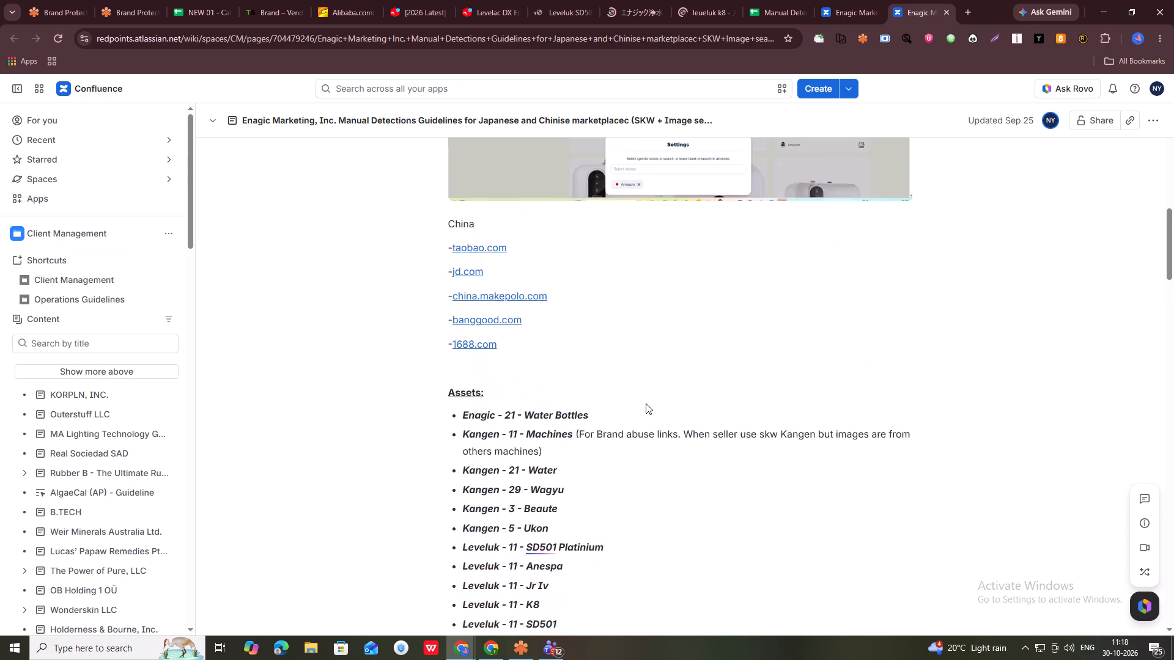
scroll(646, 403, up, 4)
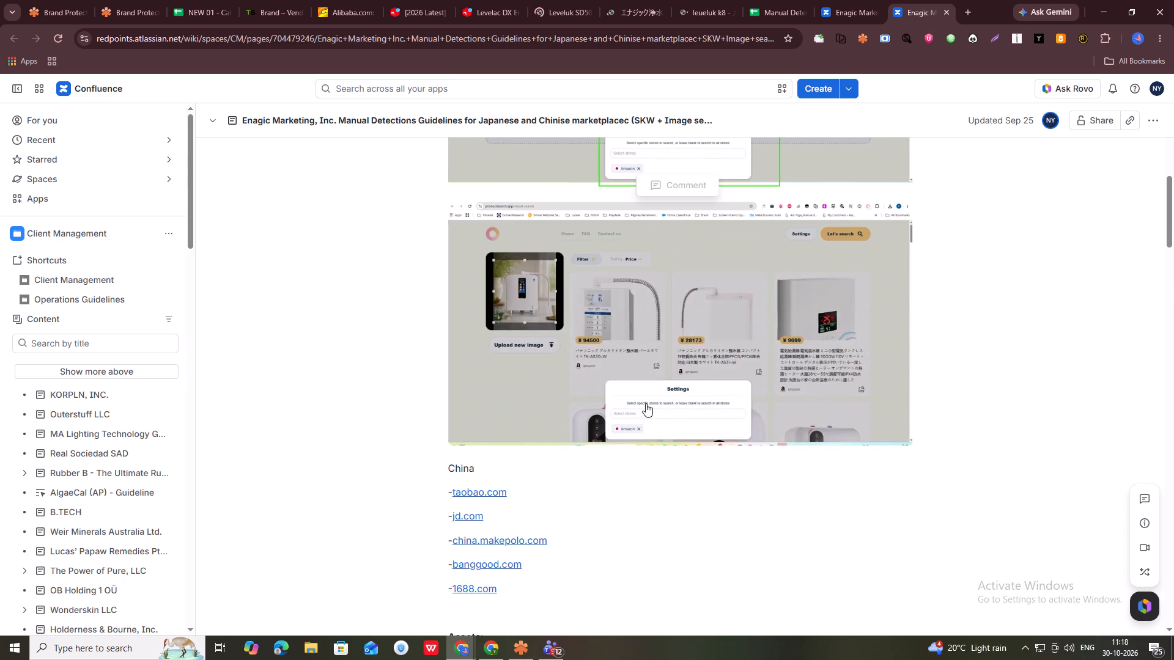
scroll(646, 403, up, 8)
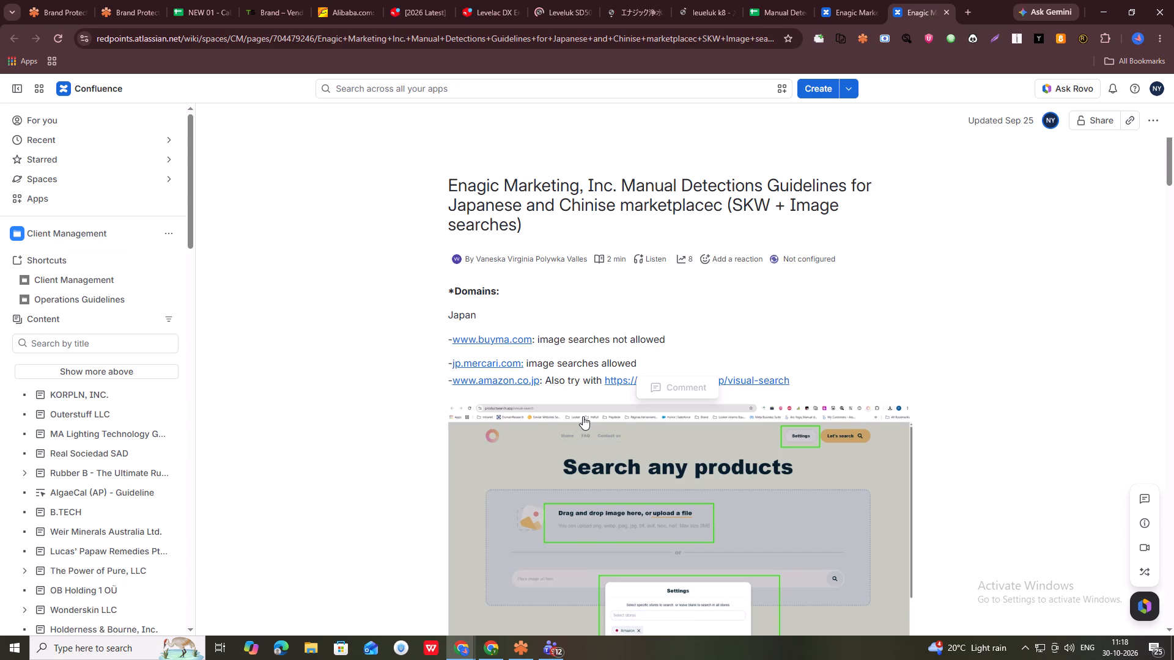
scroll(583, 416, up, 4)
Examine the Levelack DX Enagic listing's product and label photos on Mercari, and bring up the Leveluk SD501 Home Water Purifier listing.
click(493, 0)
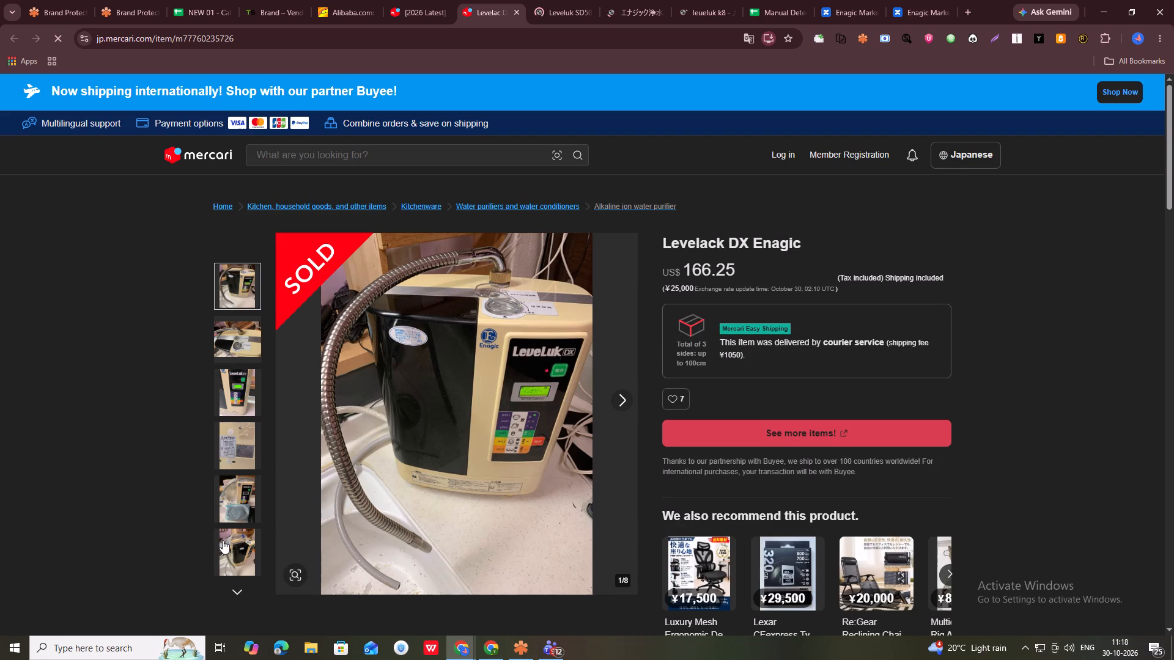
click(237, 490)
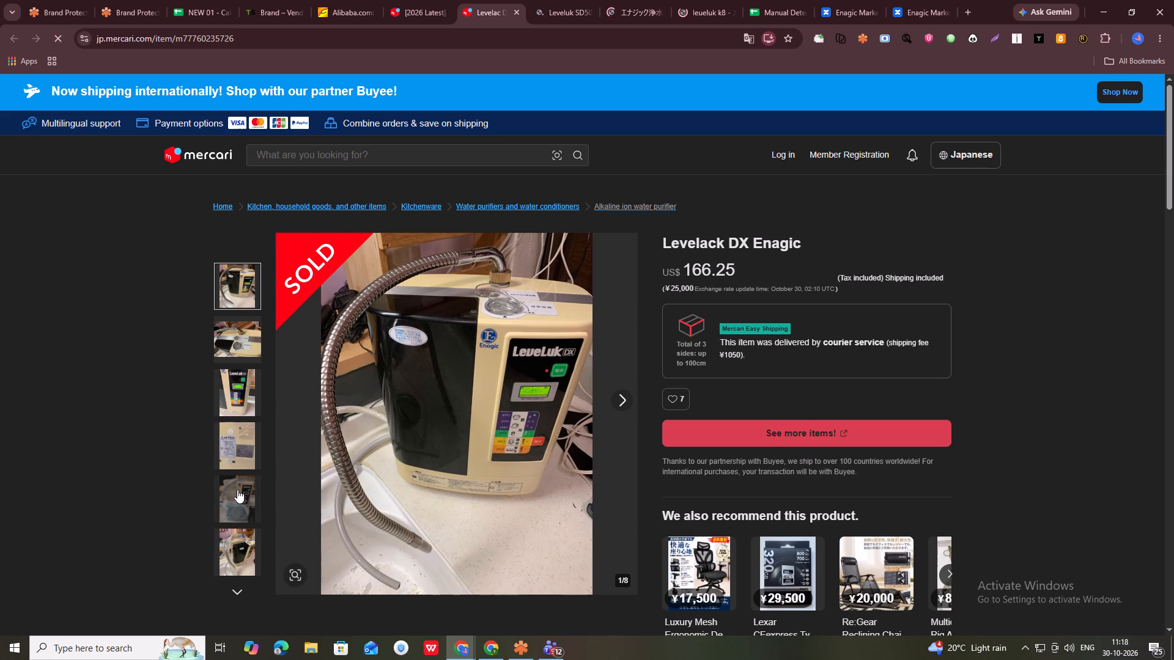
click(234, 436)
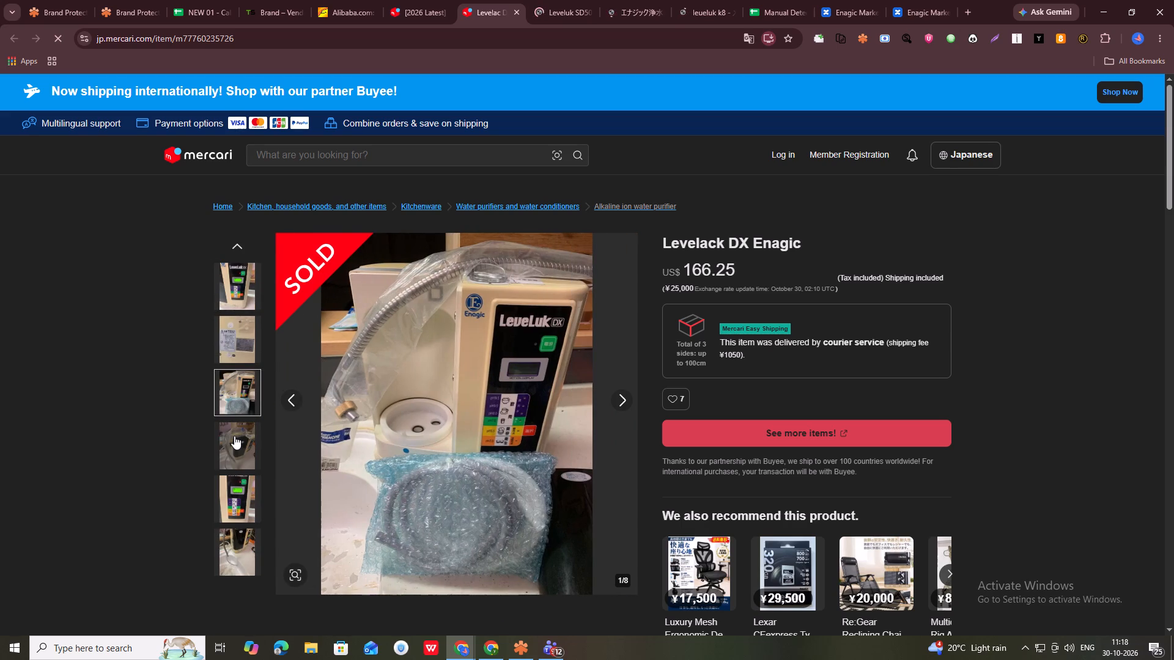
click(237, 338)
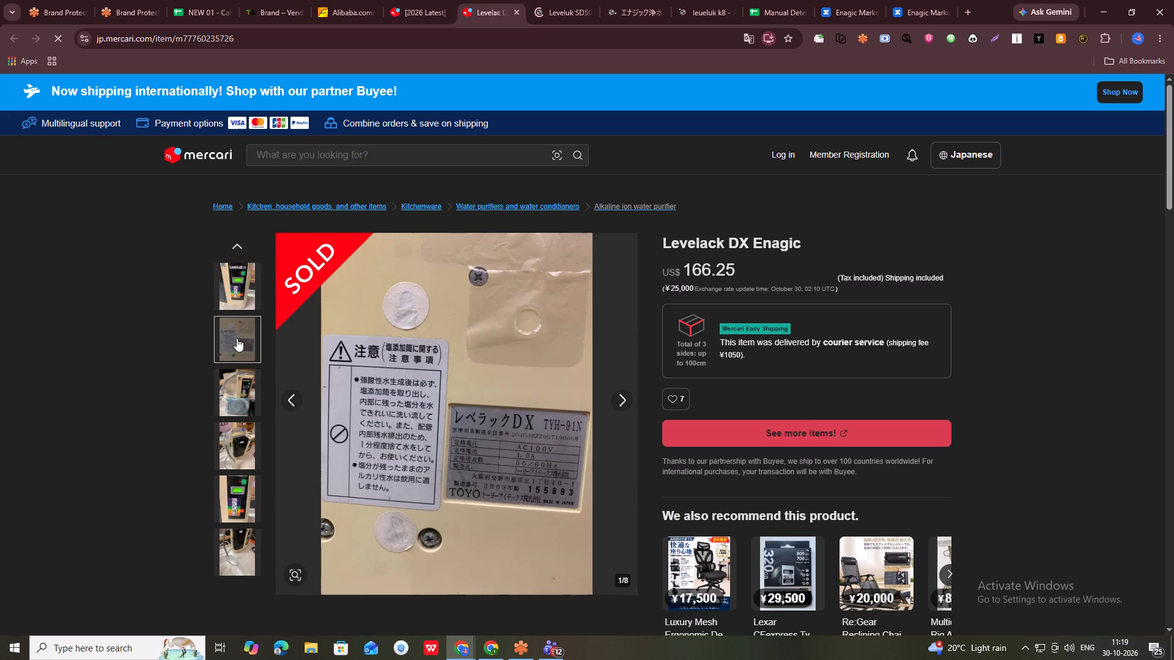
click(238, 290)
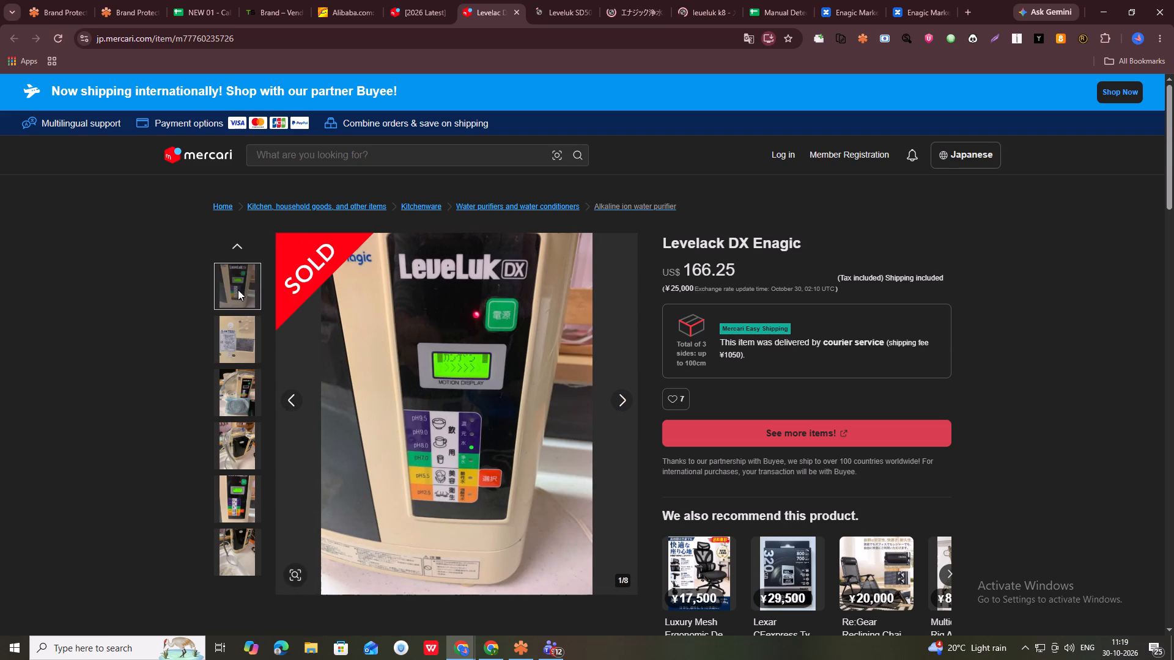
click(542, 0)
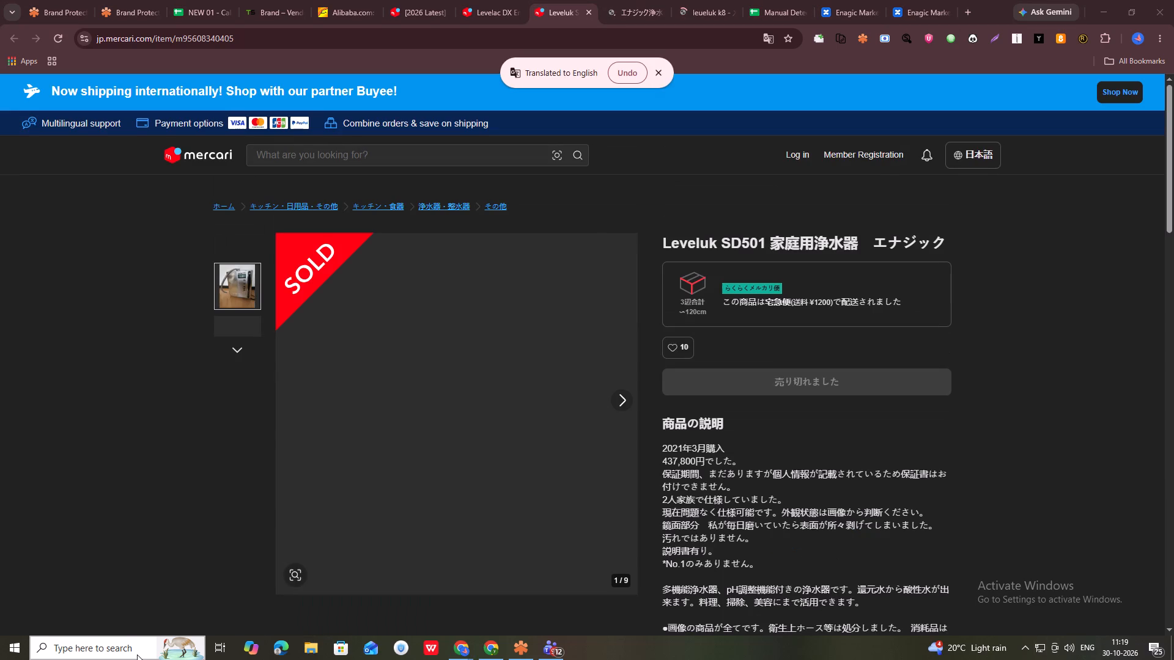
Find Slack among the installed applications and launch it.
scroll(85, 559, down, 1)
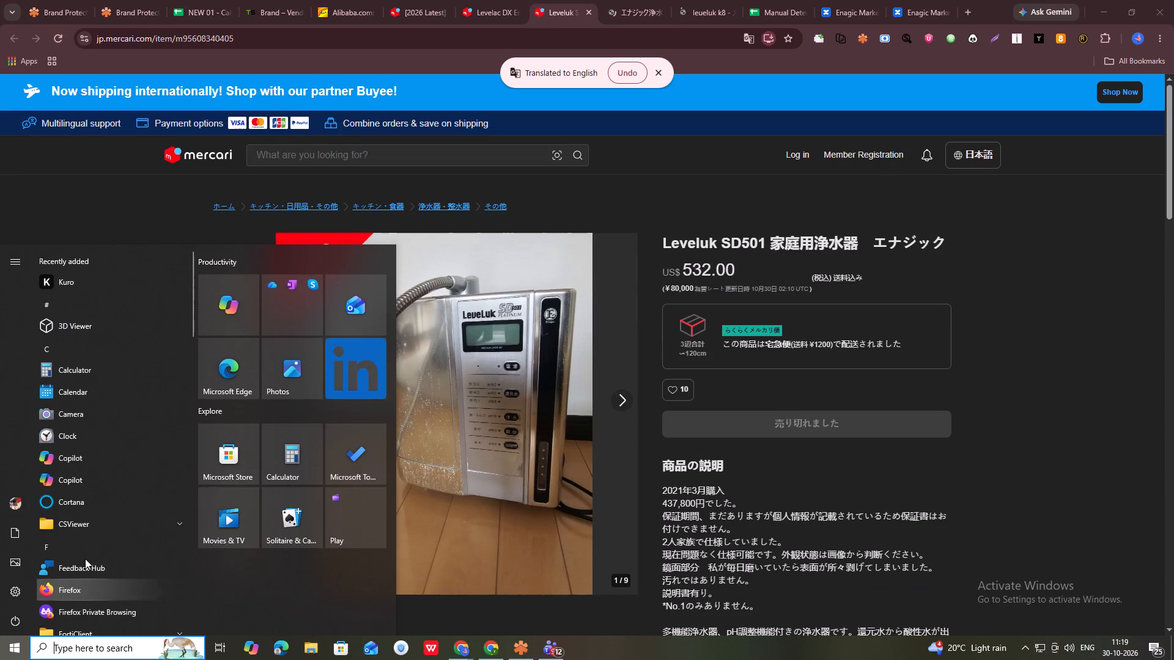
scroll(85, 559, down, 8)
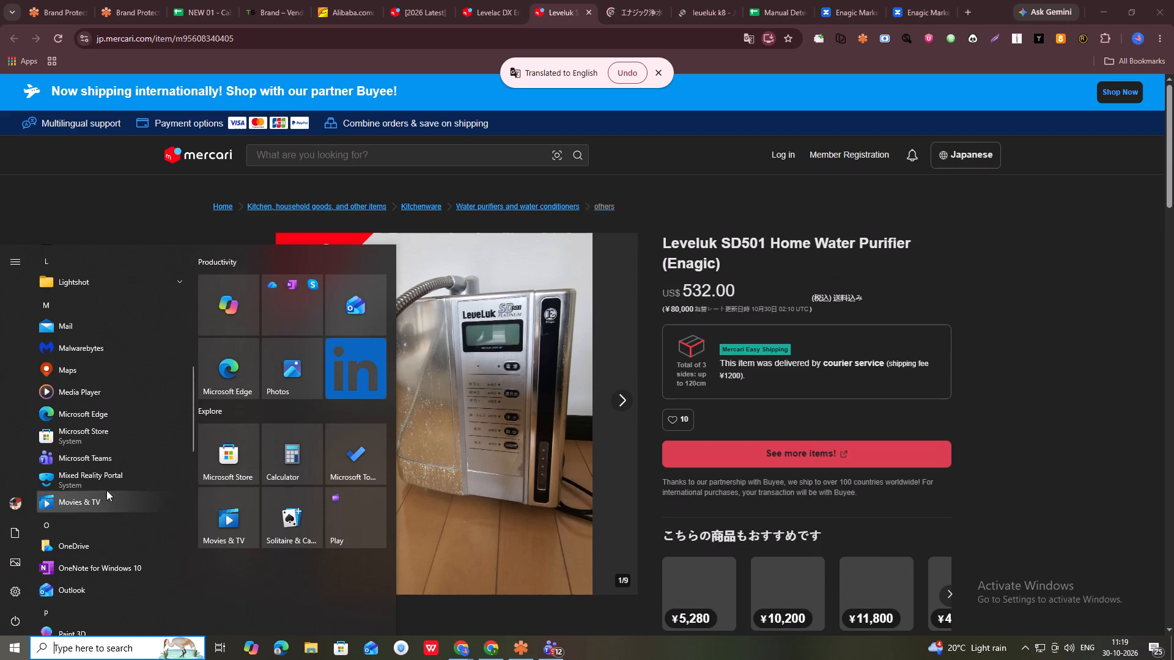
scroll(107, 493, down, 4)
click(83, 575)
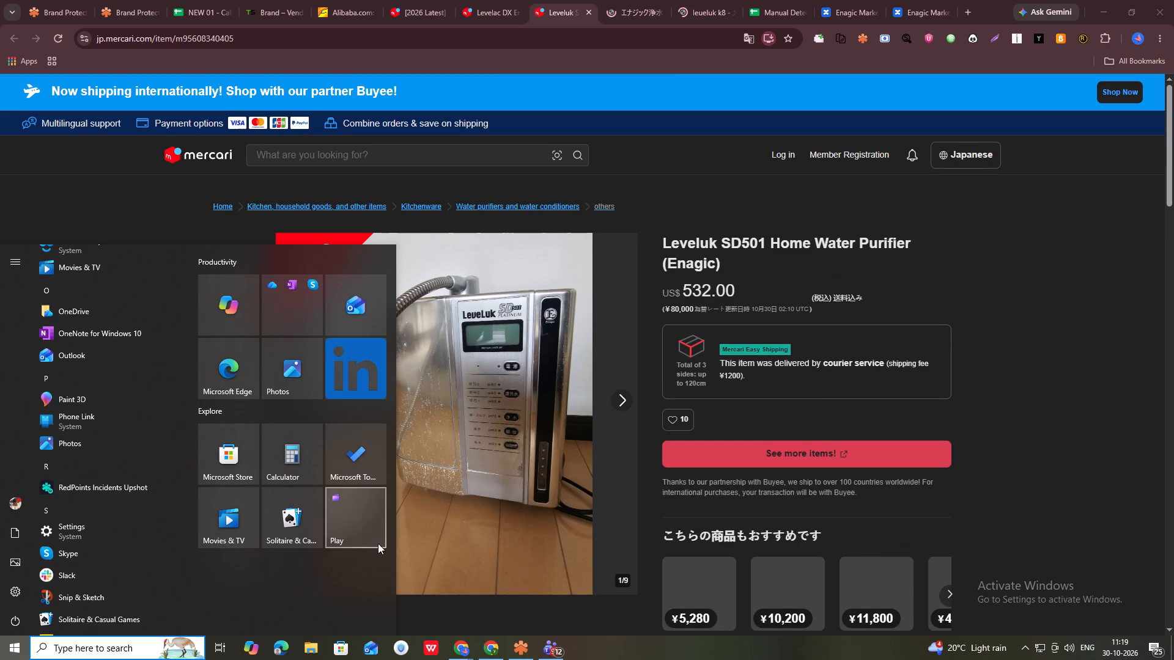
click(103, 580)
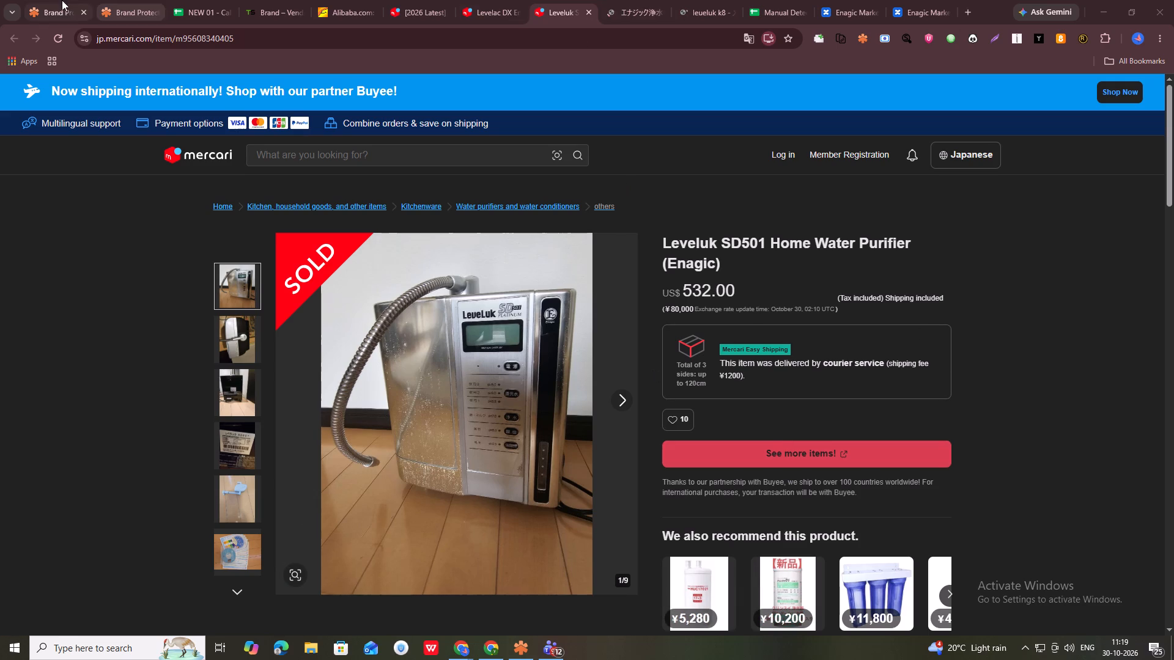
Compare the Mercari K8 Kangen Water listing with the official Kangen_09_19 image and return to the listing.
click(663, 0)
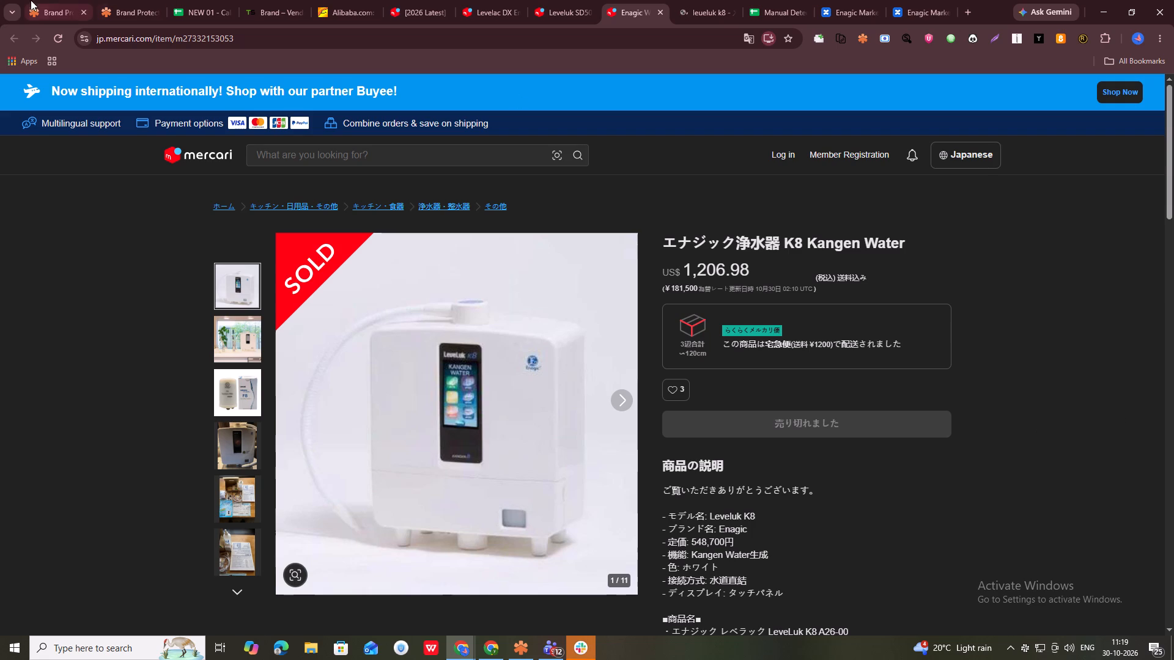
click(120, 0)
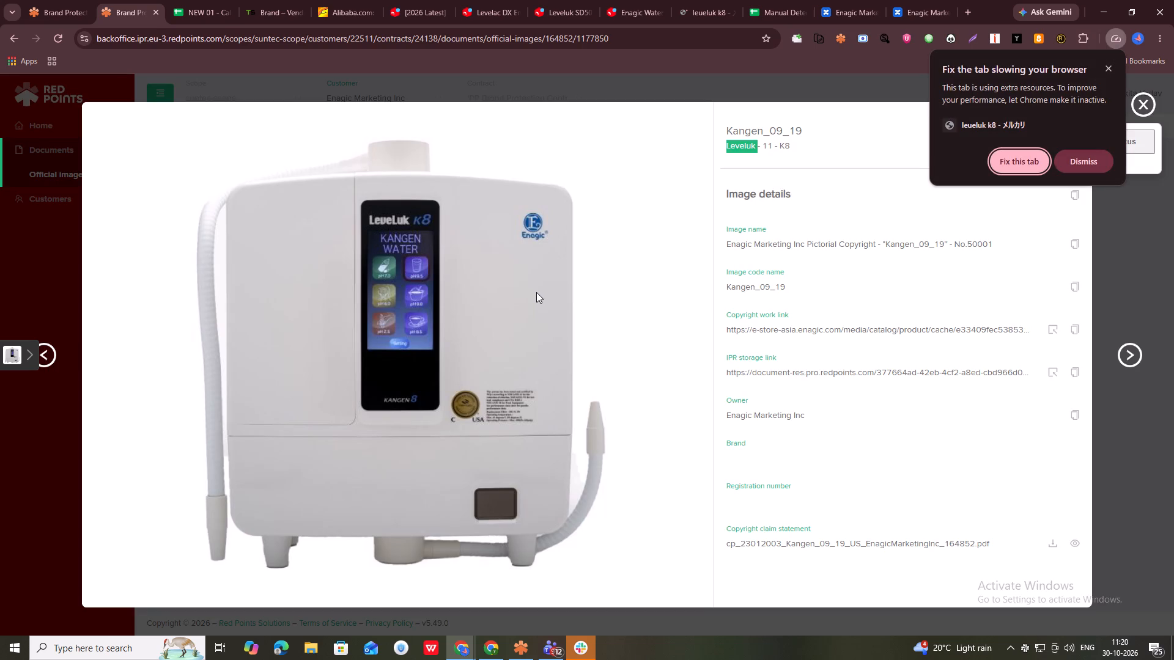
click(644, 0)
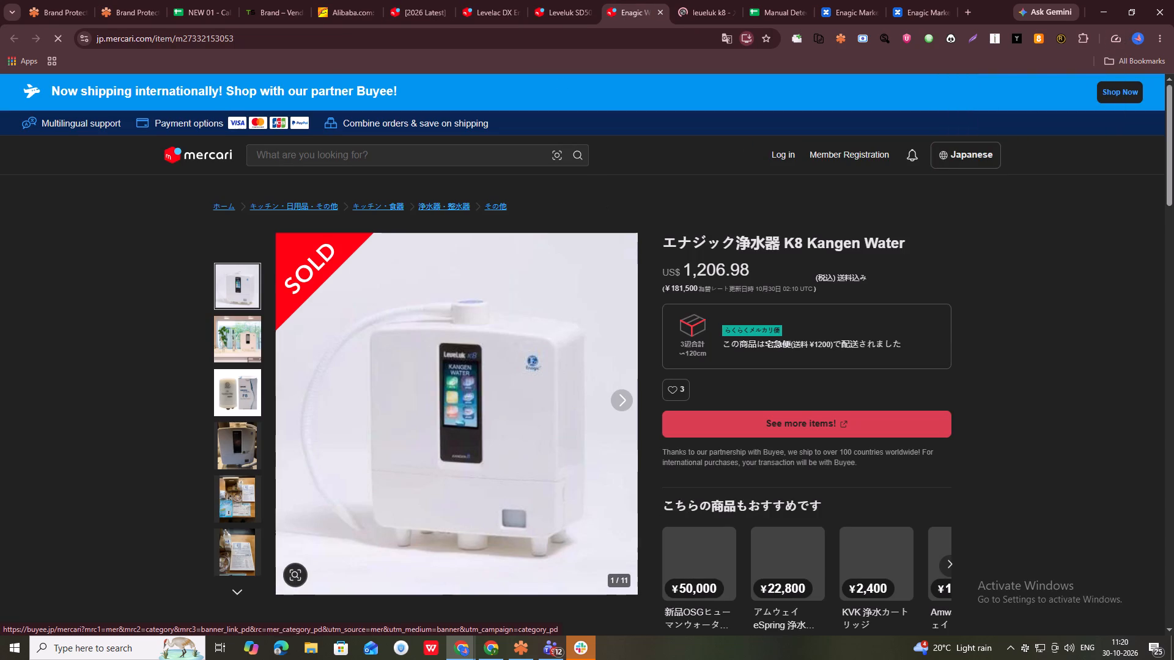
key(ctrl+a)
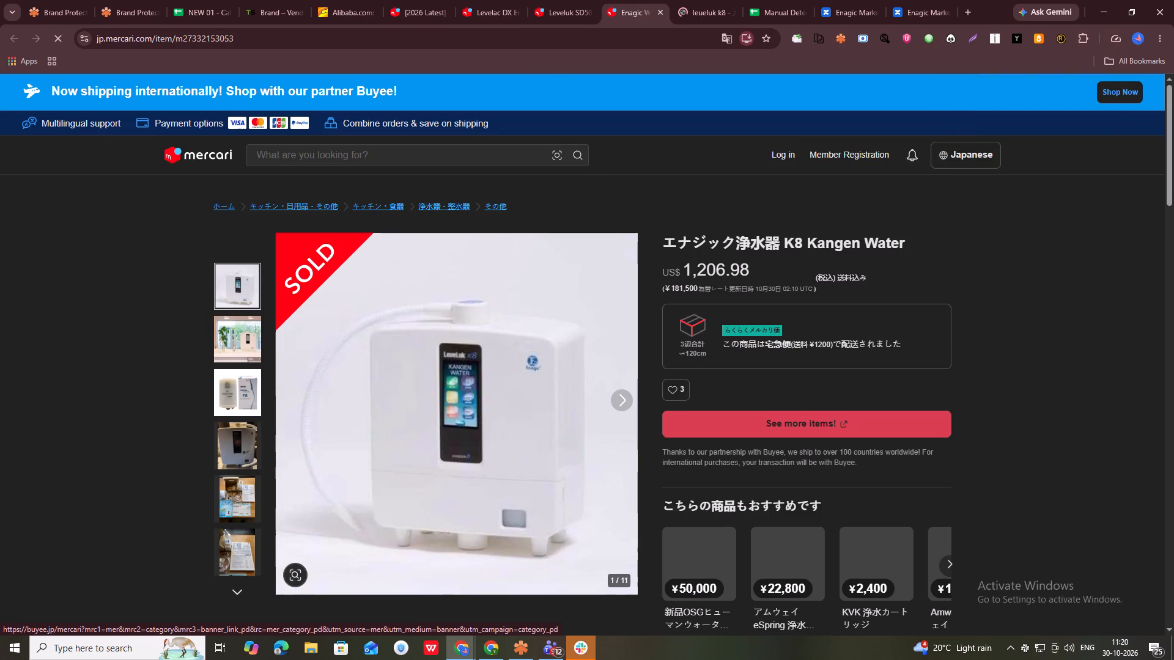
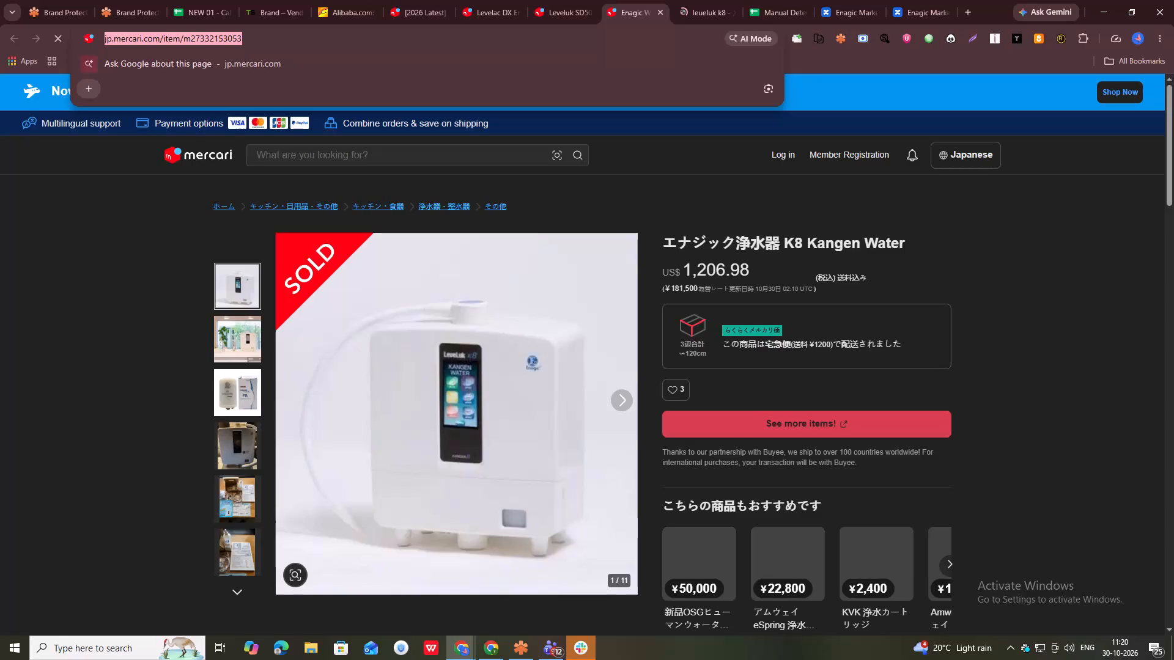
Copy the web address of the Mercari K8 Kangen Water listing.
key(ctrl+c)
key(ctrl+c)
key(ctrl+c)
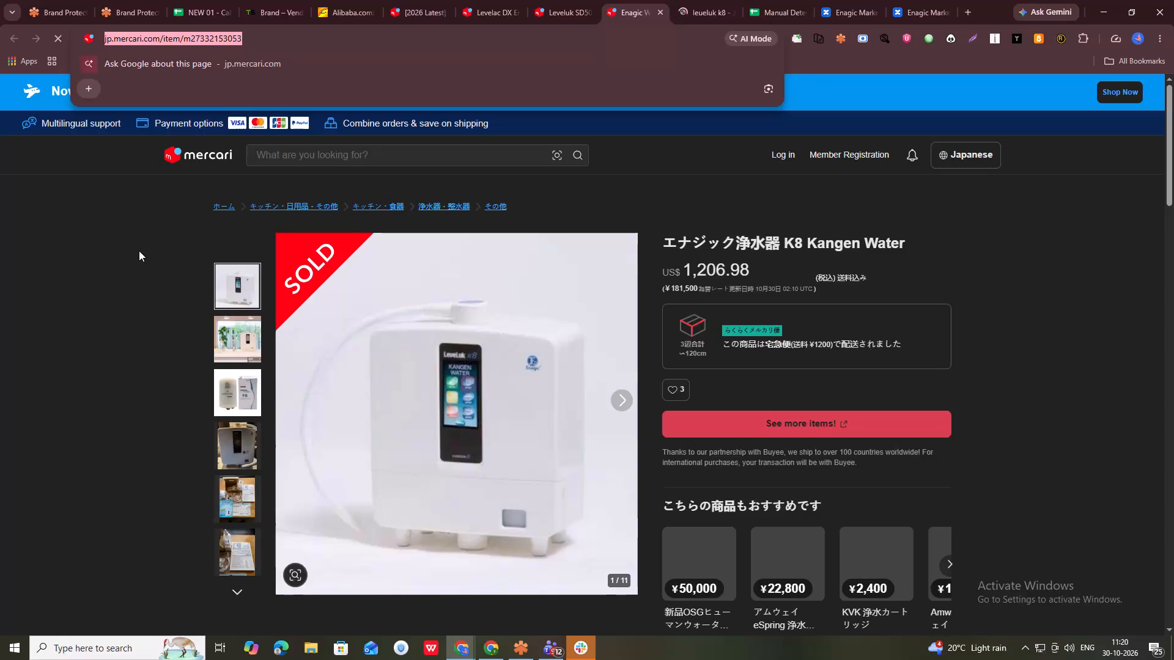
Open the official Kangen_09_19 image from the Red Points back office on its own in a new browser tab.
click(106, 0)
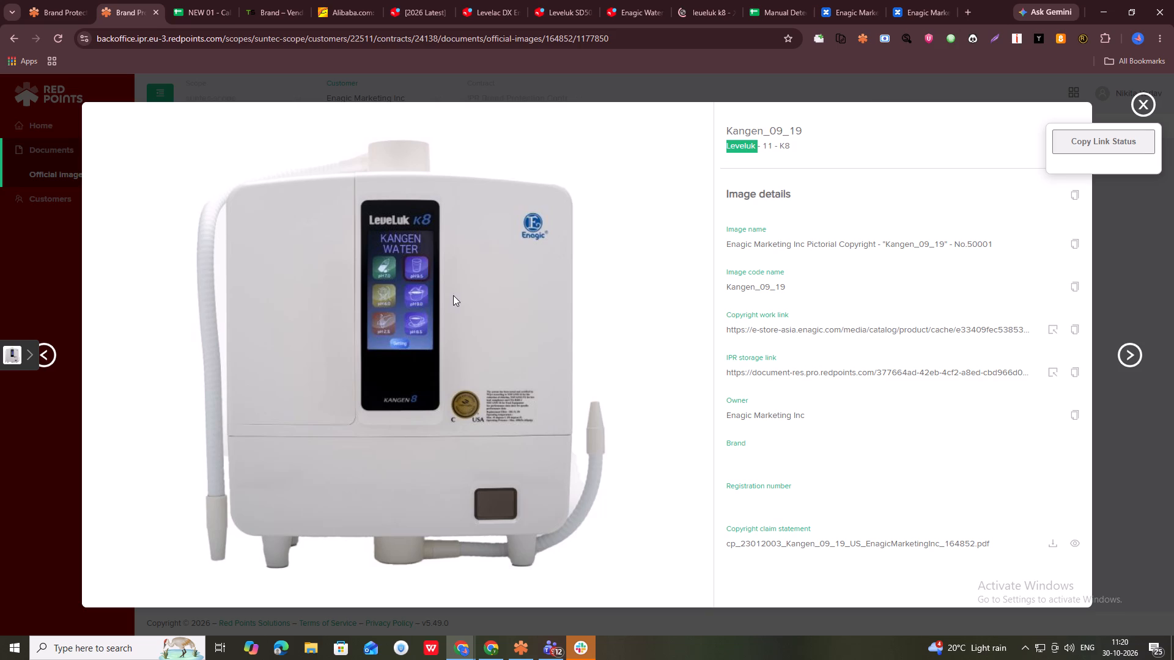
drag(457, 296, 1021, 0)
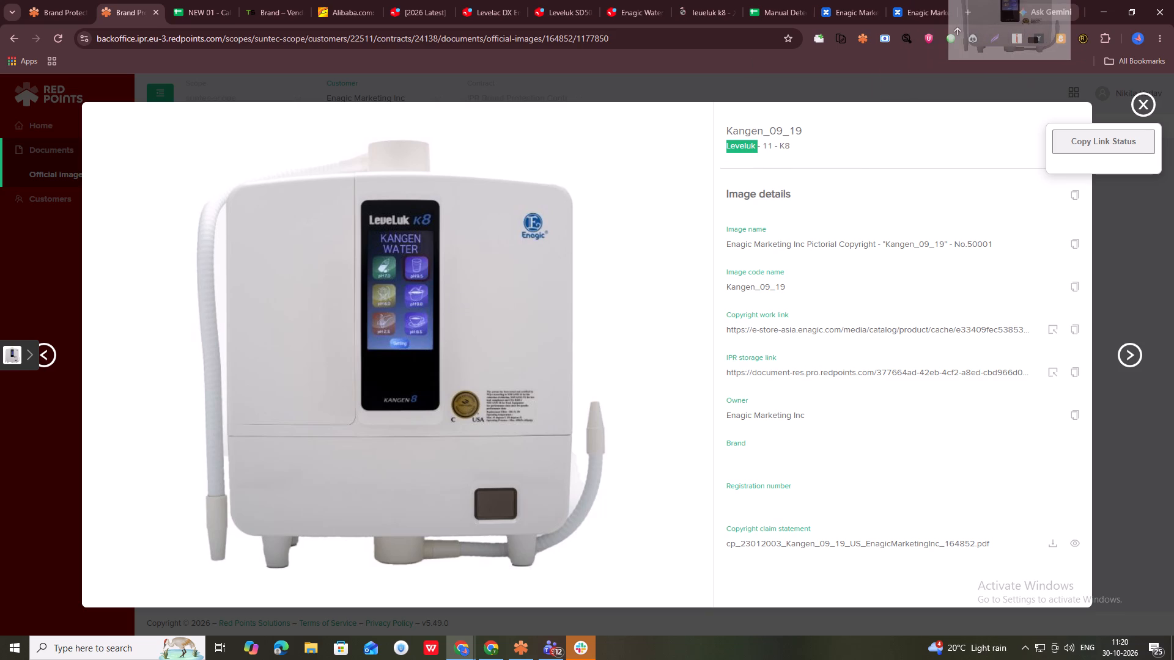
drag(1021, 0, 1034, 0)
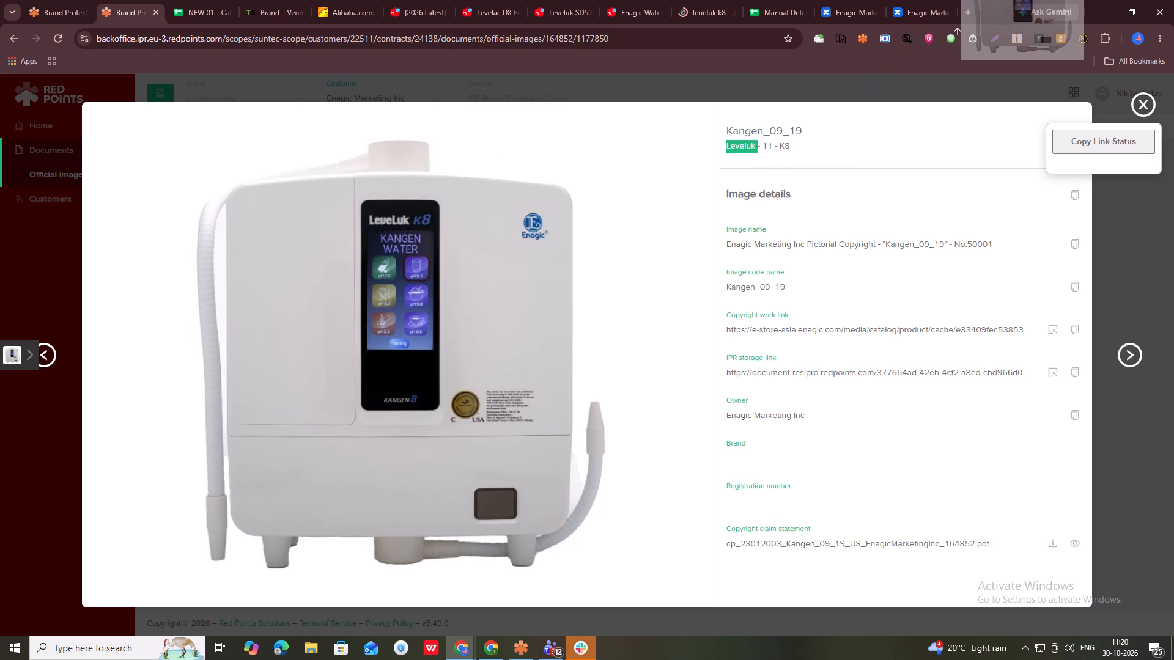
drag(1034, 0, 1069, 0)
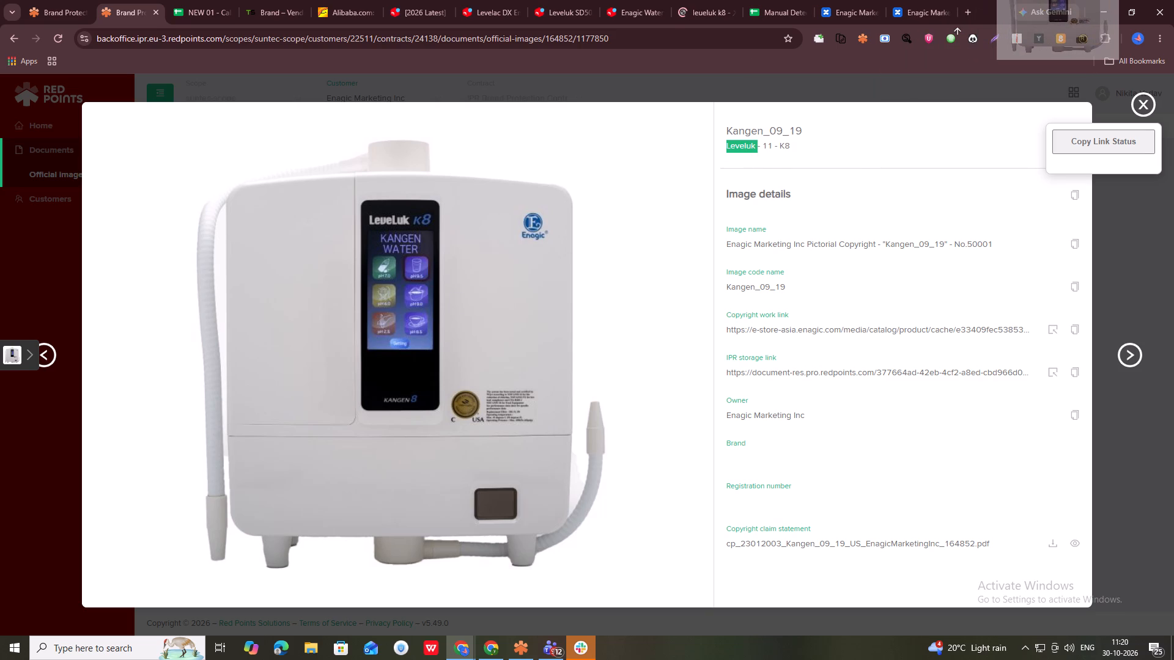
drag(1069, 0, 994, 4)
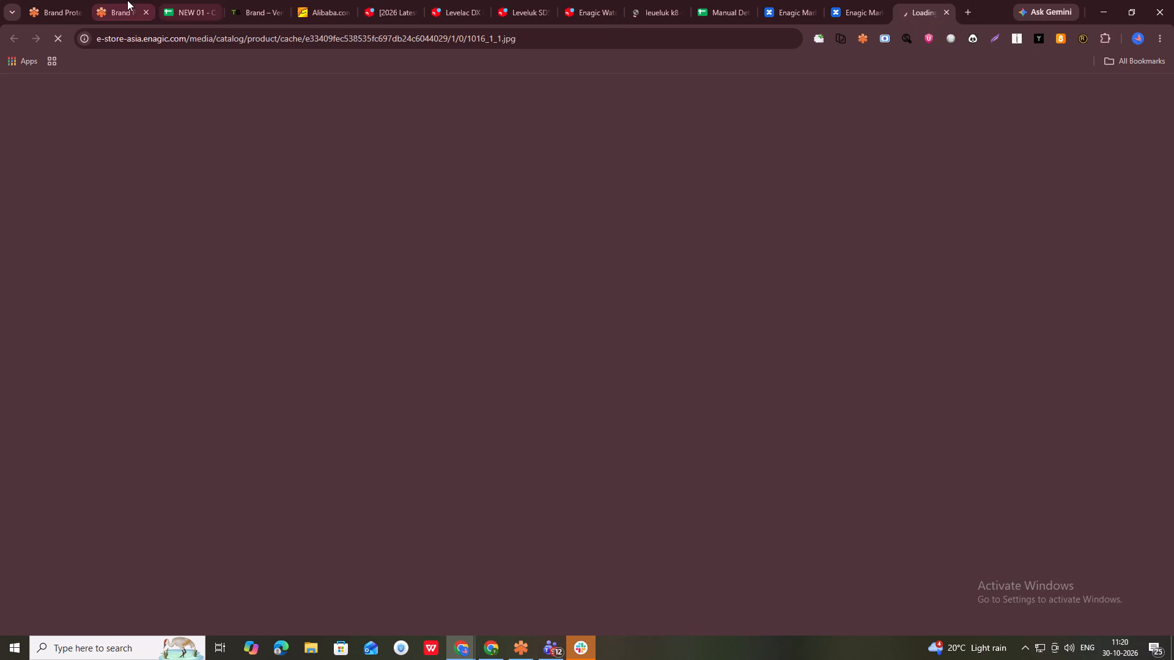
Close the Kangen_09_19 details, filter Enagic's official images by the asset Leveluk - 11 - K8, and look through the filtered images.
click(138, 0)
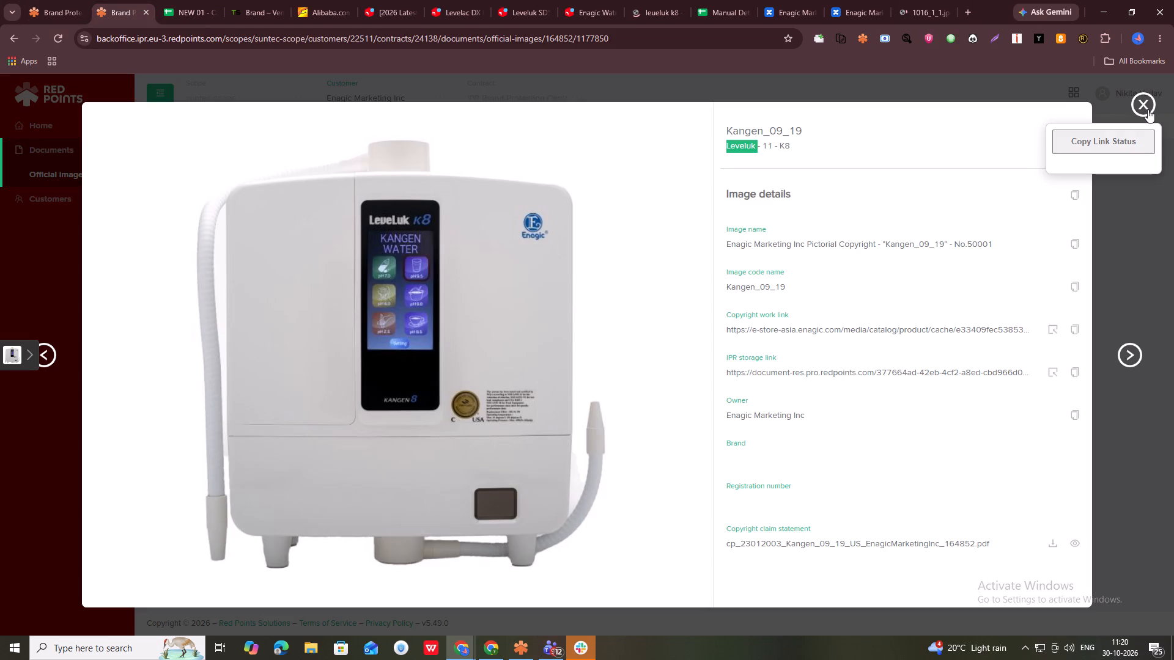
click(1148, 109)
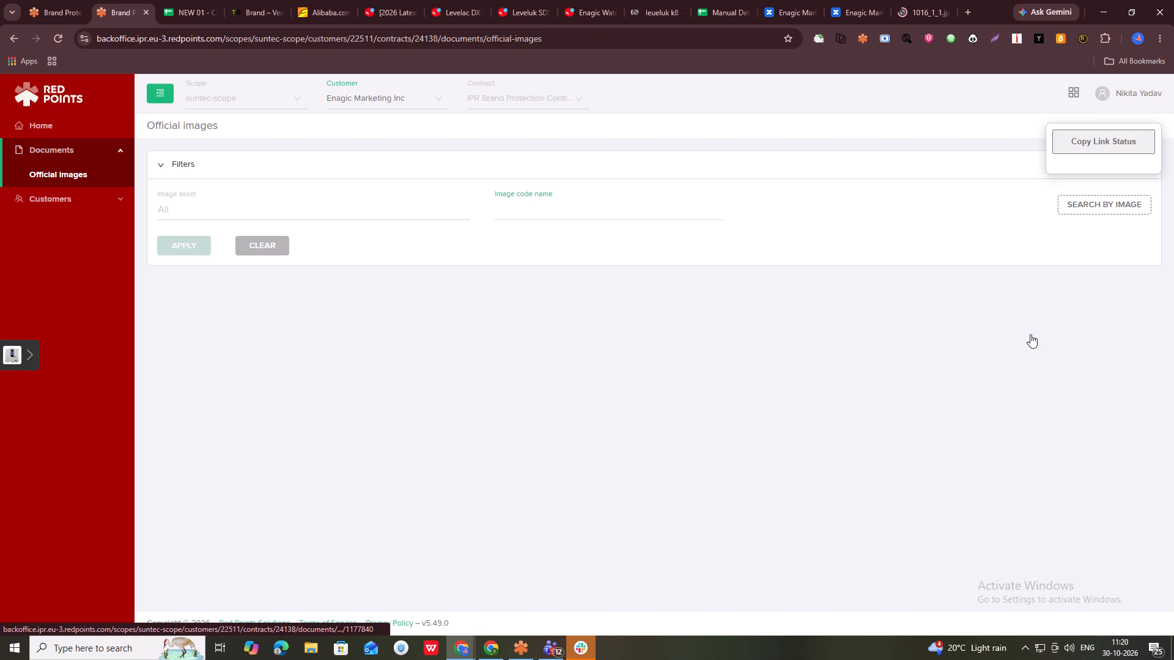
click(245, 217)
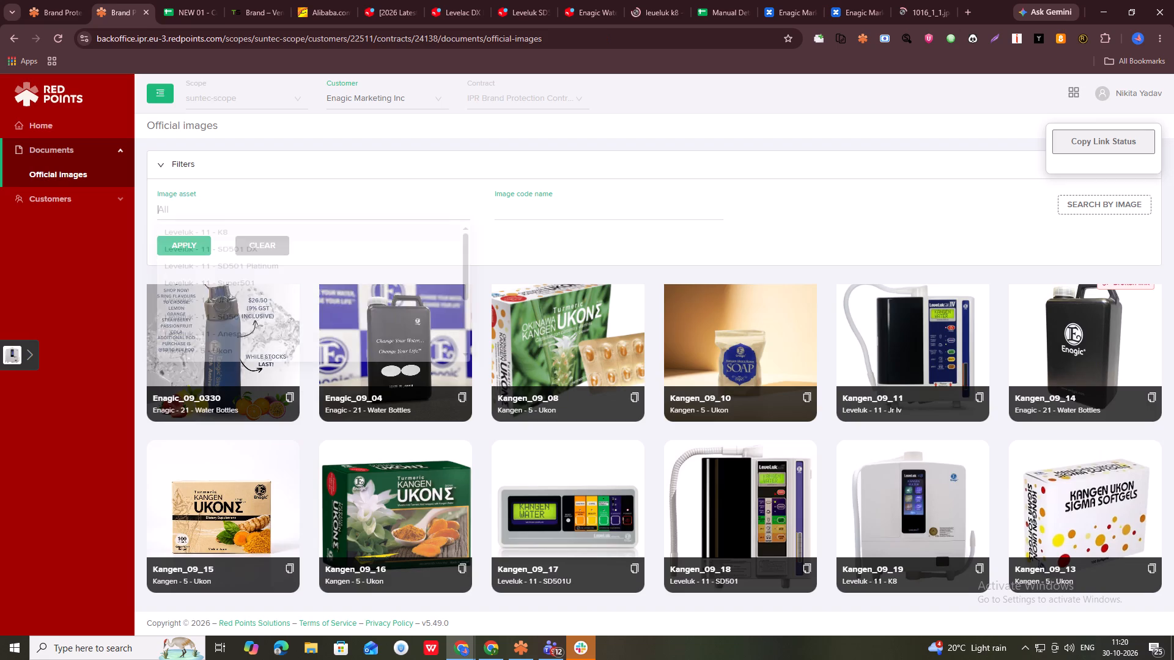
scroll(281, 297, down, 1)
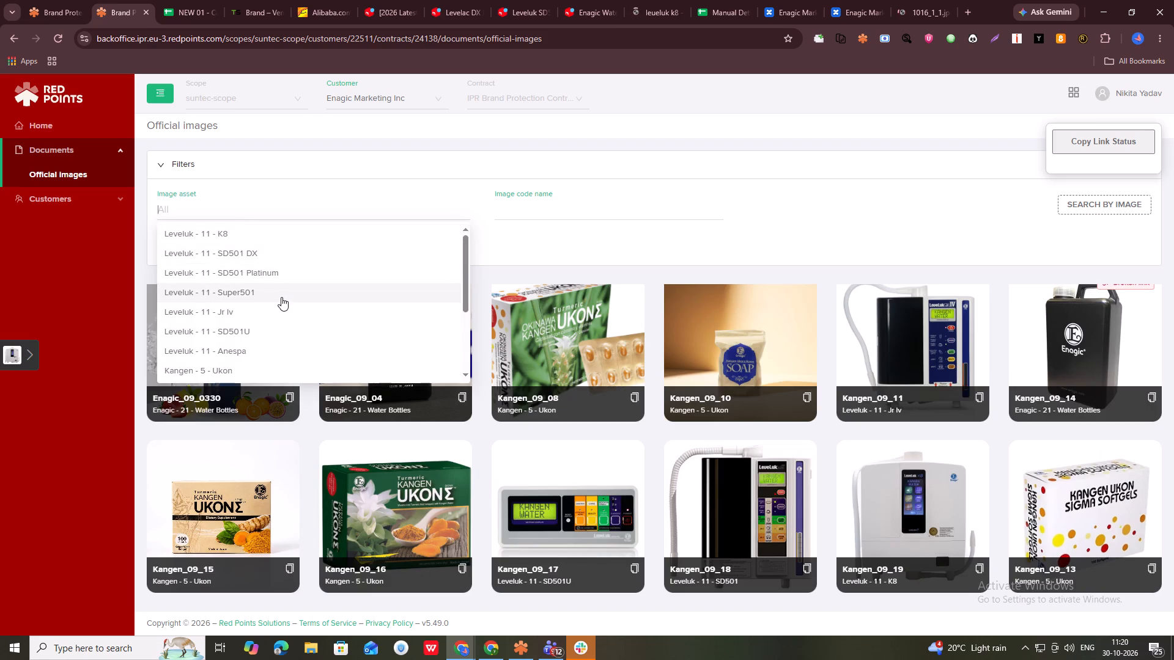
scroll(281, 297, down, 2)
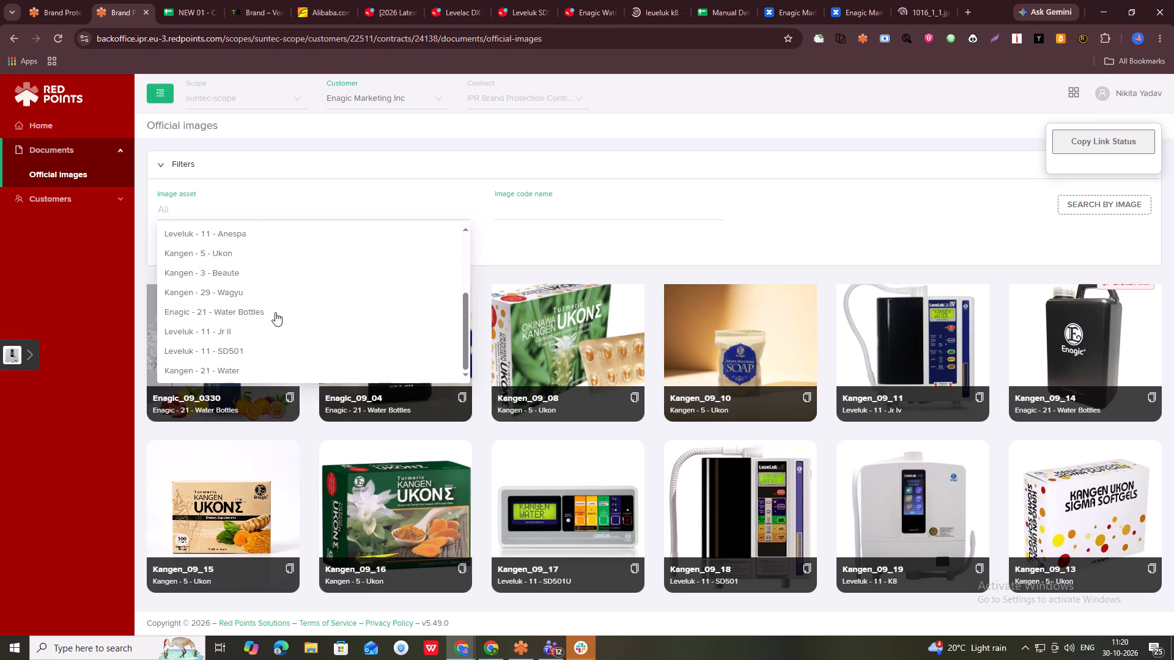
scroll(270, 326, down, 8)
scroll(269, 321, up, 6)
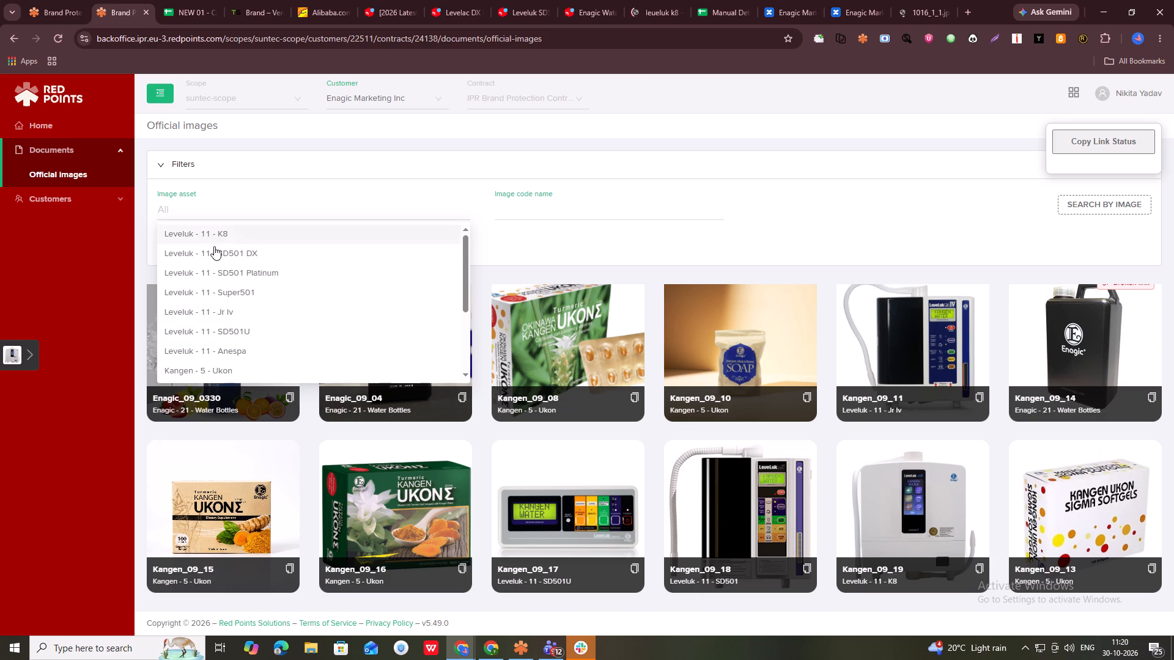
click(214, 240)
click(493, 244)
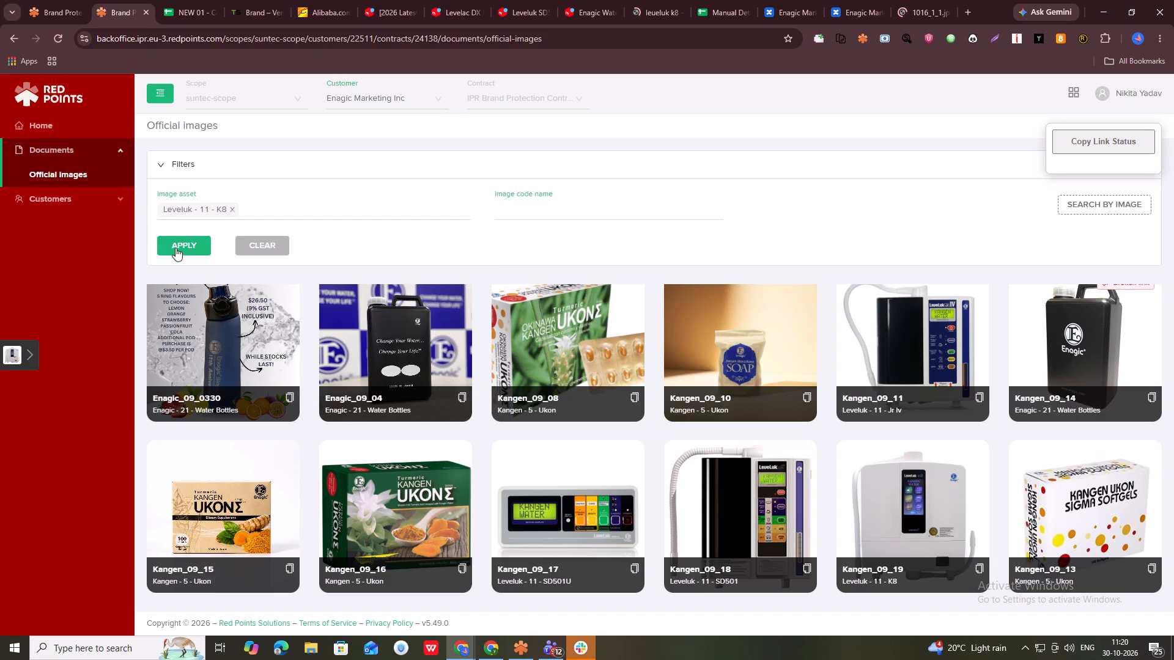
click(181, 246)
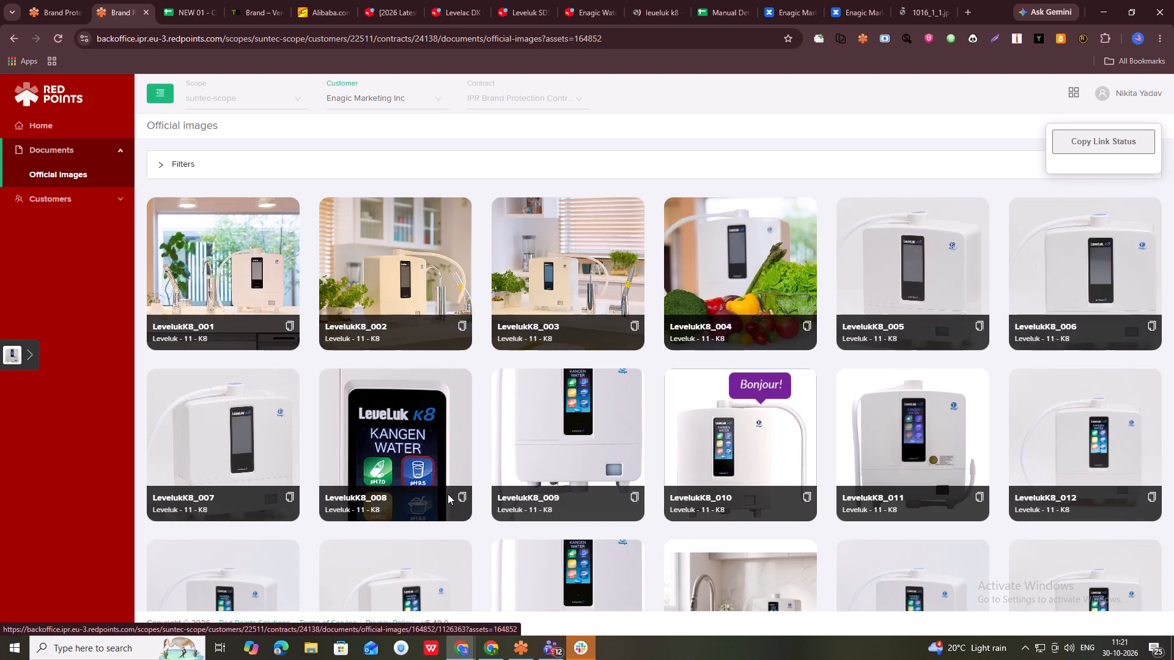
scroll(546, 479, down, 6)
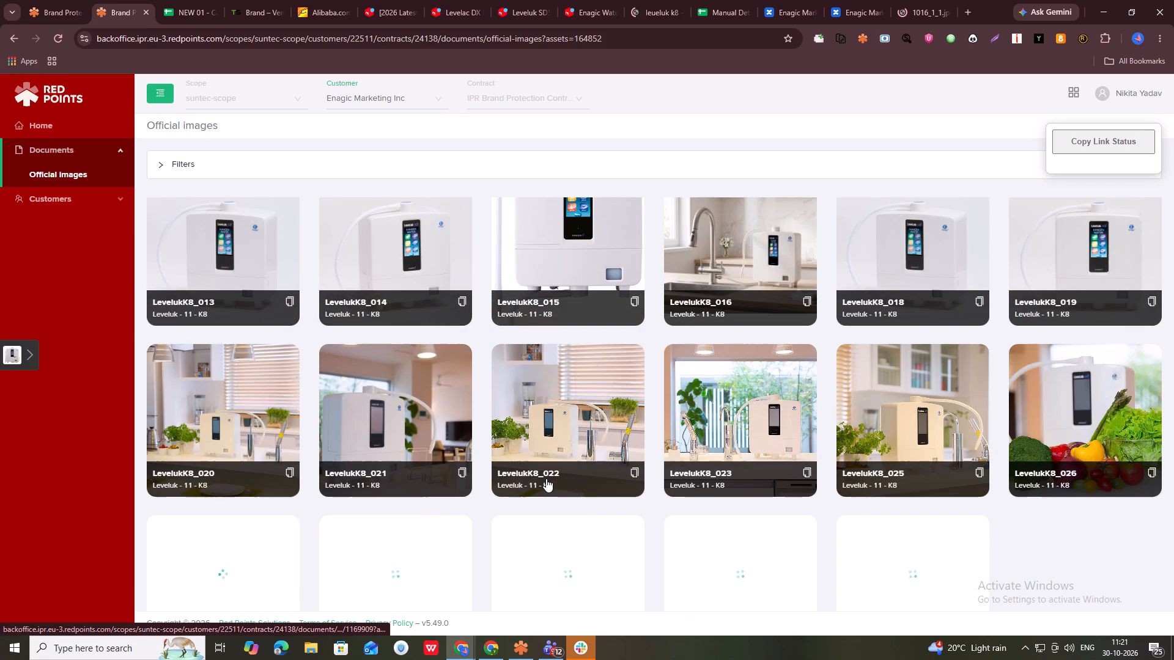
scroll(546, 479, down, 7)
Set up the new incident with asset Leveluk - 11 - K8, protection type Product counterfeit, and multiple detection links enabled.
click(56, 0)
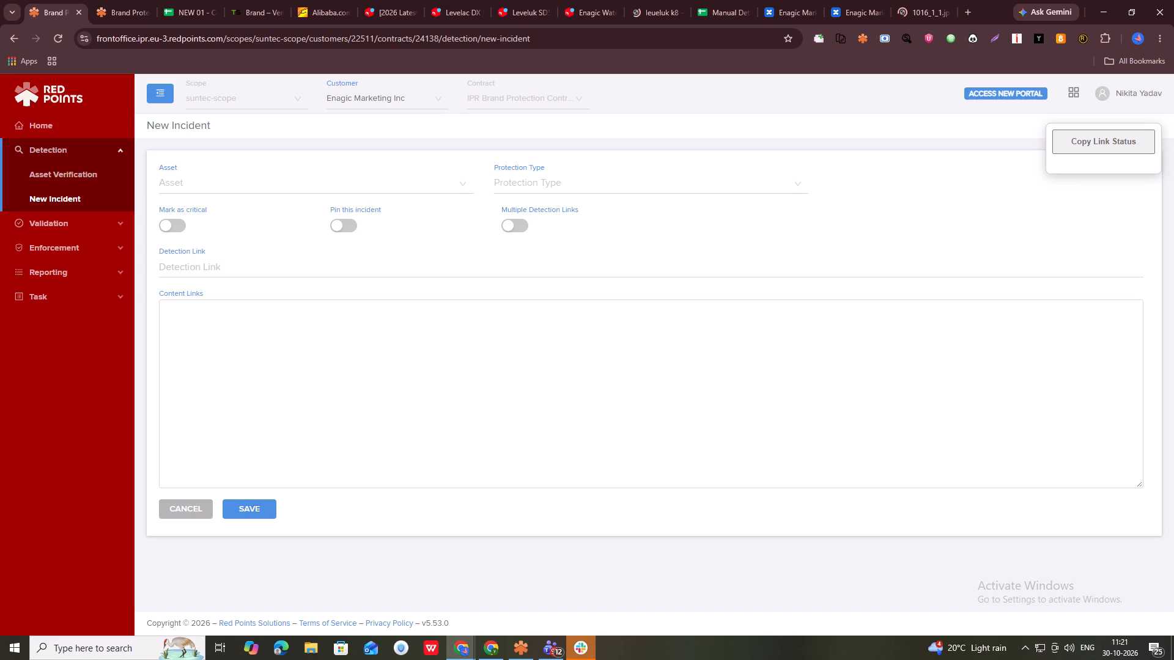
click(292, 183)
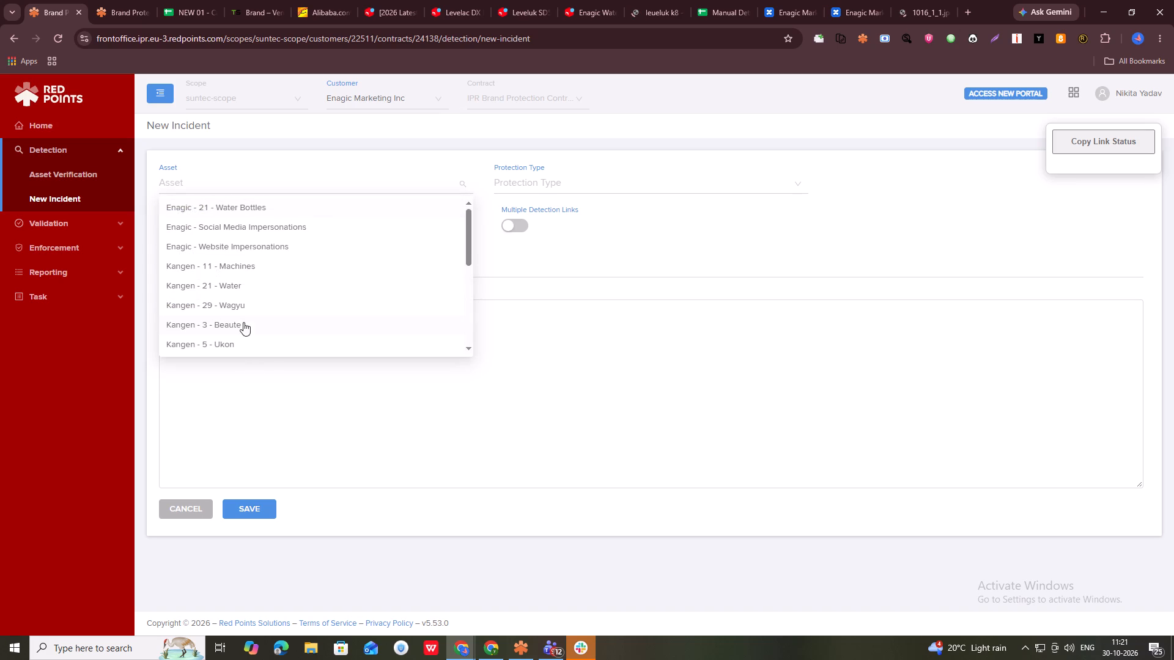
scroll(253, 279, down, 3)
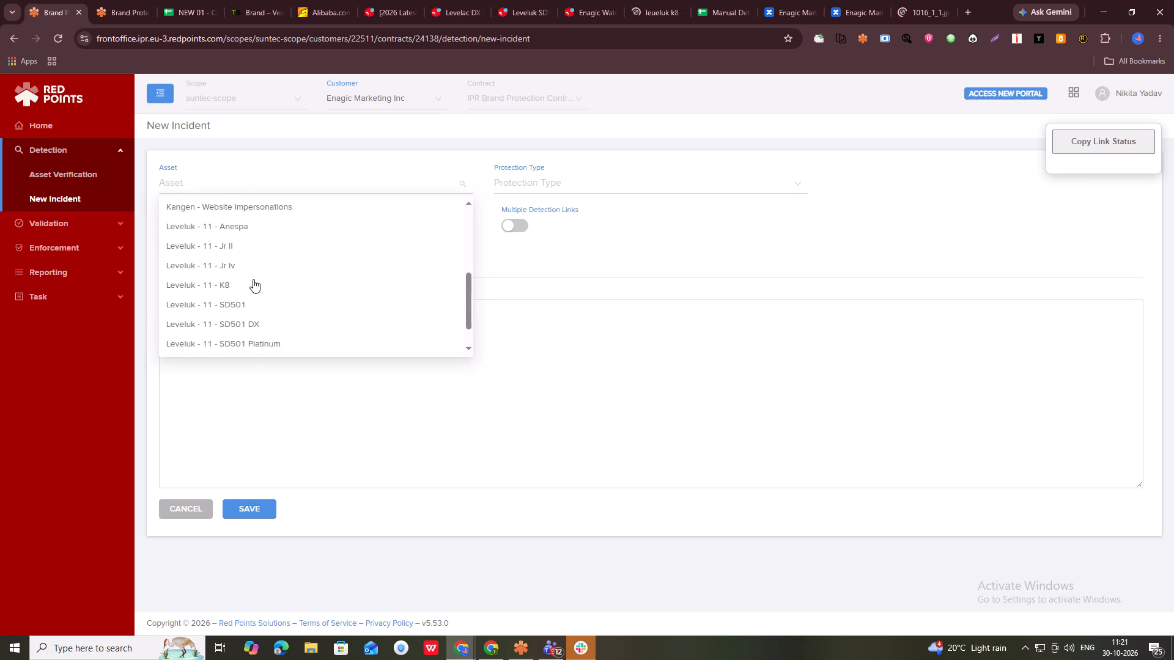
click(232, 274)
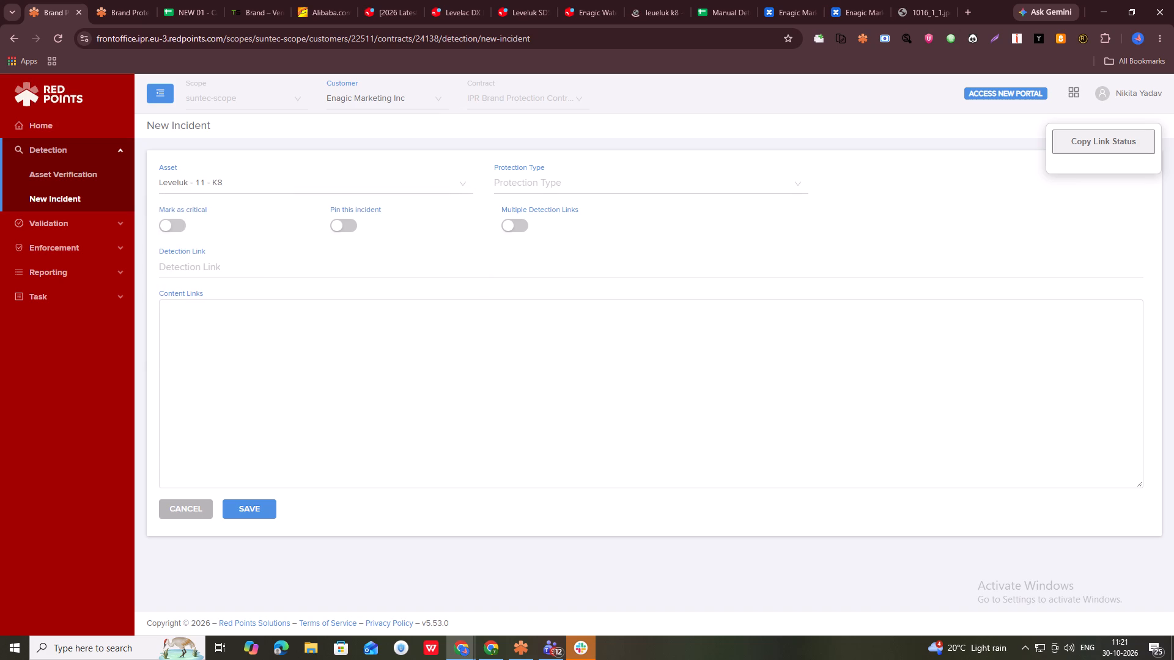
click(572, 189)
click(537, 230)
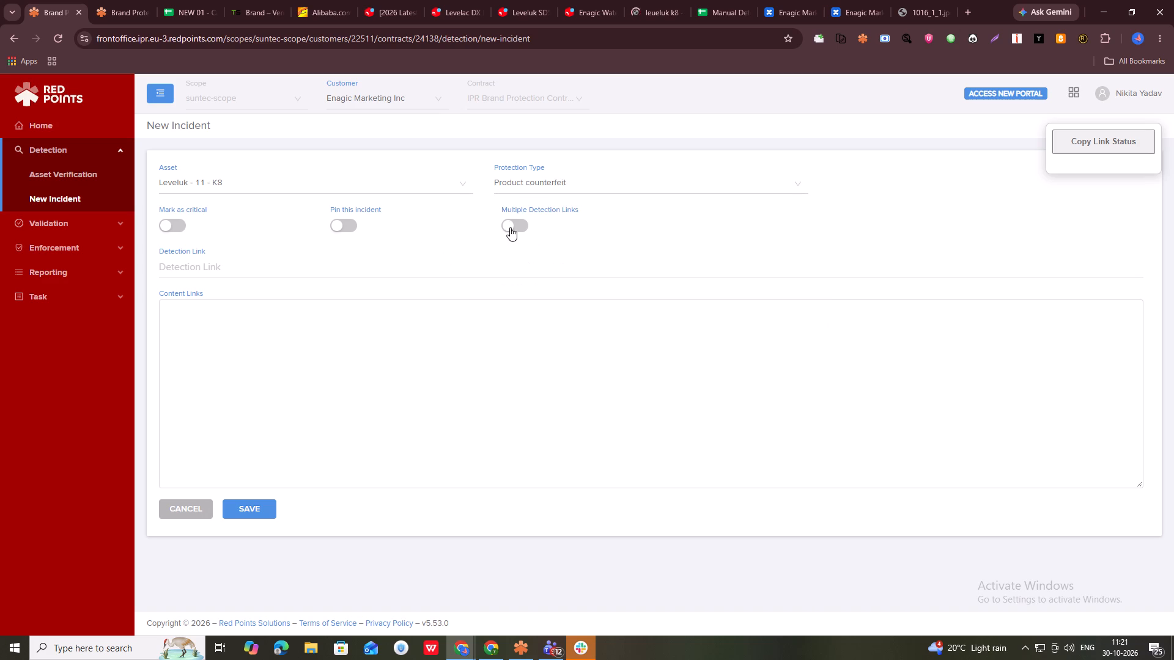
click(510, 227)
click(478, 431)
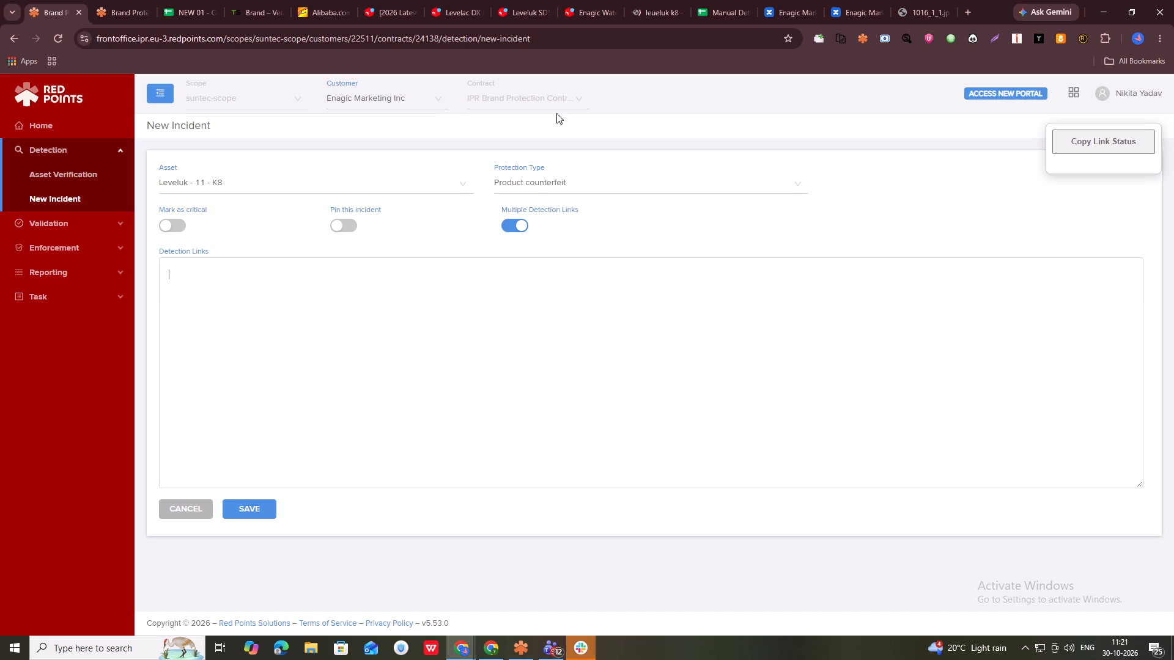
Bring up the separately opened official K8 product image, 1016_1_1.jpg.
click(783, 0)
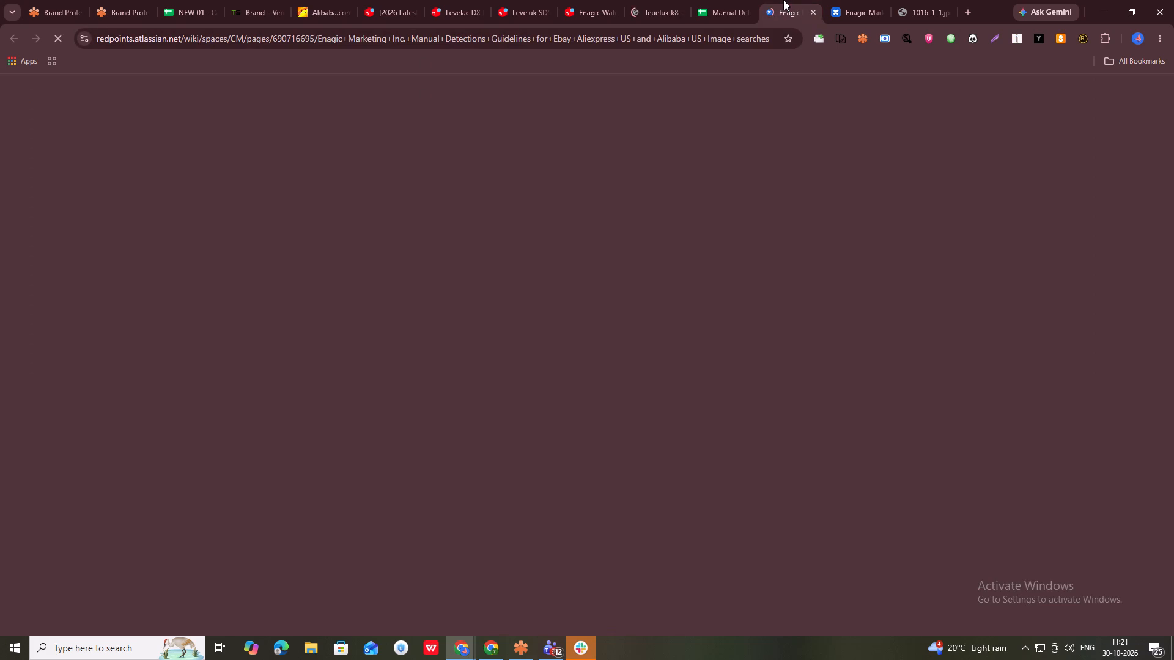
click(908, 0)
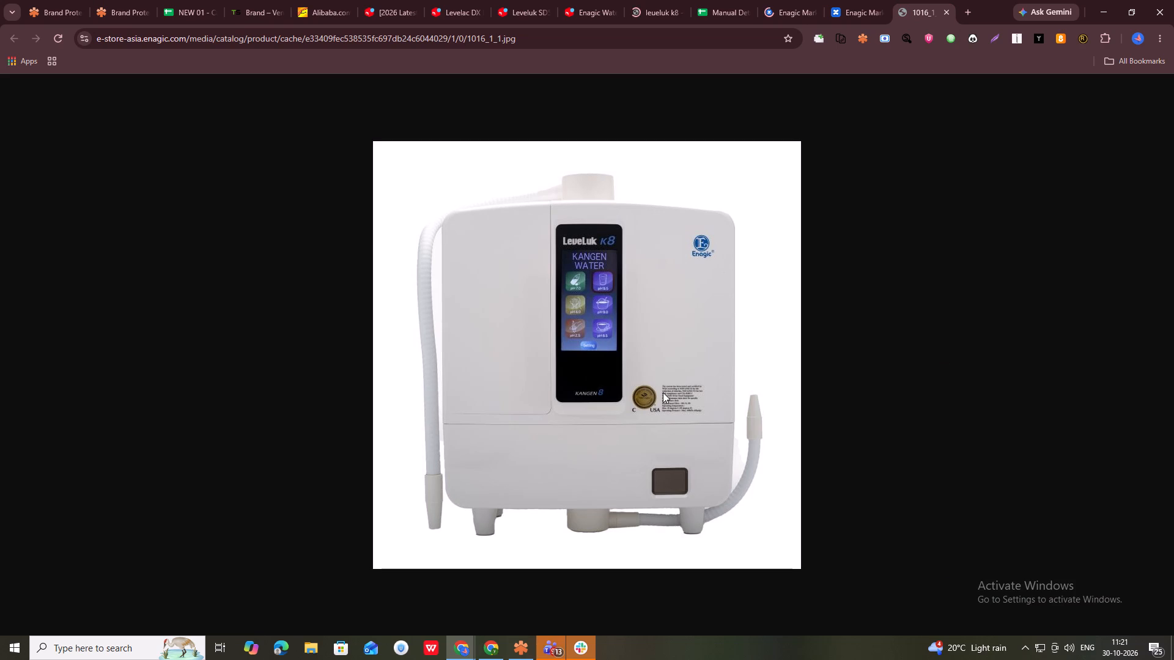
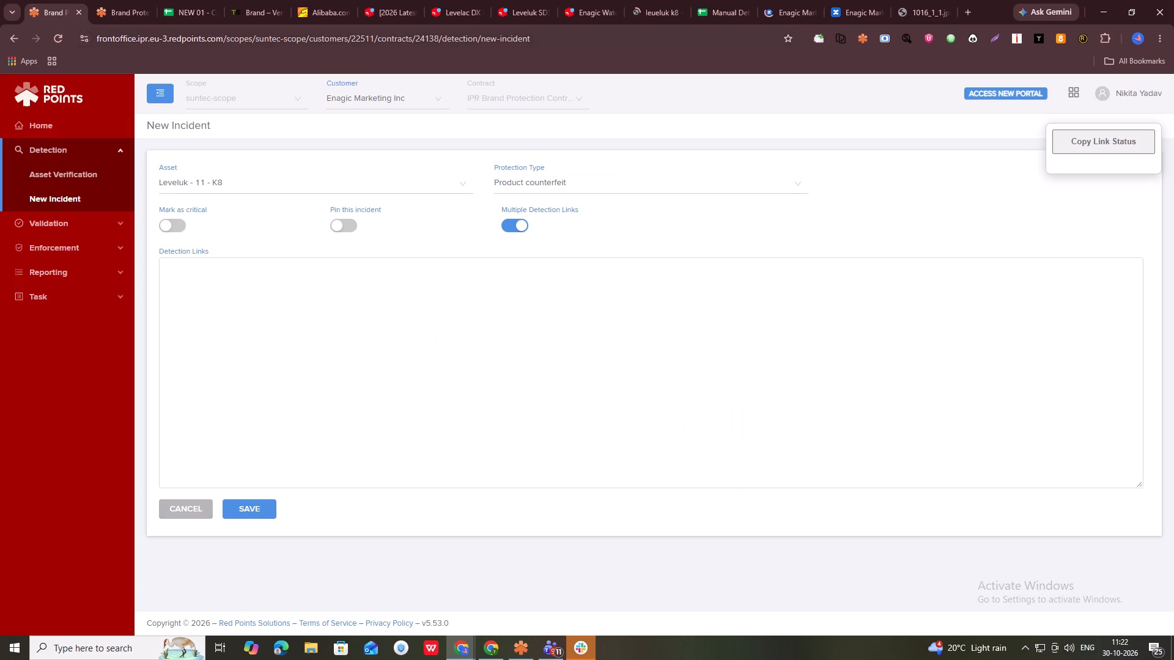
Search all customers in the Red Points back office for Enagic Marketing Inc.
click(139, 0)
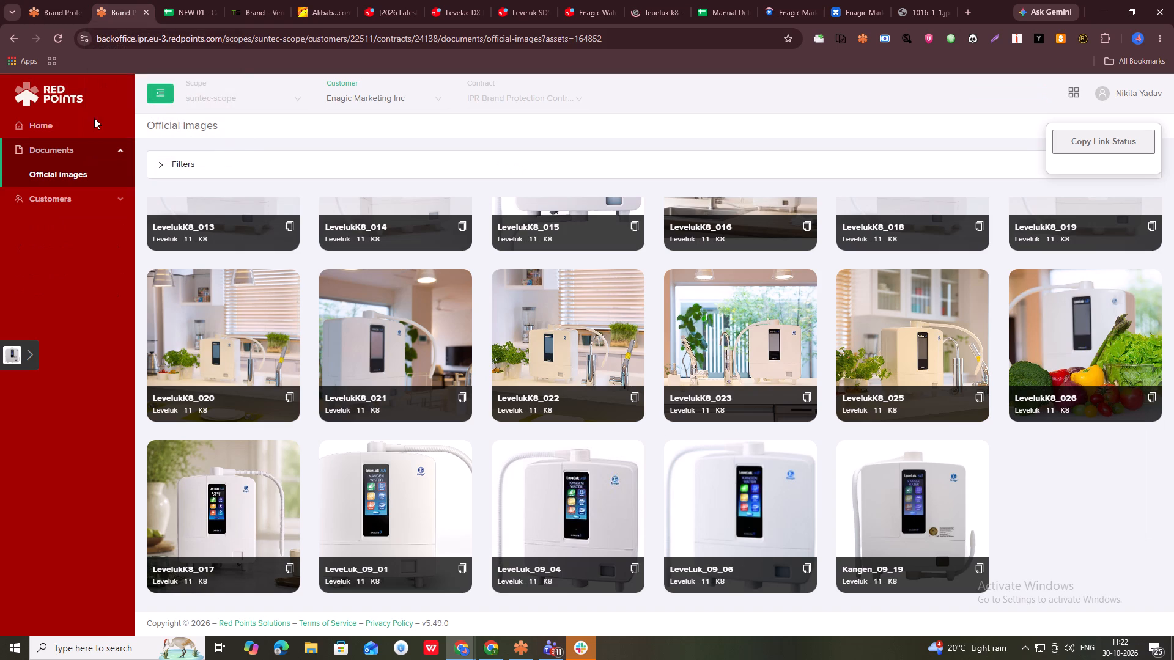
click(59, 199)
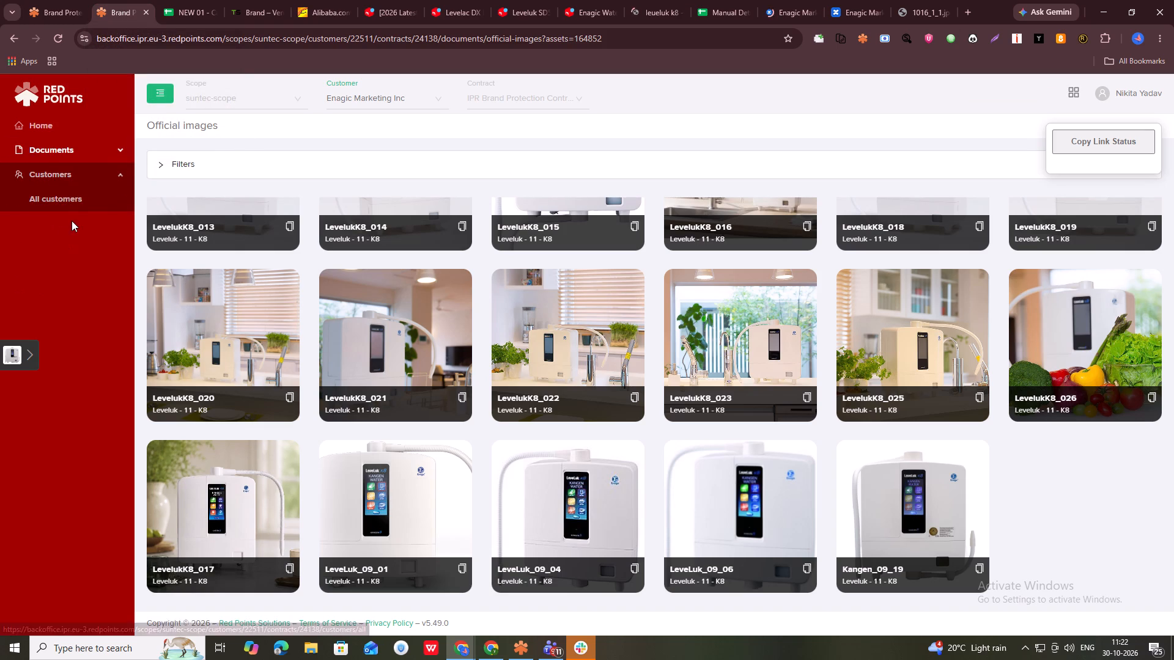
click(70, 197)
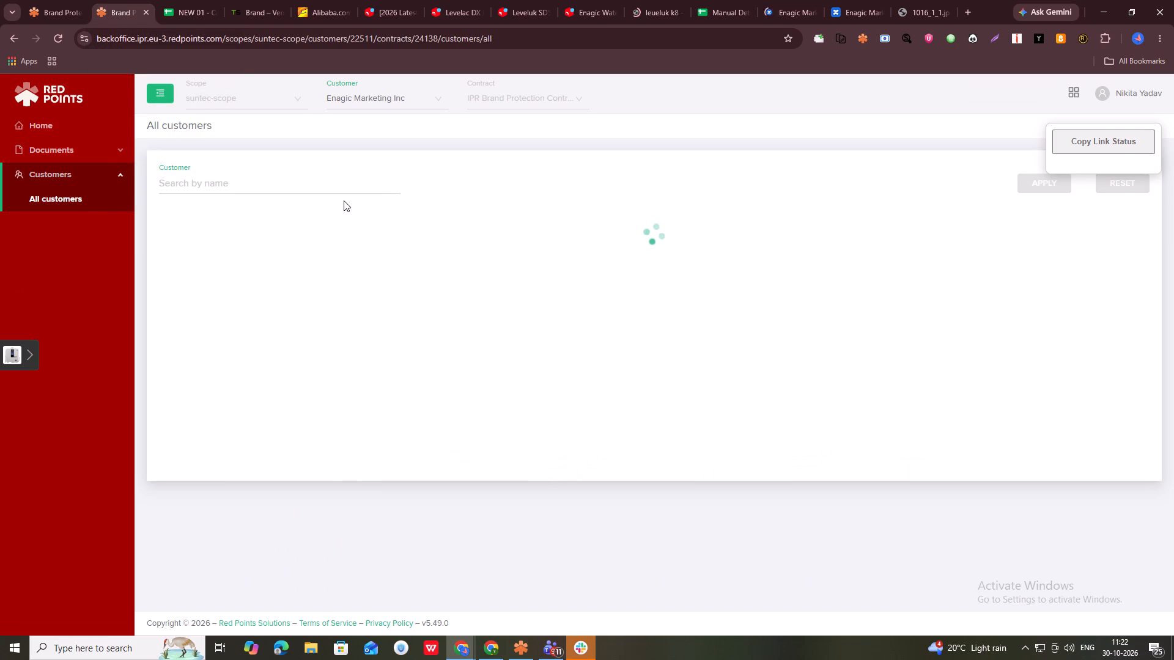
click(270, 183)
alt+click(366, 106)
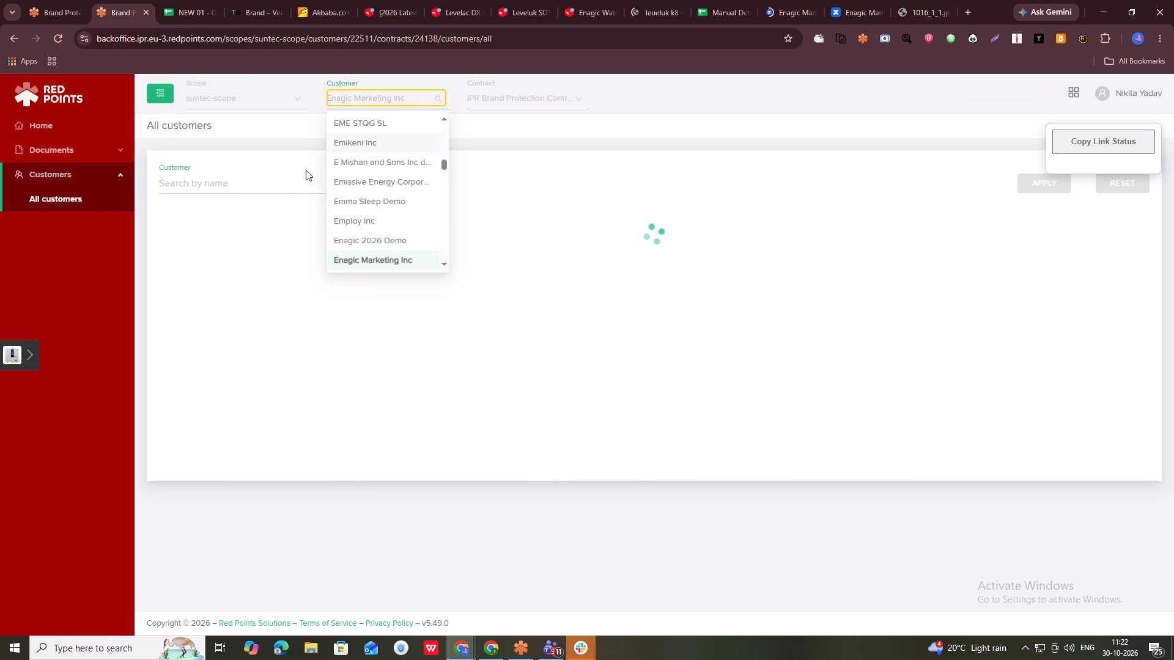
alt+click(257, 186)
key(ctrl+v)
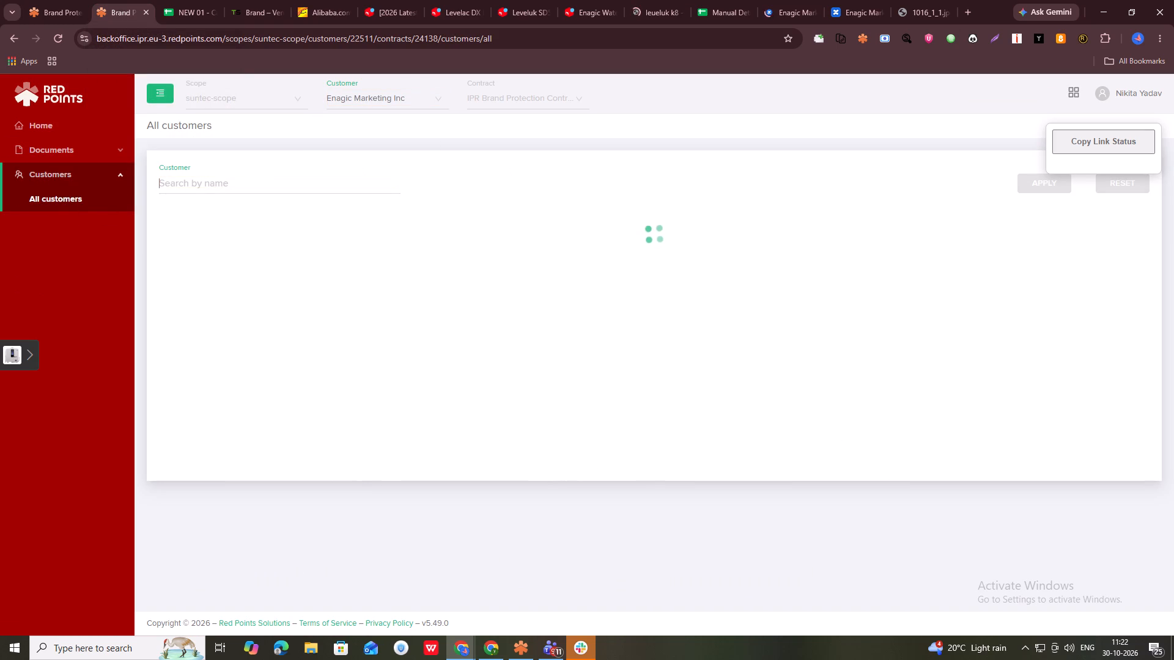
alt+click(366, 97)
click(240, 194)
click(240, 189)
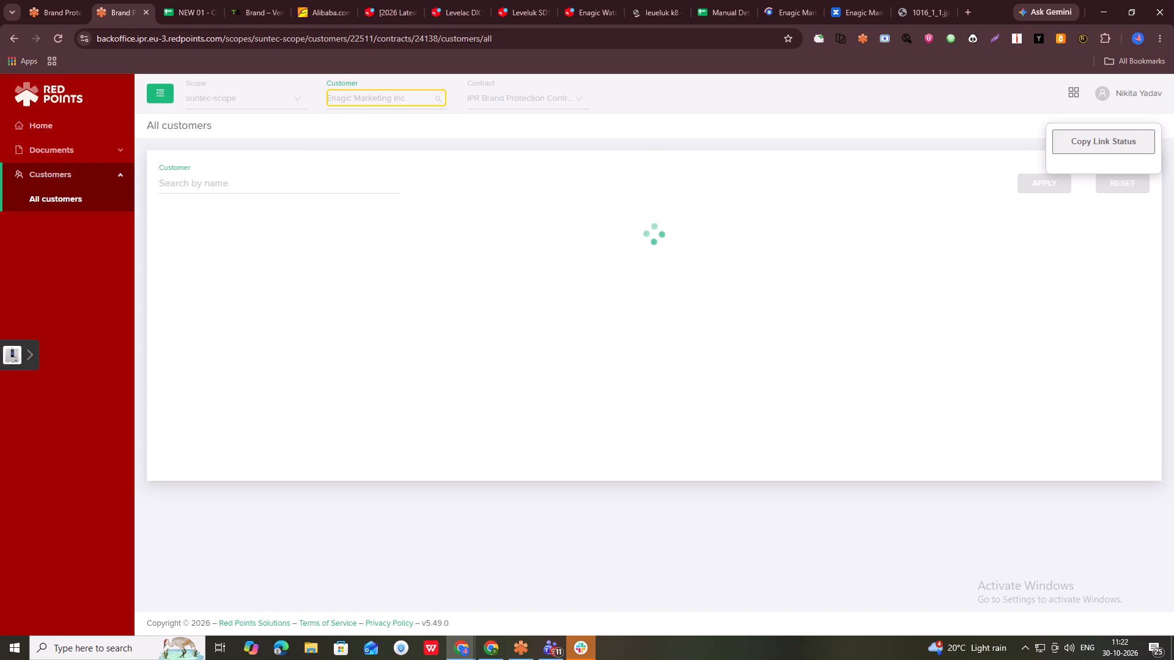
key(ctrl+v)
click(1039, 179)
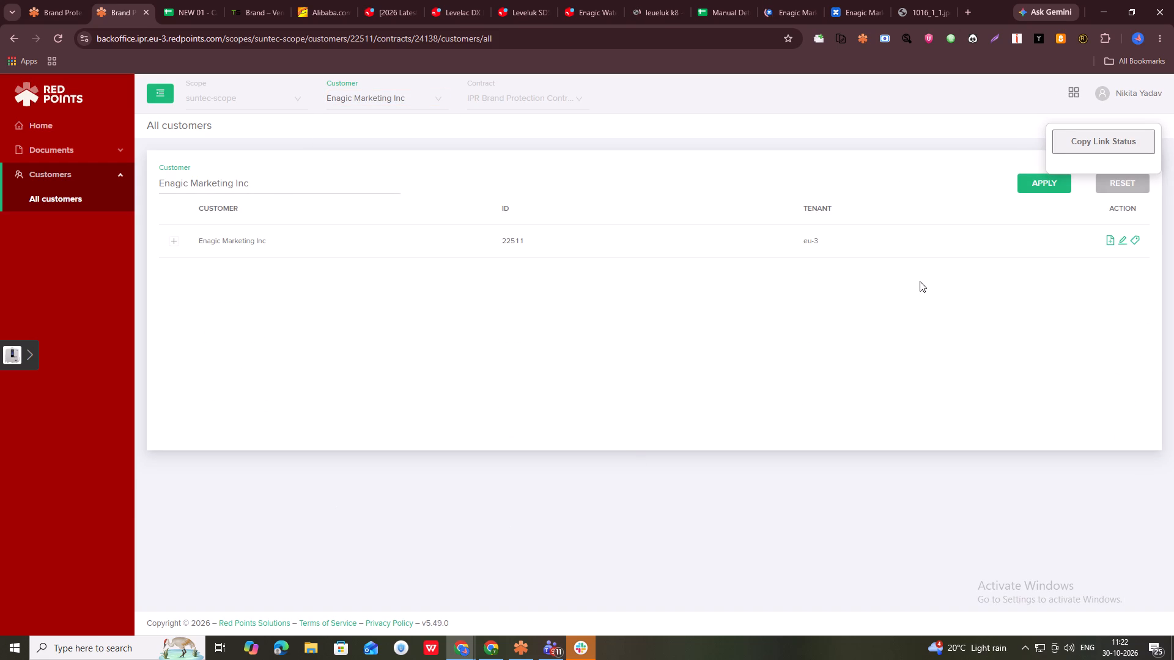
Open Enagic Marketing Inc's brand management and expand the Leveluk brand to view its logo.
click(1137, 240)
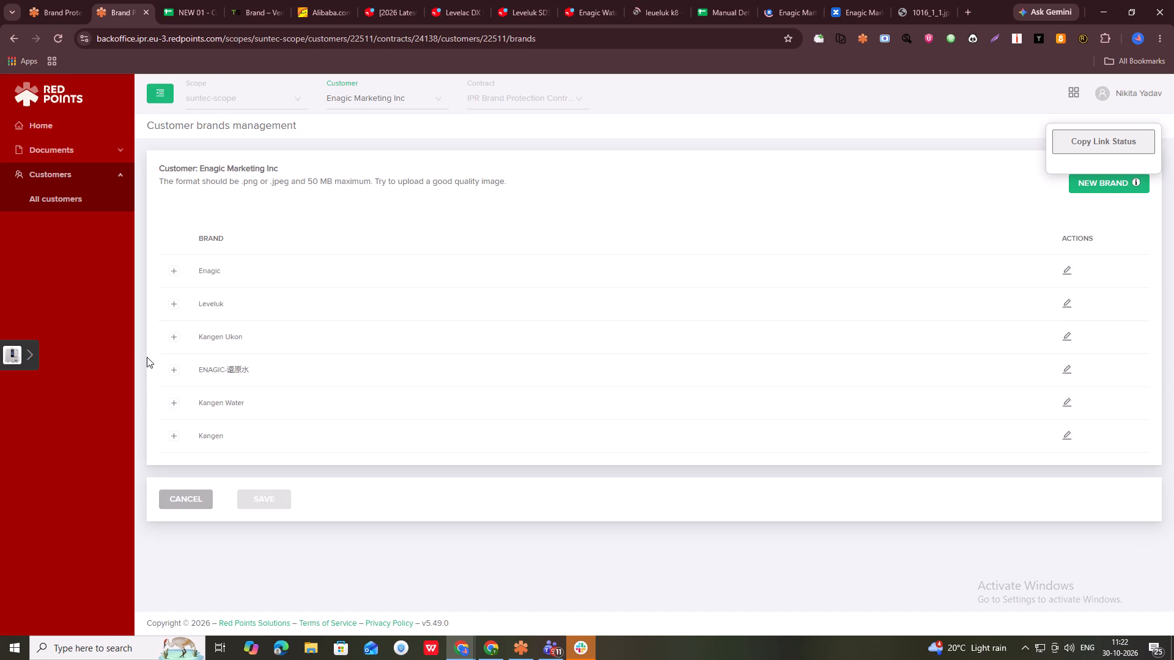
click(172, 304)
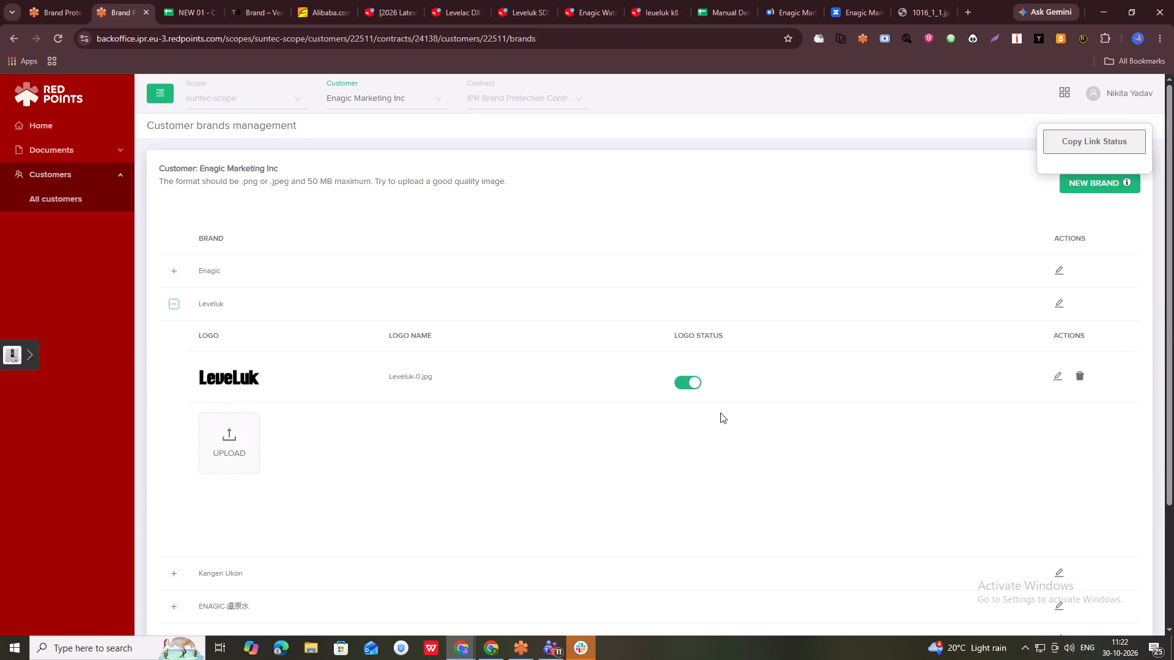
click(54, 0)
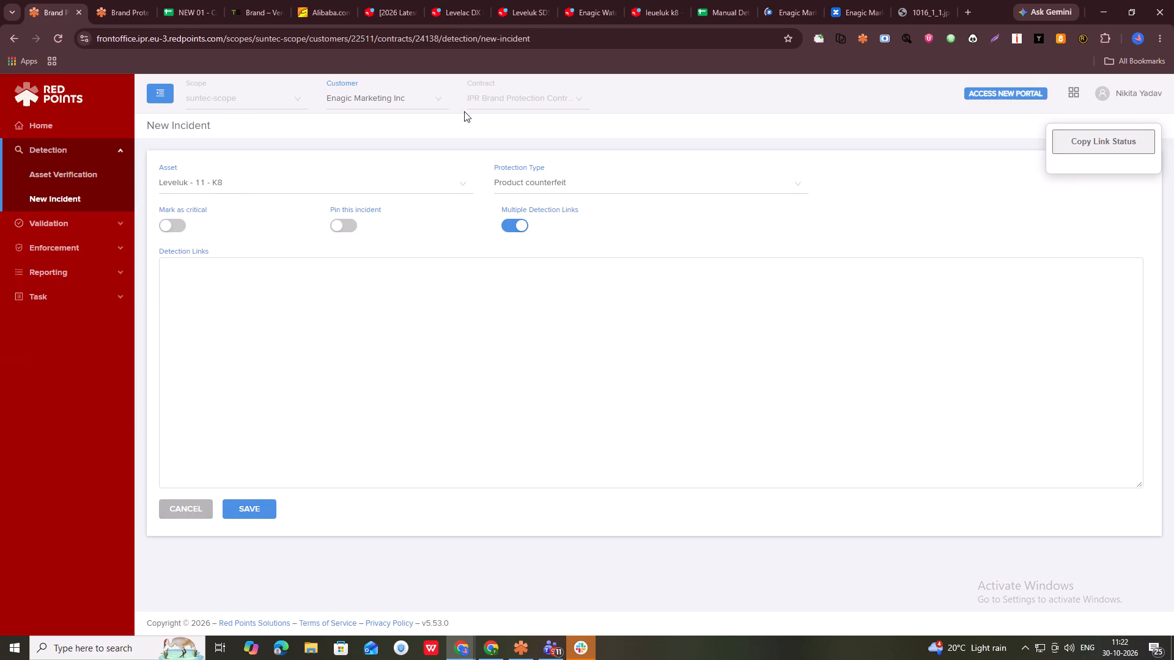
click(613, 2)
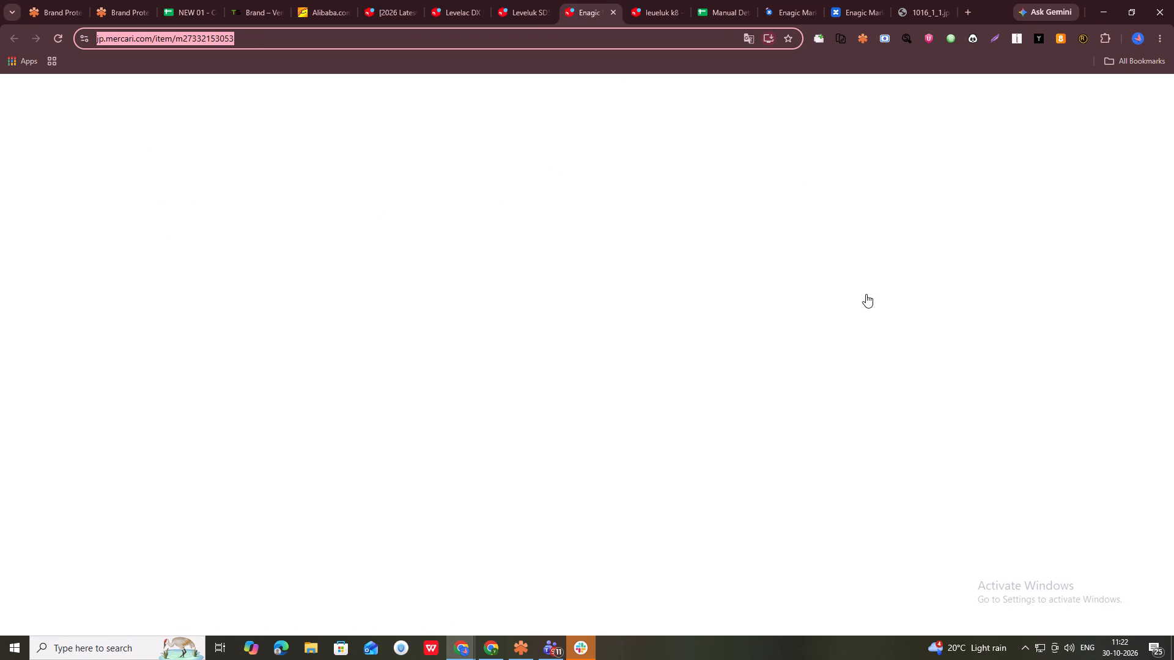
key(ctrl+c)
key(ctrl+c)
key(ctrl+c)
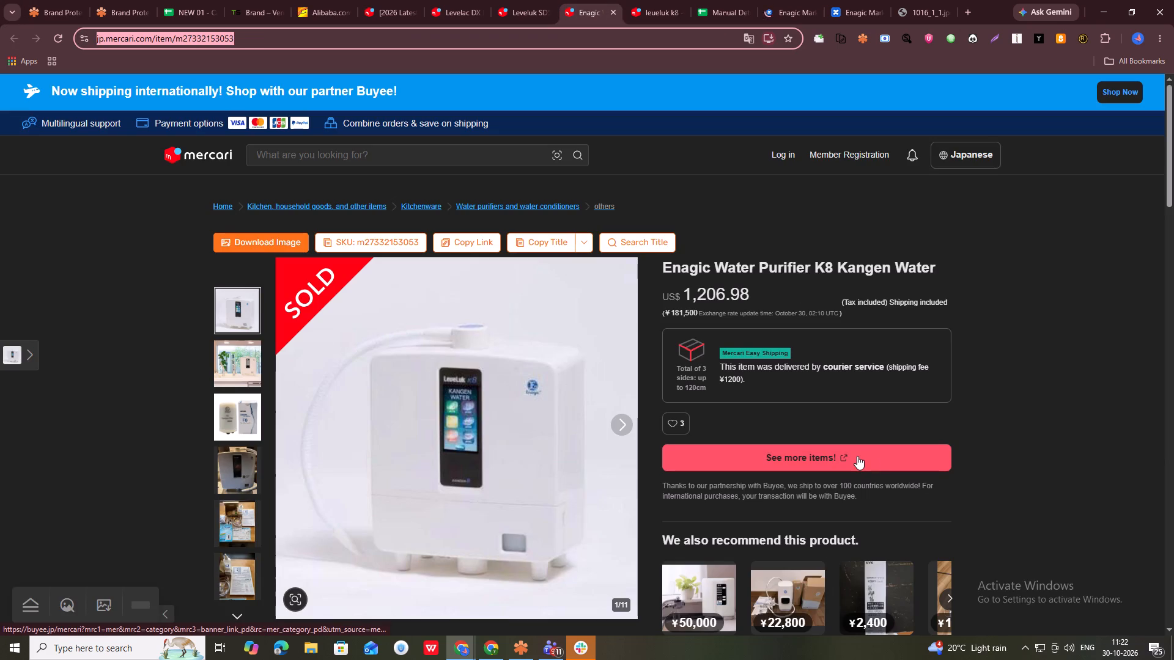
key(ctrl+c)
key(ctrl+c)
key(ctrl+c)
key(ctrl+c)
key(ctrl+c)
key(ctrl+c)
key(ctrl+c)
key(ctrl+c)
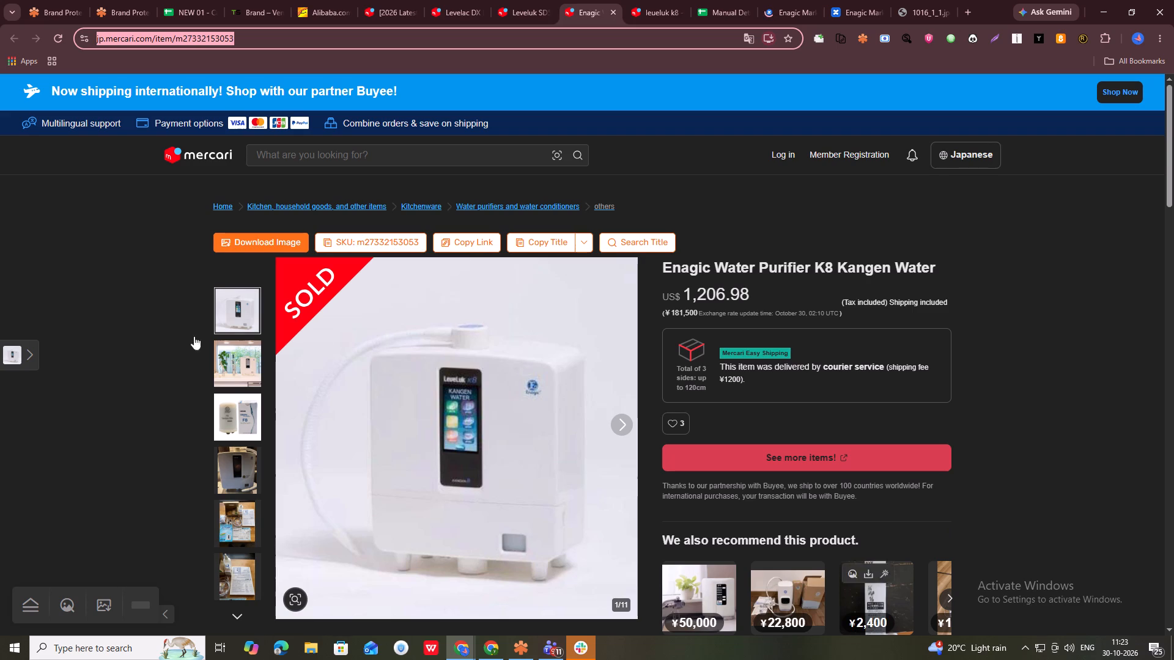
Compare the Mercari K8 listing with the official 1016_1_1.jpg image and the Leveluk brand logo.
click(911, 0)
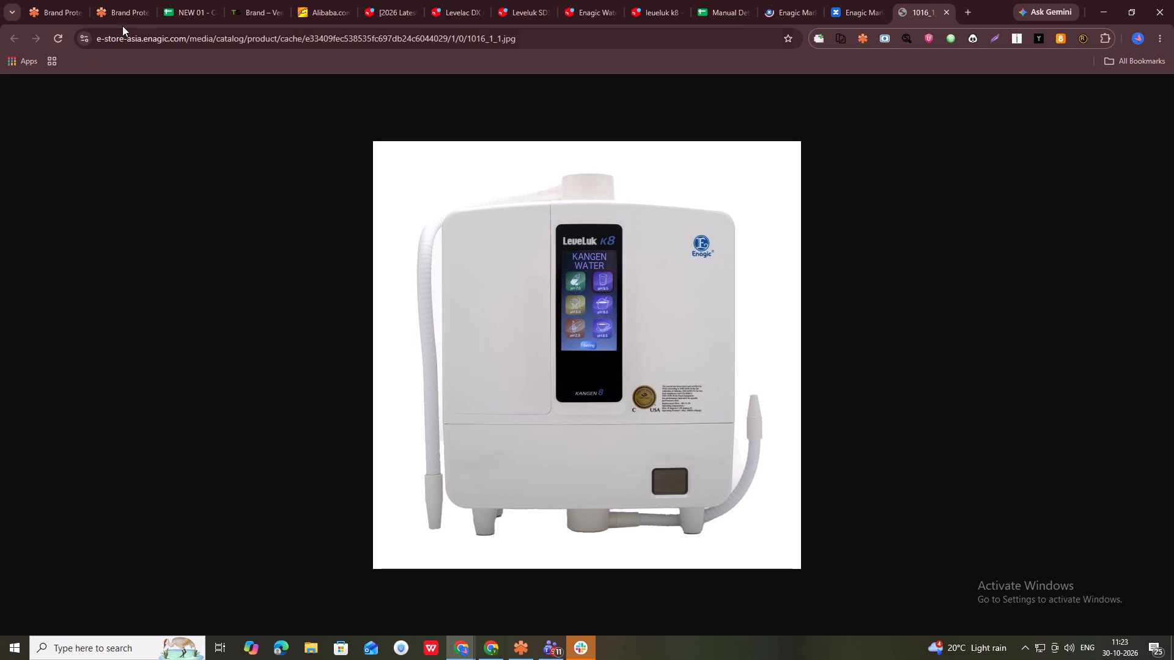
click(128, 0)
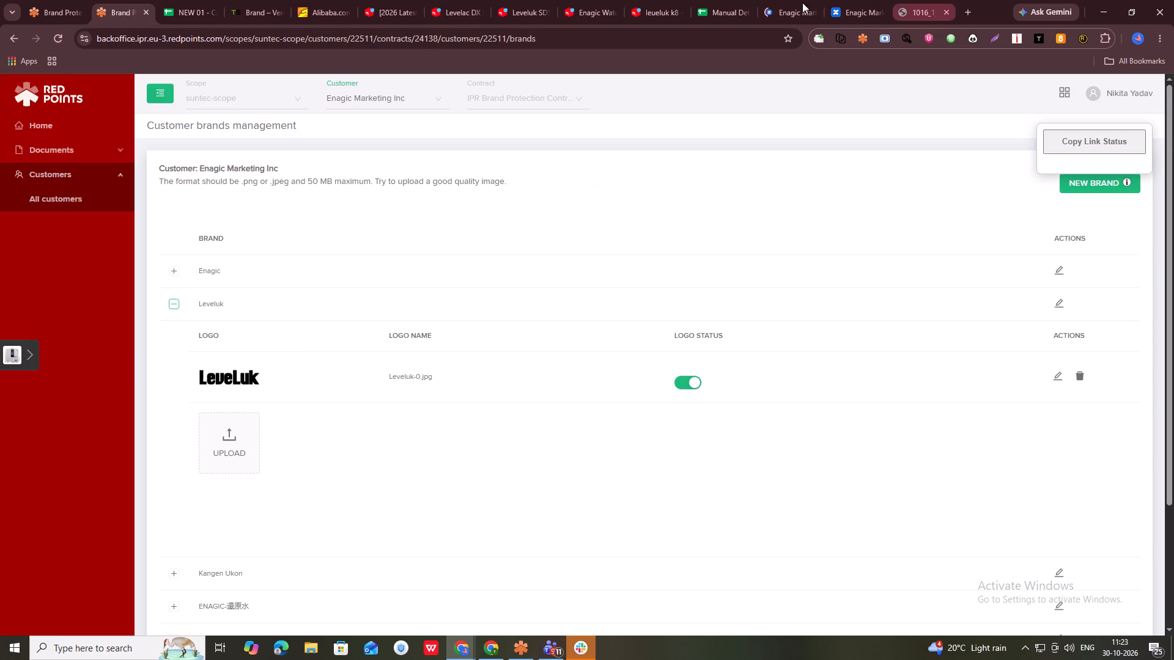
click(568, 0)
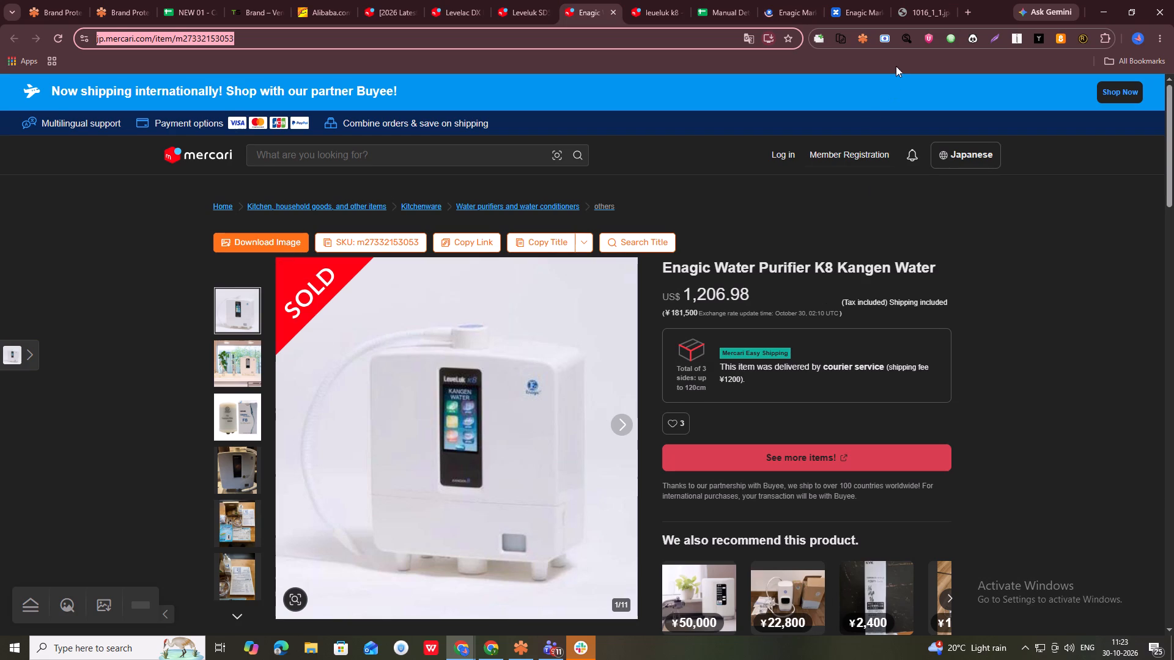
click(54, 0)
click(450, 345)
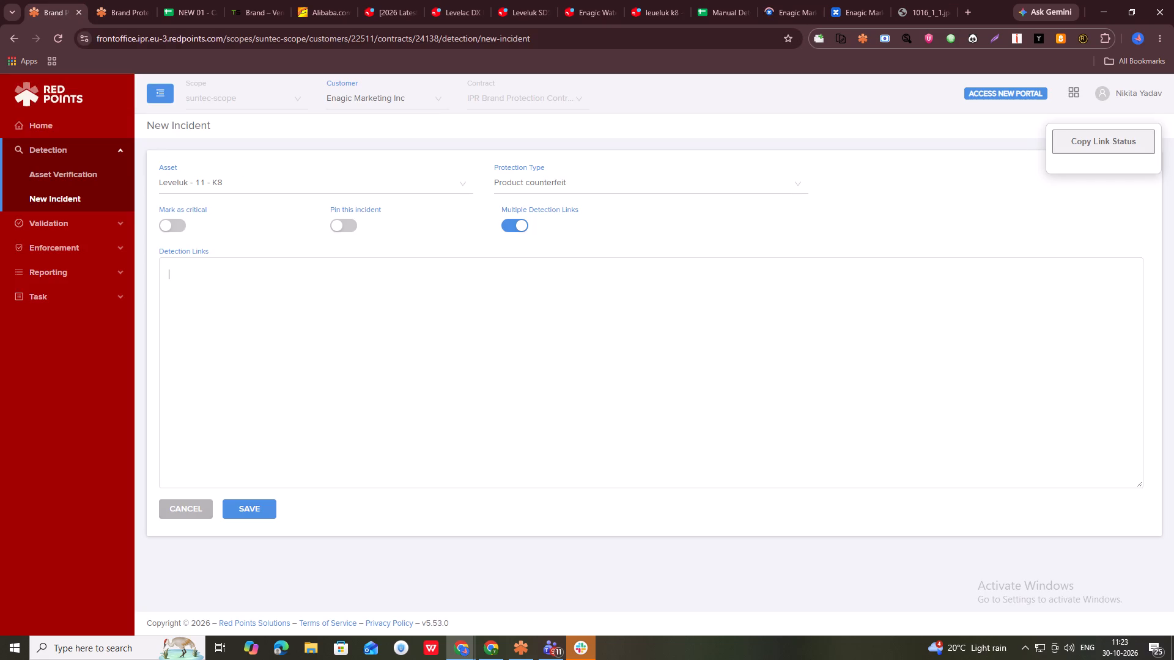
key(ctrl+v)
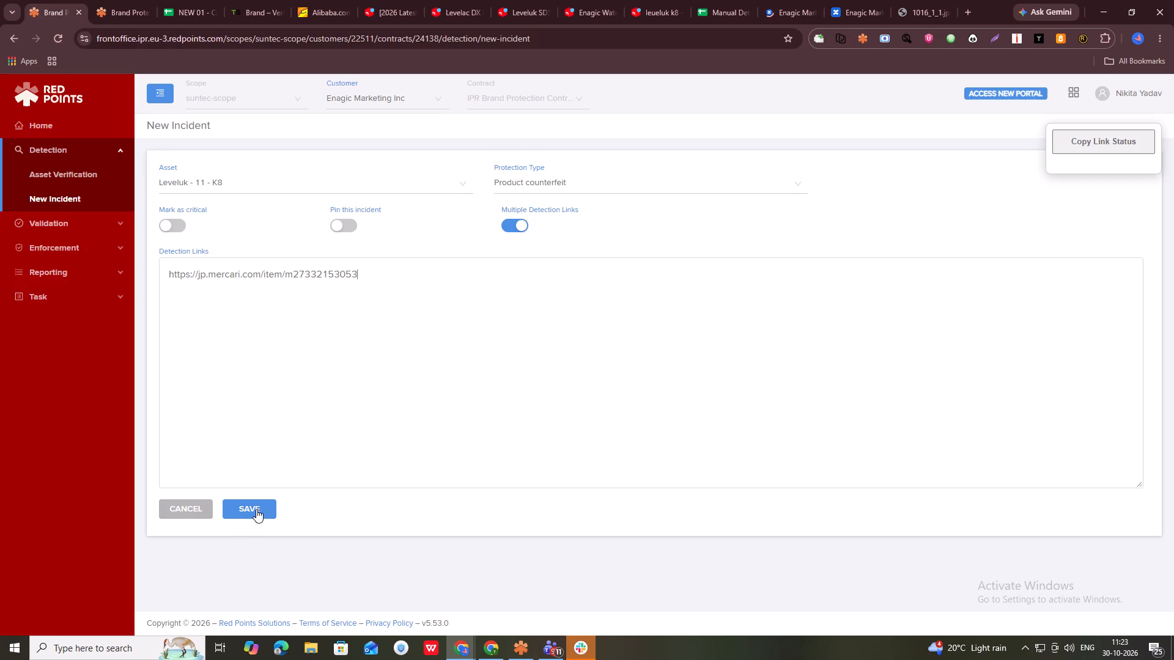
click(256, 509)
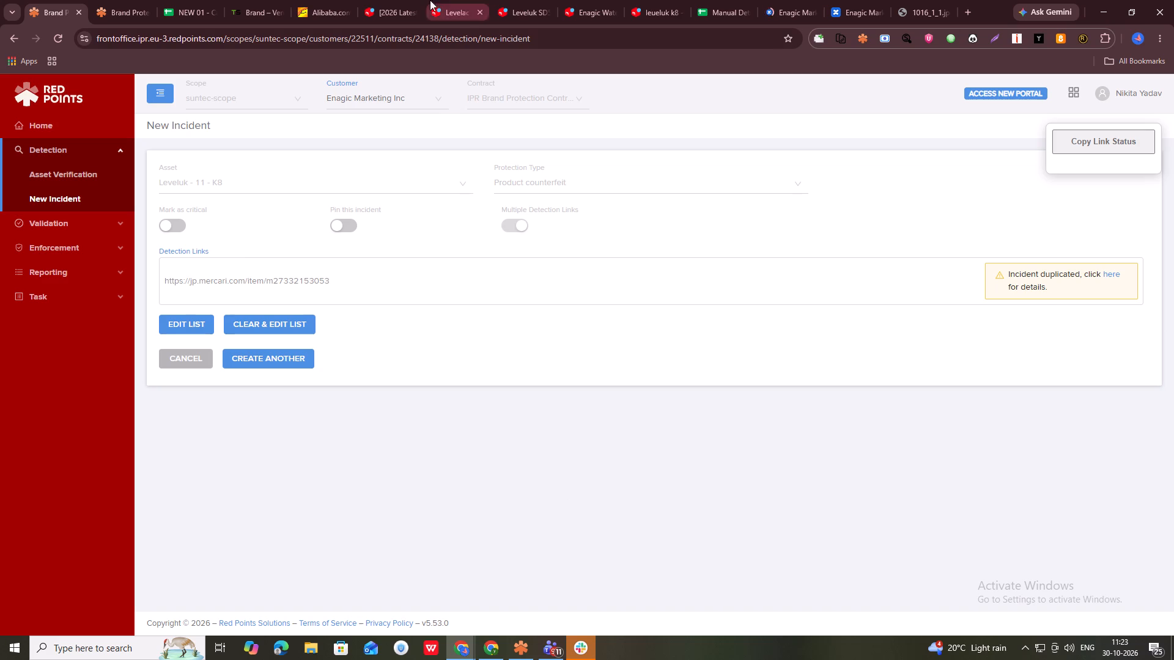
Run a Mercari image search with the official K8 product image 1016_1_1.jpg from the leueluk k8 listing page.
click(638, 0)
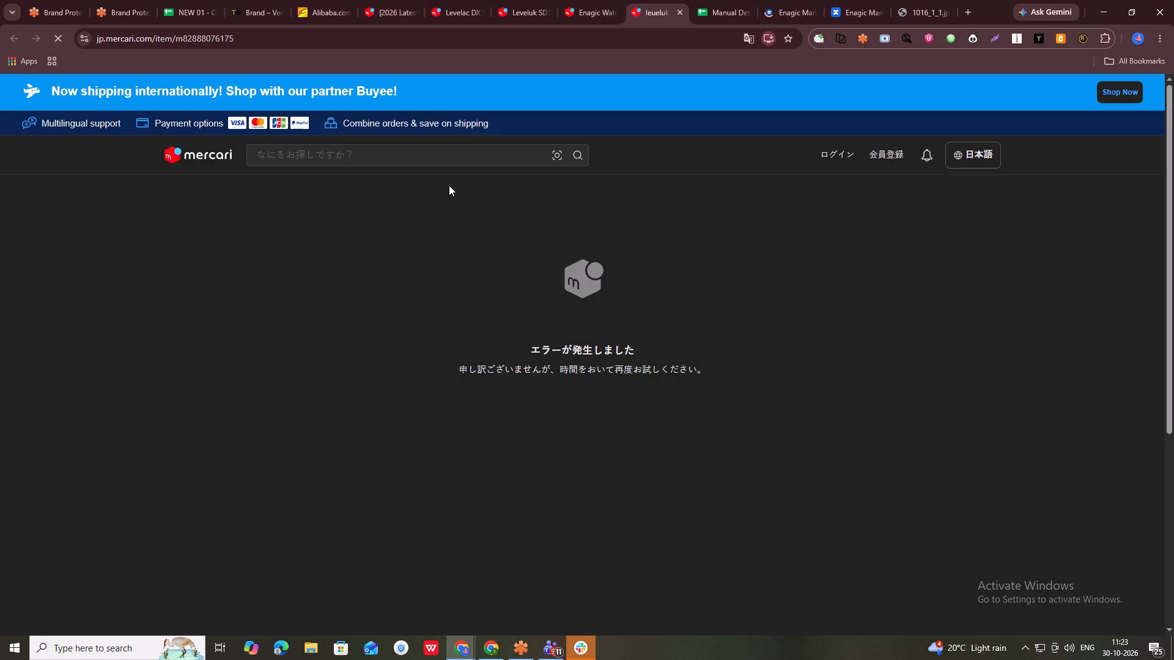
scroll(612, 382, up, 6)
scroll(614, 382, down, 7)
scroll(615, 381, up, 15)
click(924, 0)
drag(548, 445, 608, 0)
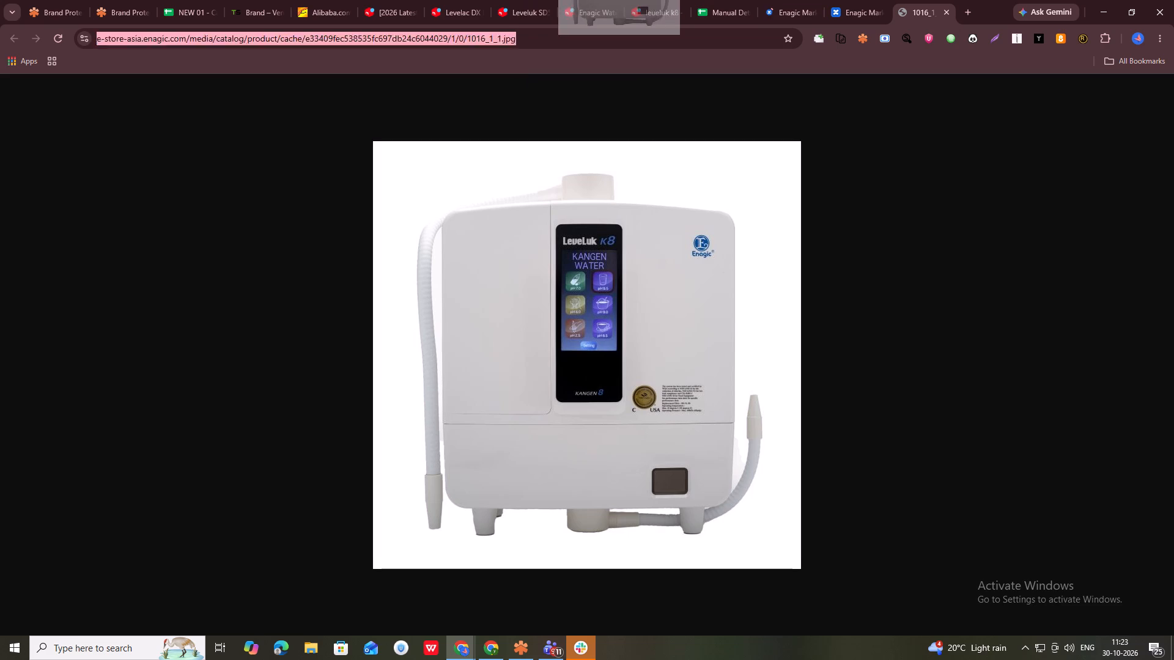
drag(608, 0, 381, 164)
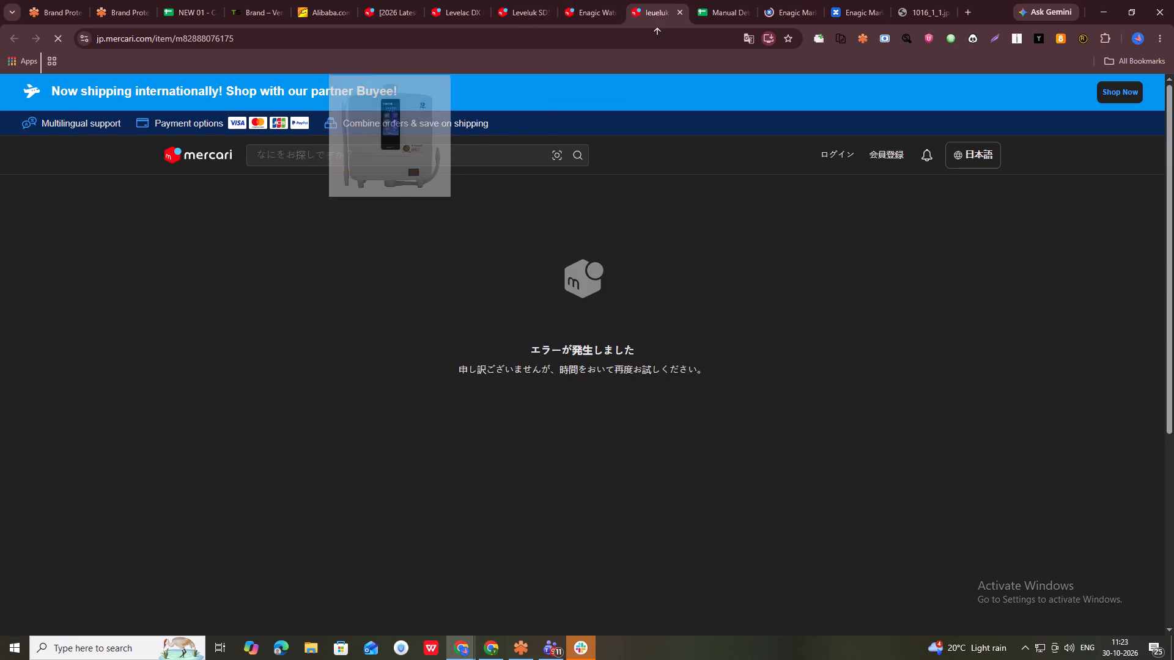
drag(381, 164, 520, 189)
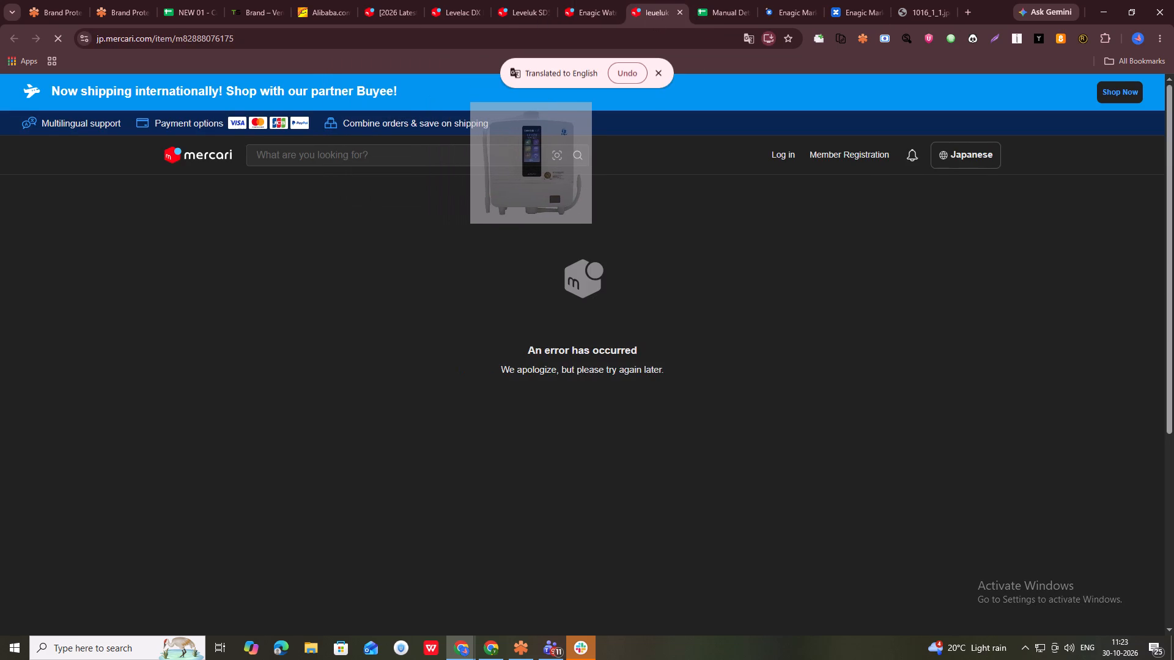
drag(520, 189, 396, 258)
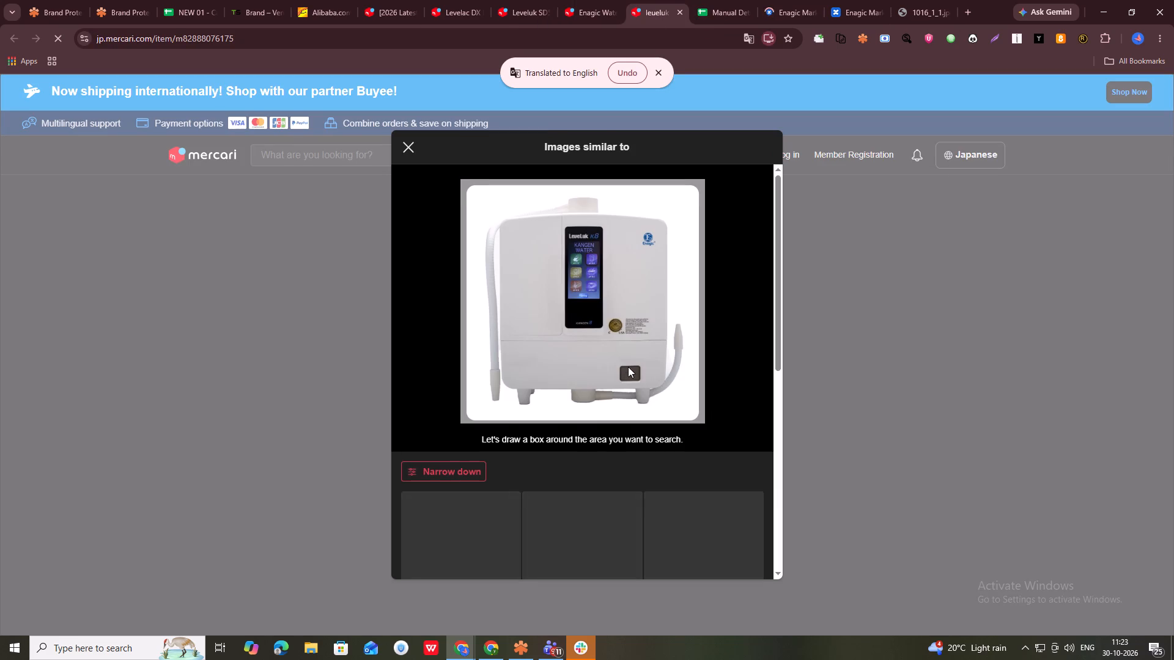
Examine the Mercari image-search results for listings resembling the official Leveluk K8 product image.
scroll(576, 393, down, 2)
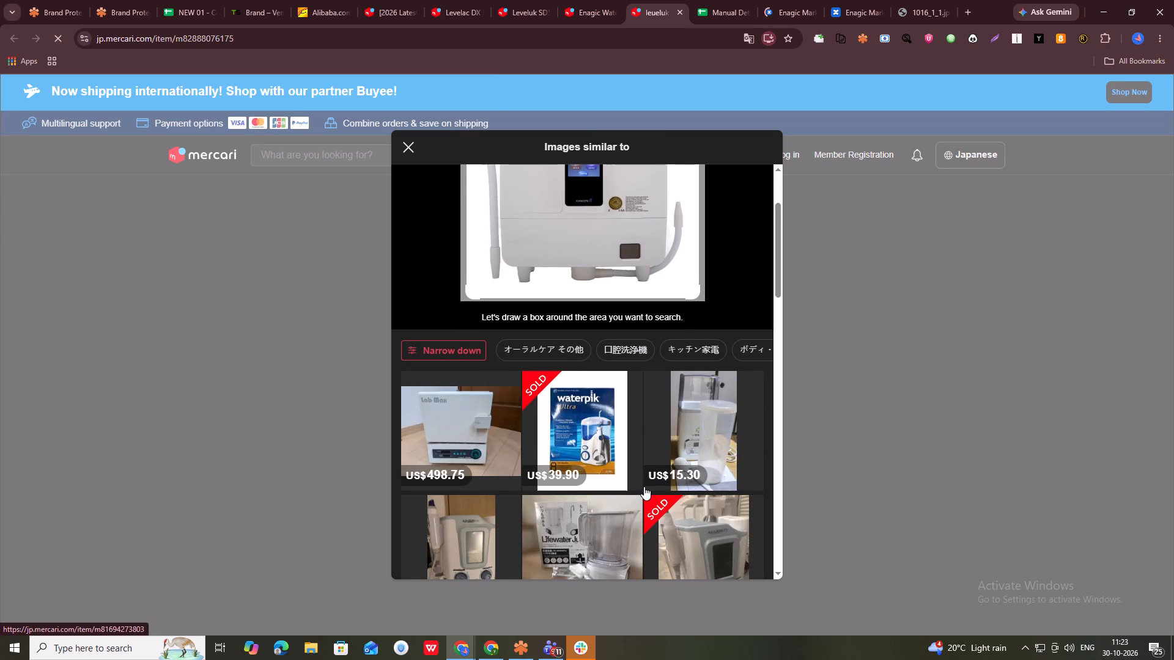
scroll(644, 486, down, 4)
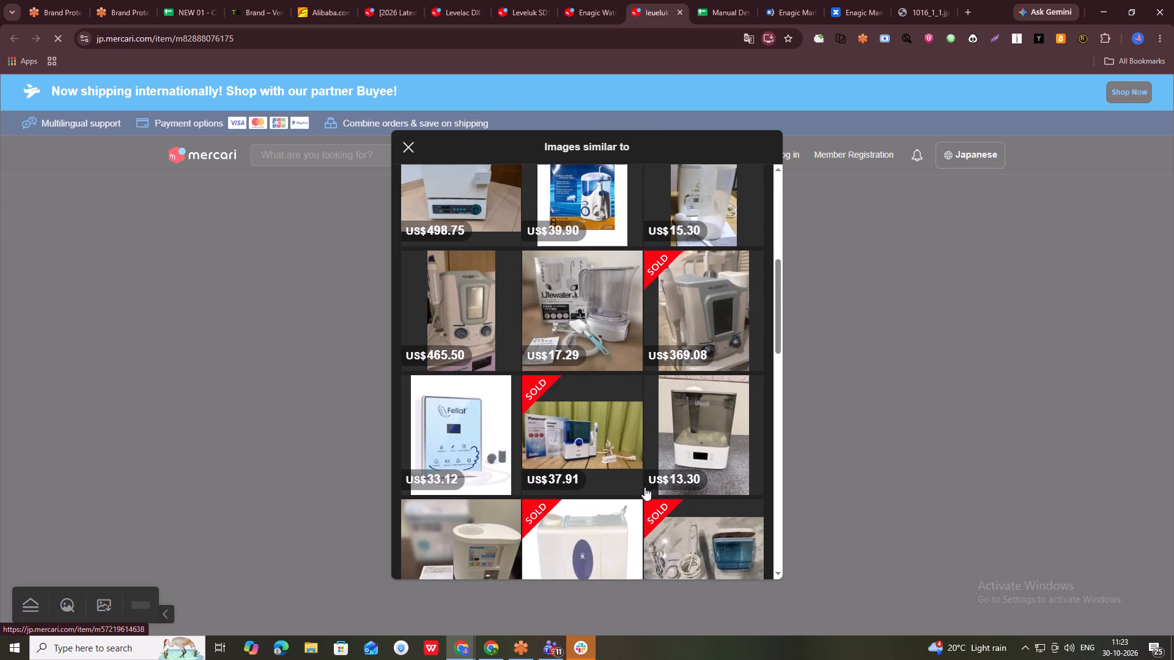
scroll(644, 487, down, 4)
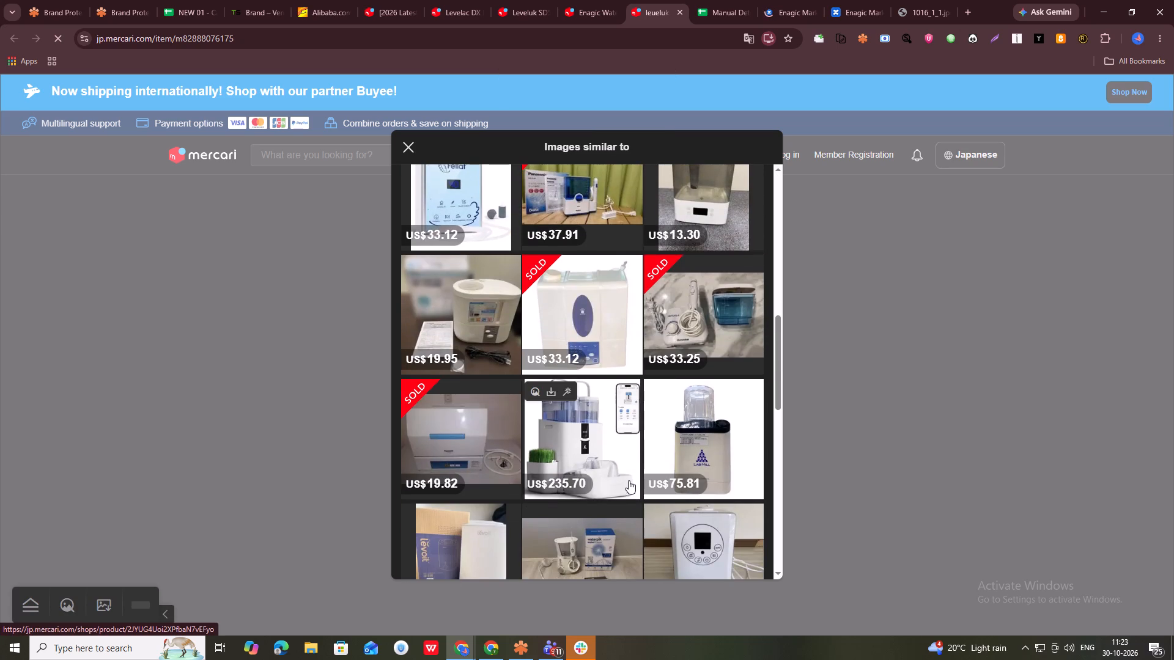
scroll(629, 480, down, 7)
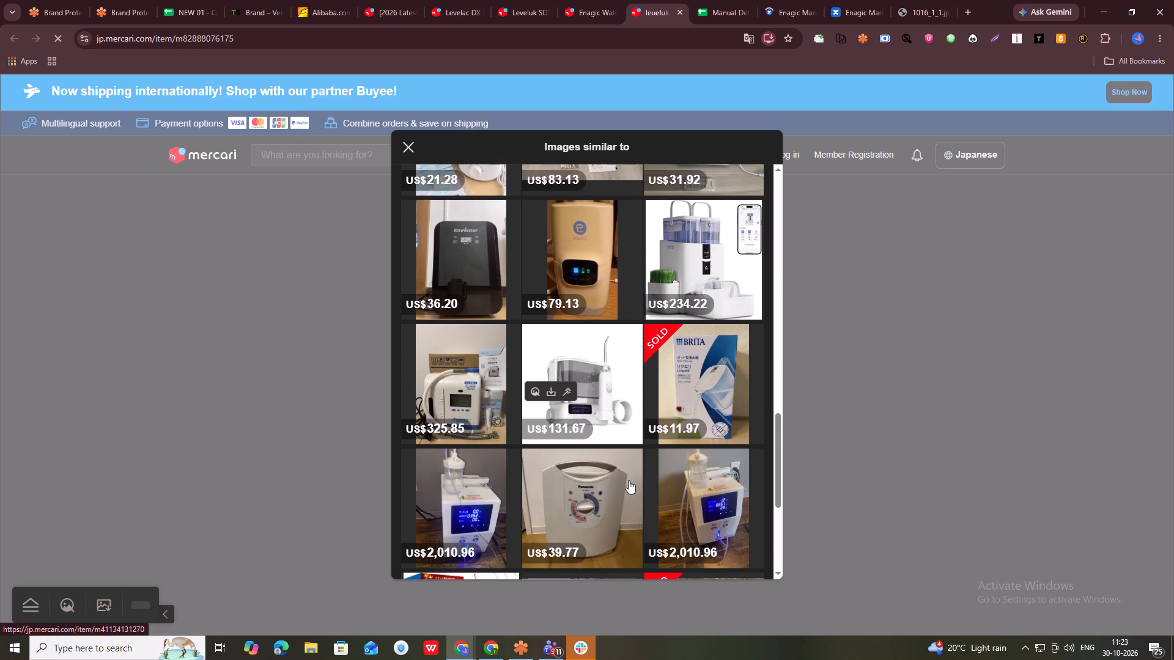
scroll(629, 480, down, 5)
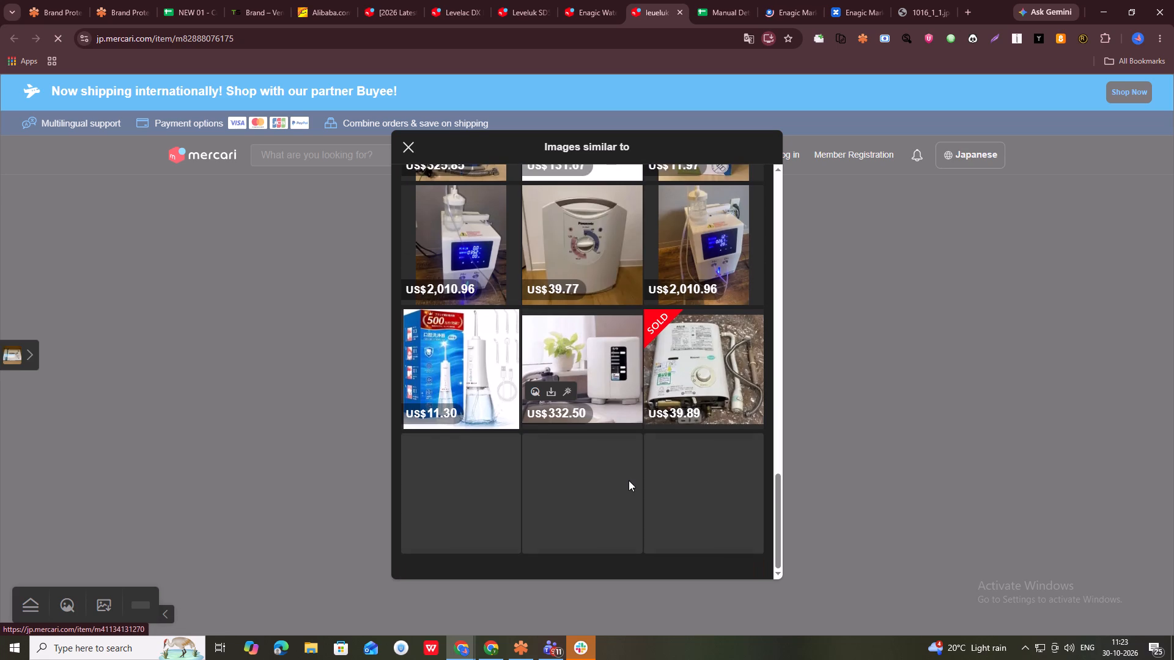
scroll(629, 480, down, 9)
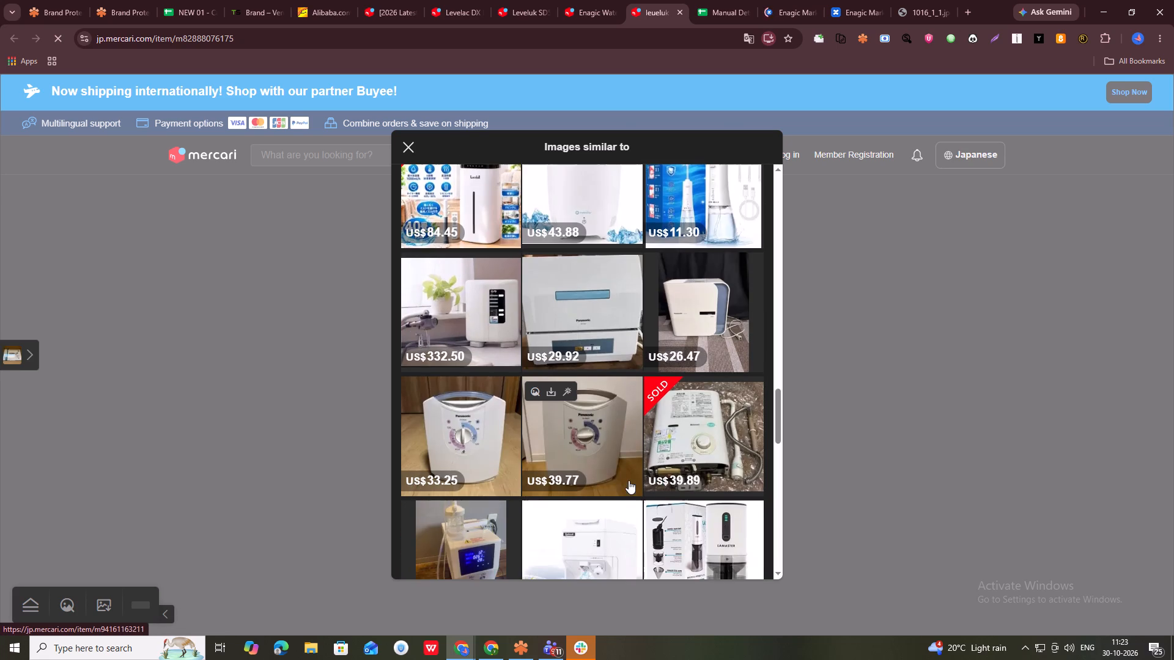
scroll(629, 480, down, 14)
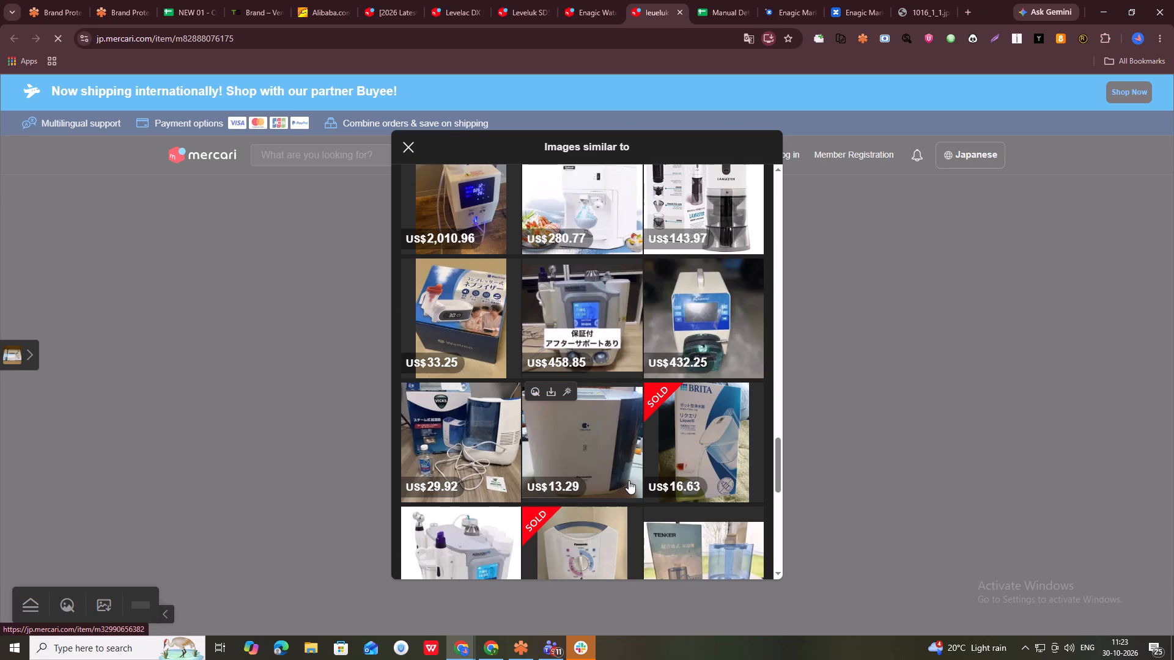
scroll(629, 480, down, 8)
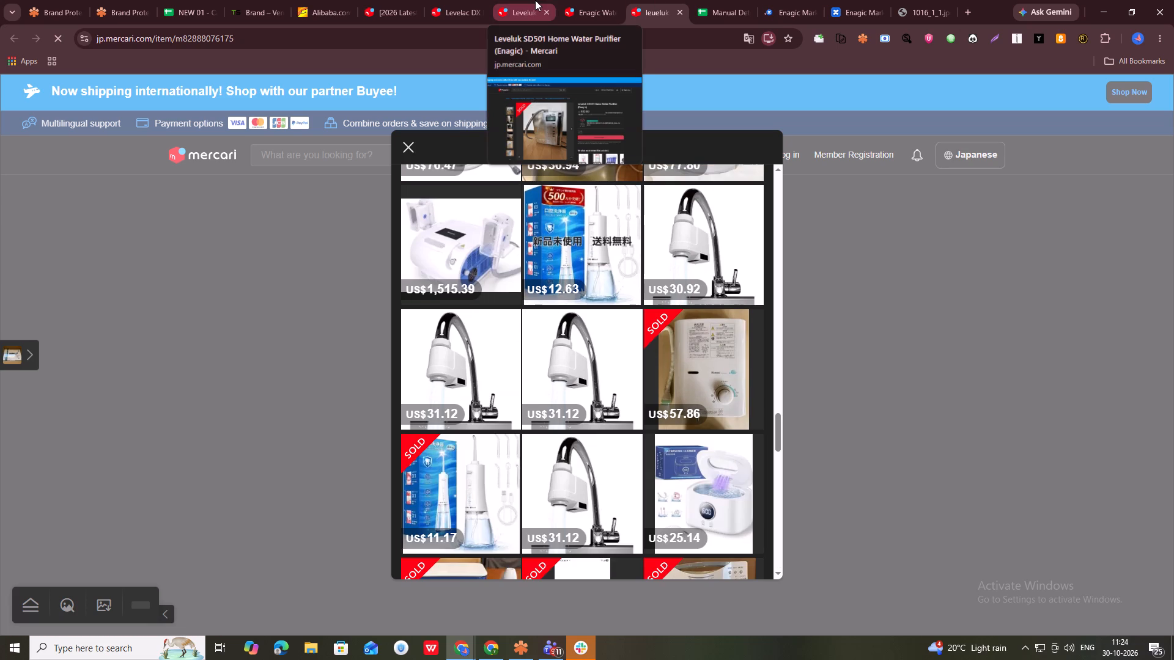
scroll(639, 483, down, 5)
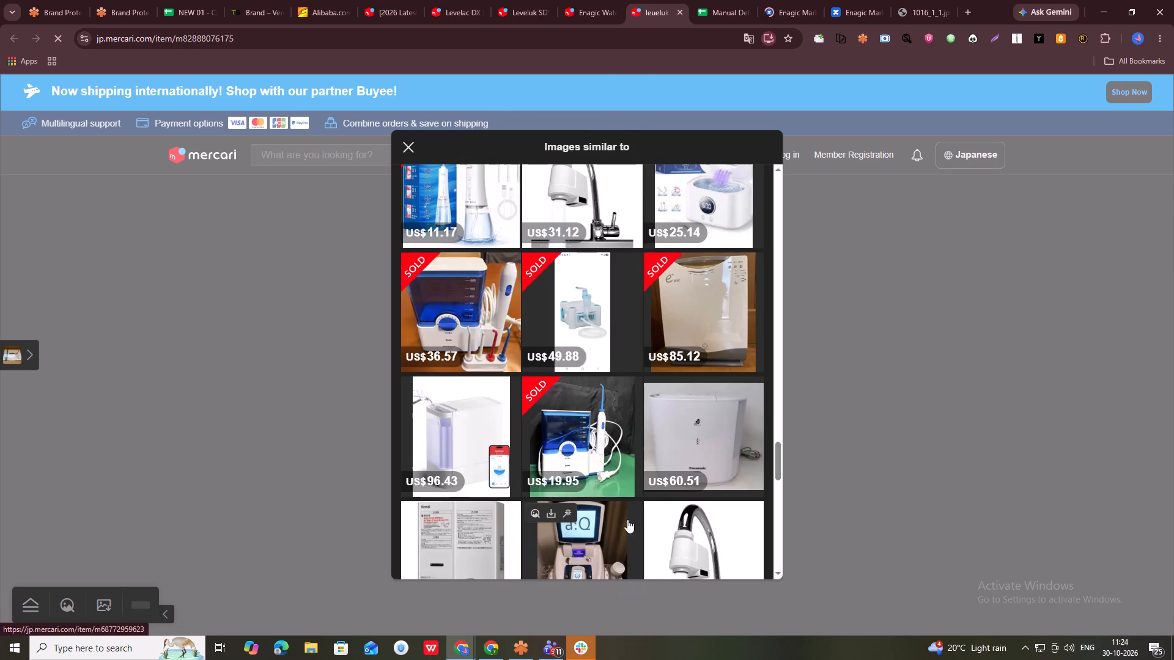
scroll(627, 494, down, 14)
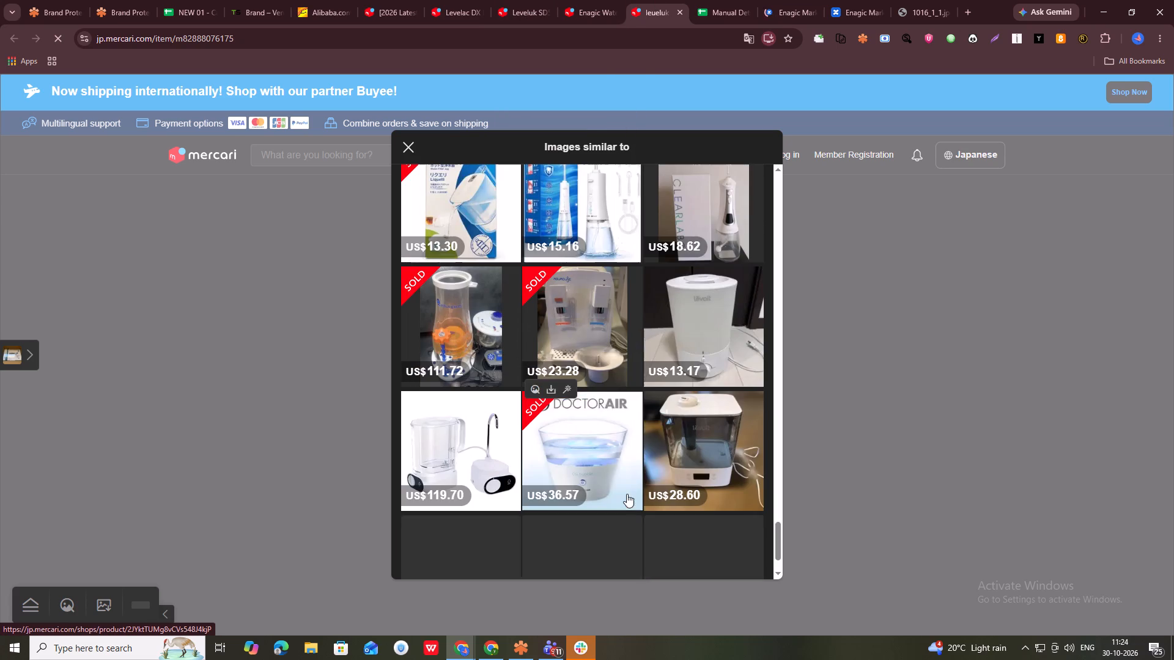
Clear the previous detection link in Red Points and set the incident's asset to Leveluk - 11 - SD501, matching the Mercari listing's title.
click(533, 0)
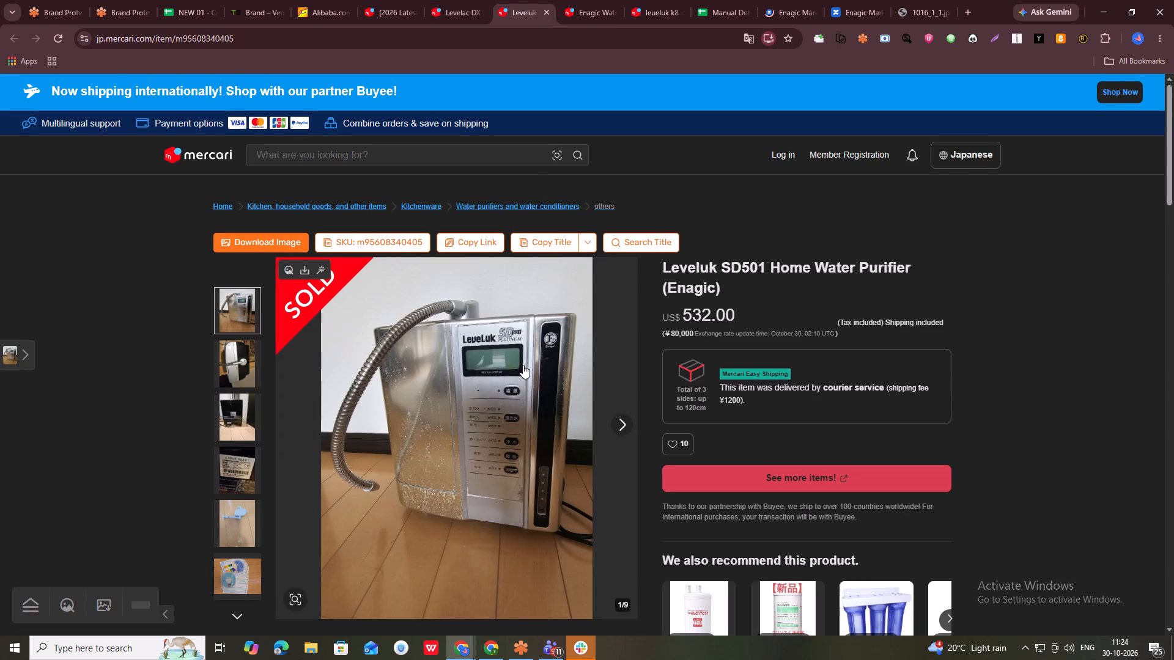
double_click(739, 268)
click(739, 268)
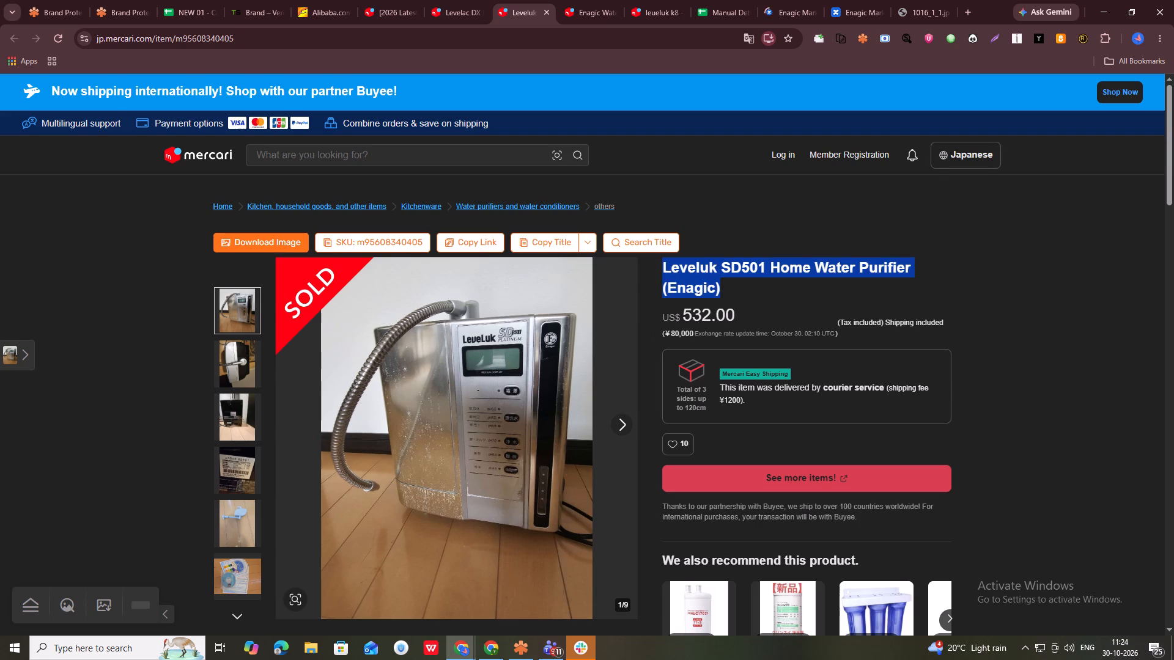
click(62, 0)
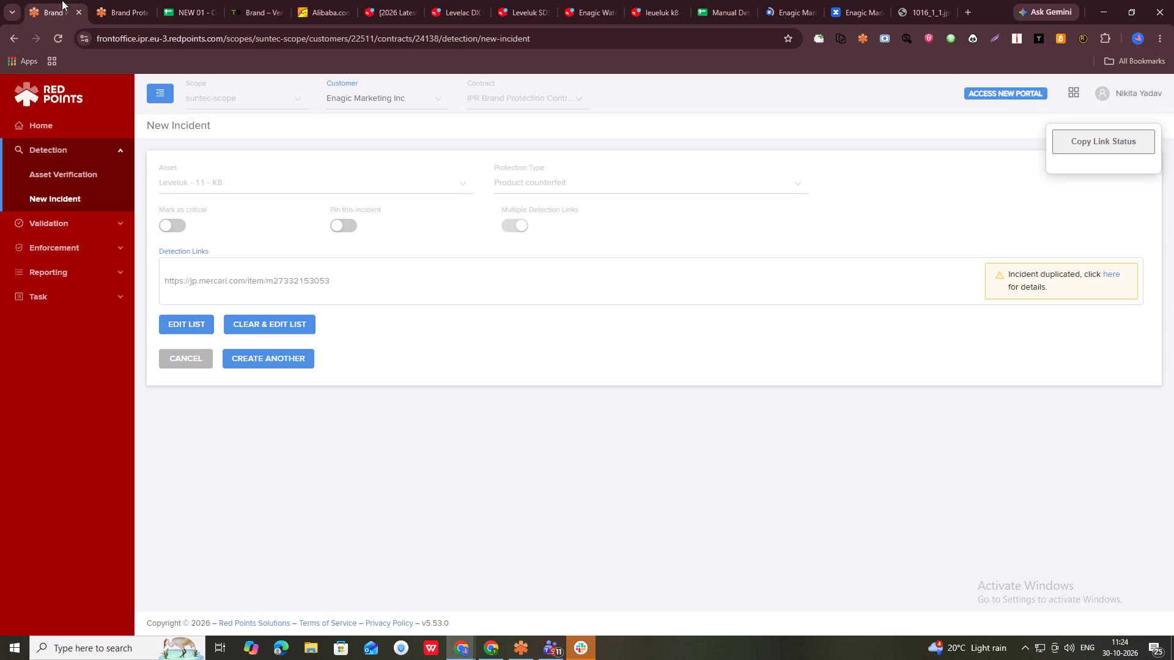
click(251, 325)
click(229, 181)
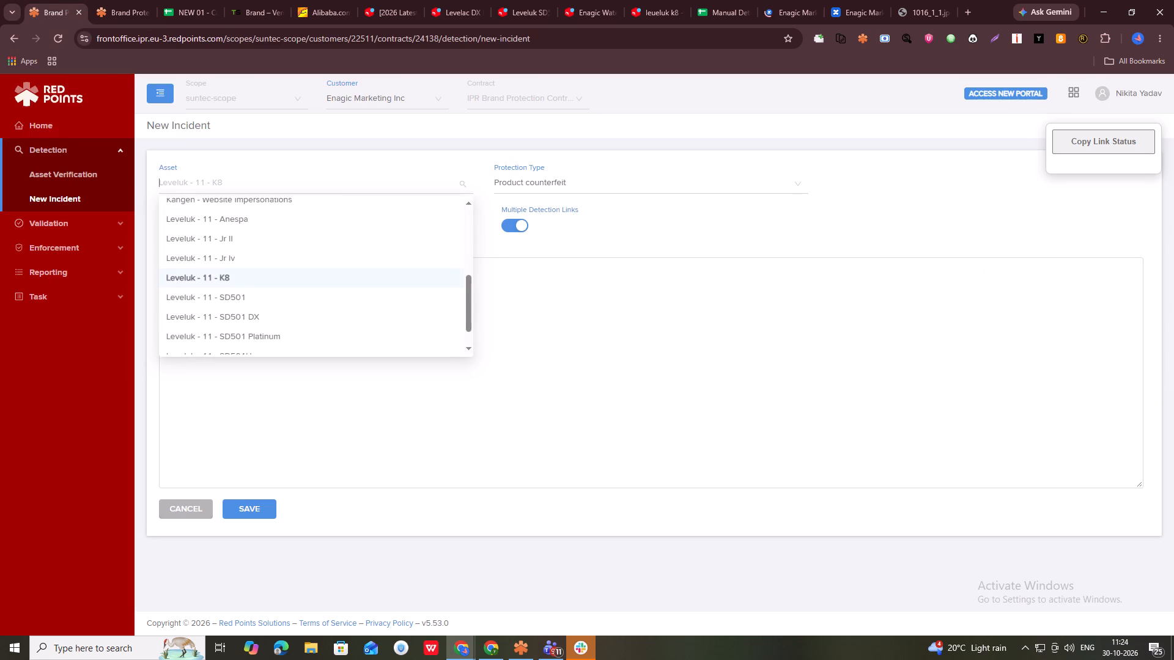
click(251, 297)
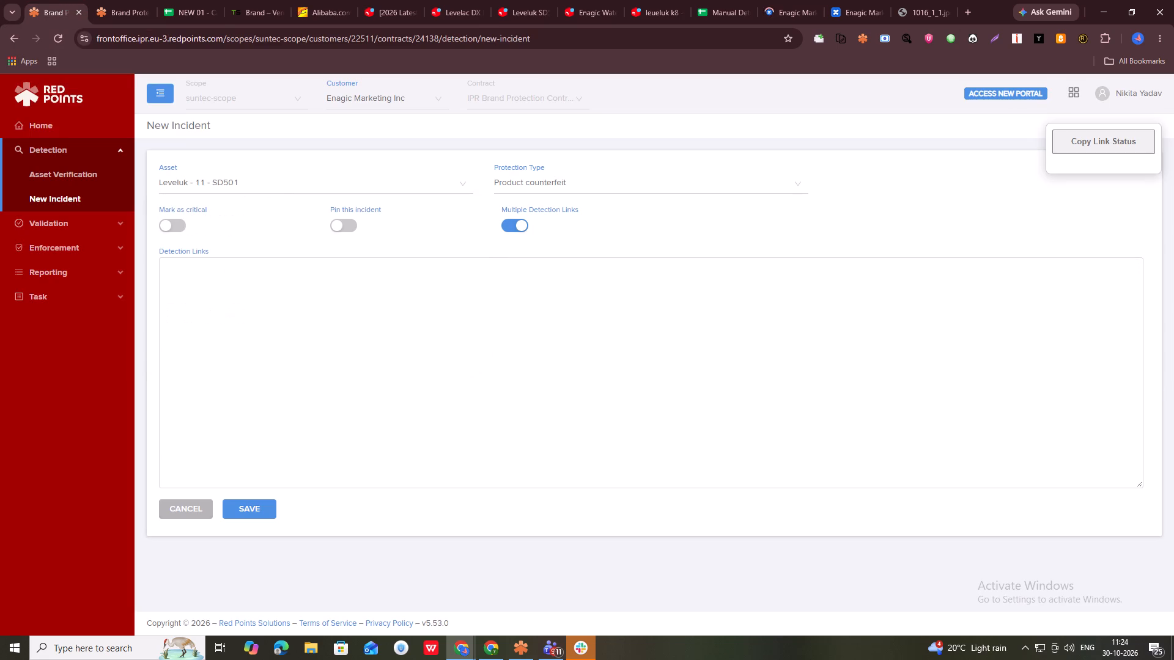
Search the Mercari "Leveluk SD501 Home Water Purifier (Enagic)" listing for the word "used" and go through the matches.
click(521, 0)
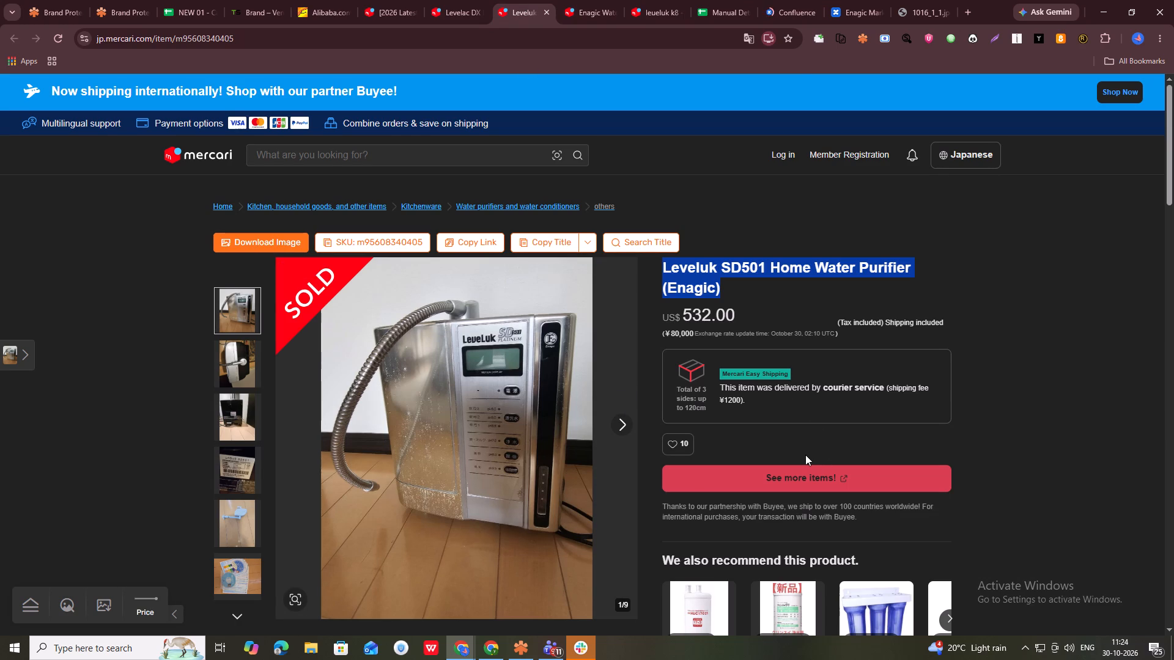
key(ctrl+f)
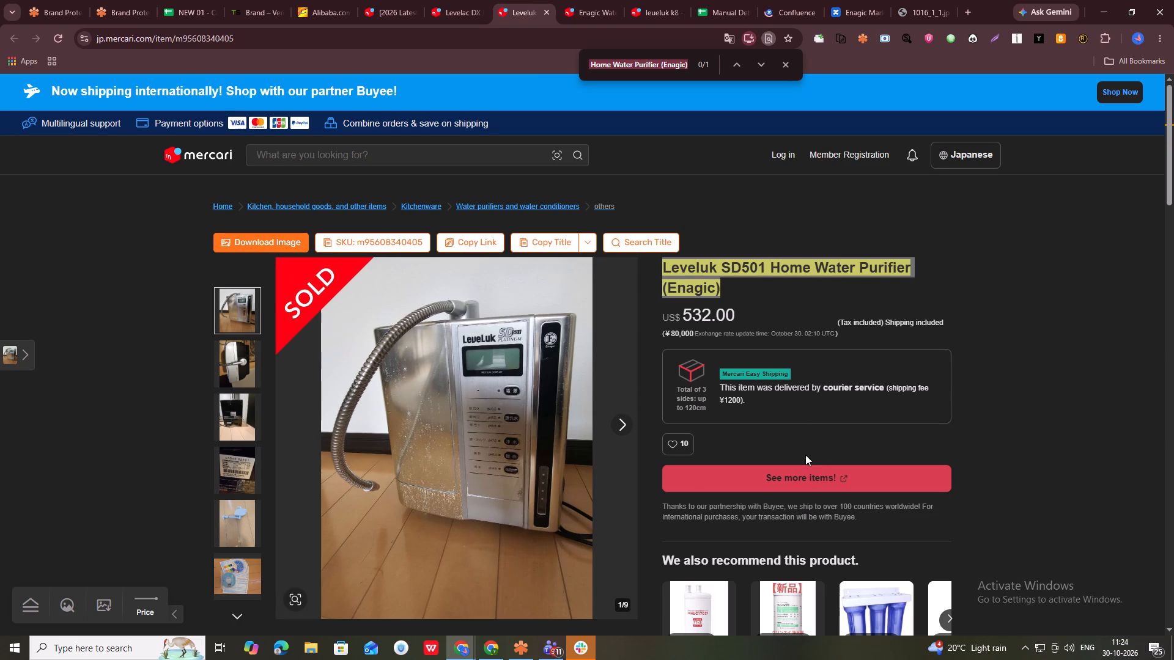
key(u)
text(sed)
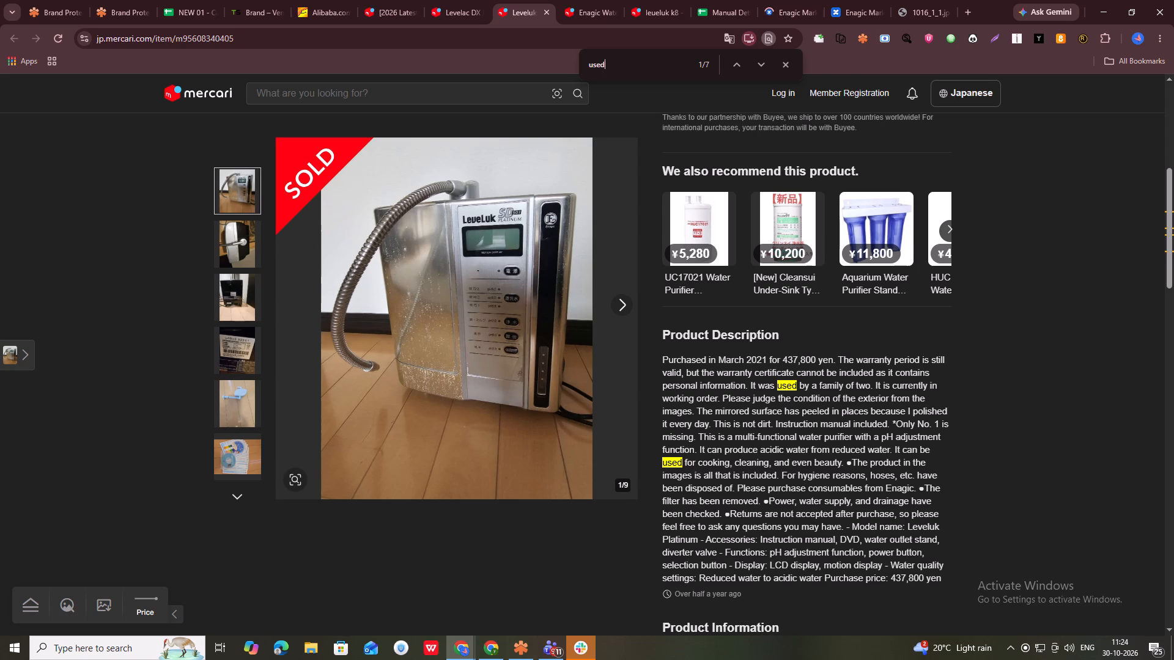
click(741, 63)
click(741, 63)
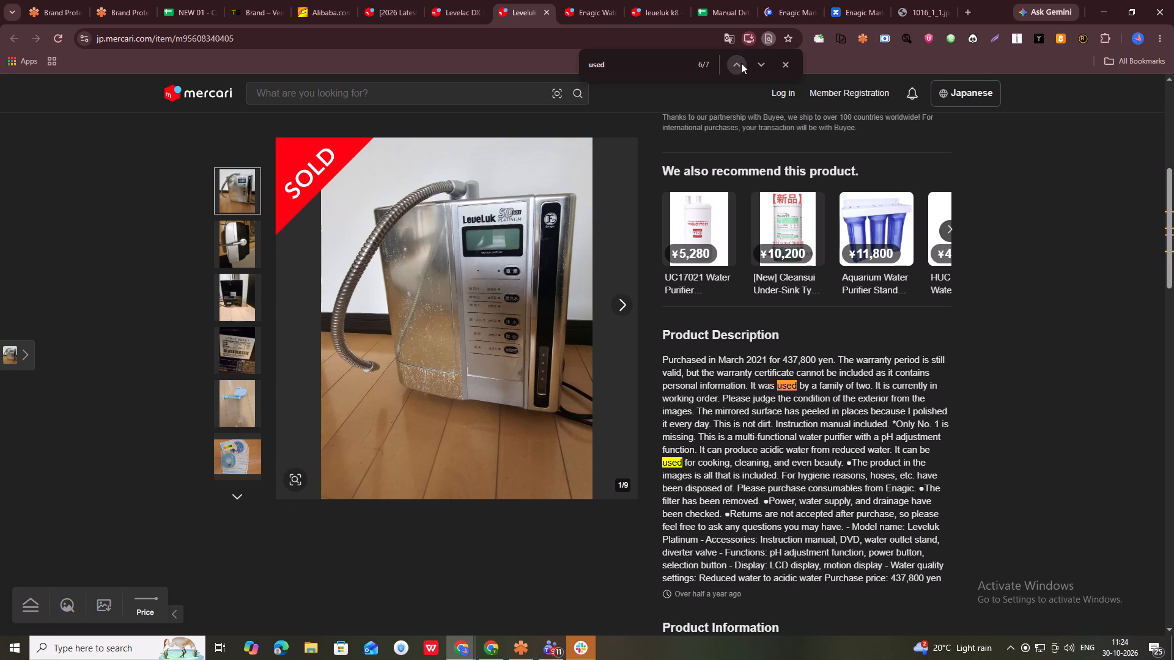
click(741, 63)
click(741, 63)
triple_click(741, 63)
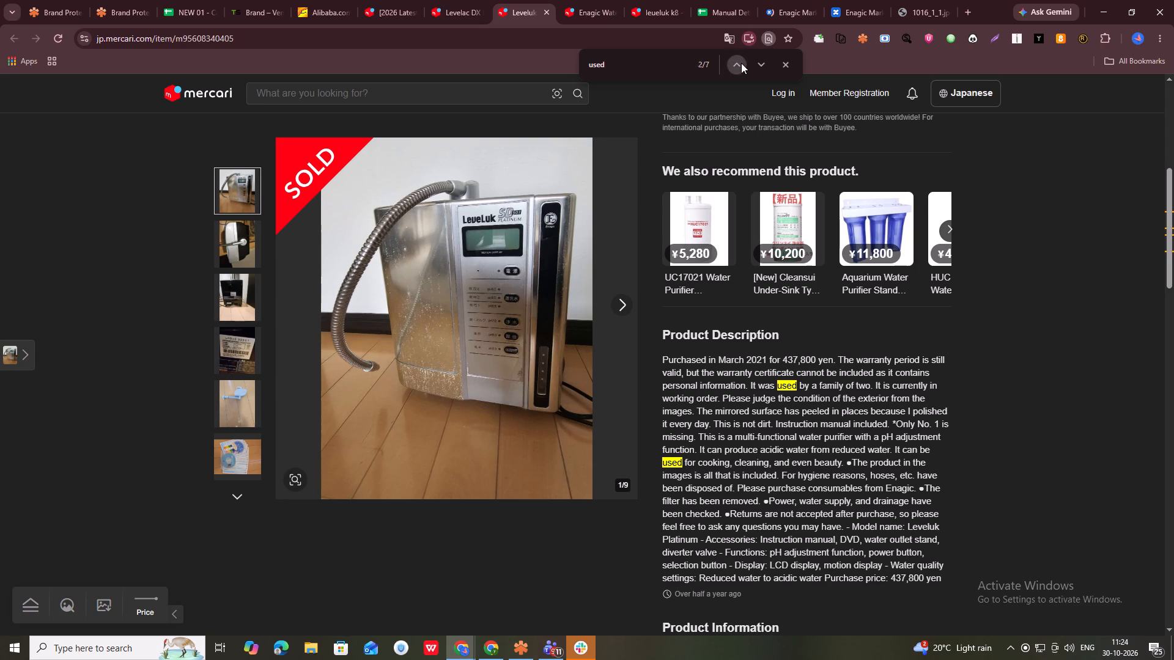
triple_click(741, 63)
triple_click(741, 63)
triple_click(741, 63)
Examine the SD501 listing's photo, product description, condition and seller information.
scroll(715, 650, up, 10)
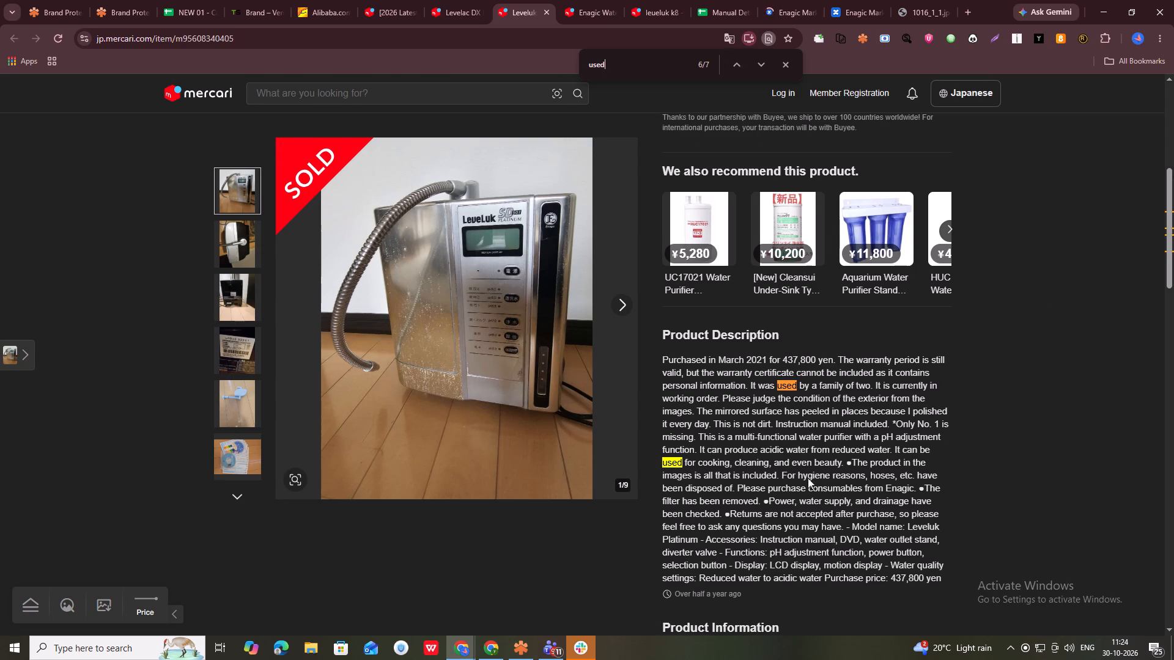
scroll(808, 478, up, 4)
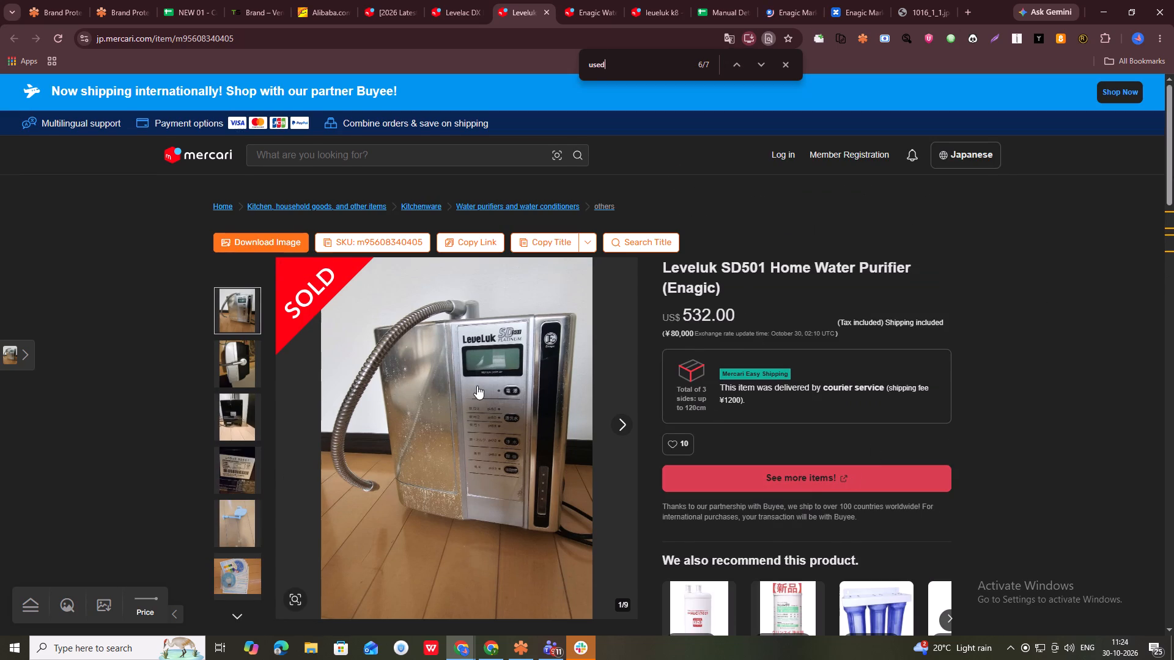
scroll(564, 419, down, 1)
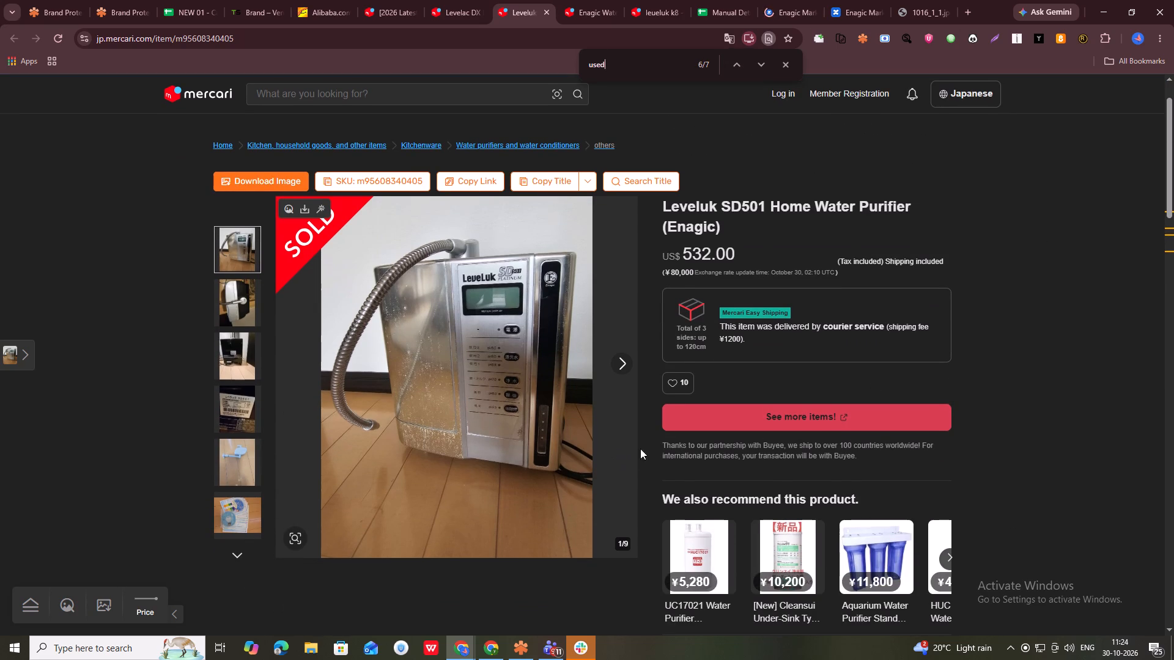
scroll(649, 449, down, 14)
scroll(651, 455, up, 2)
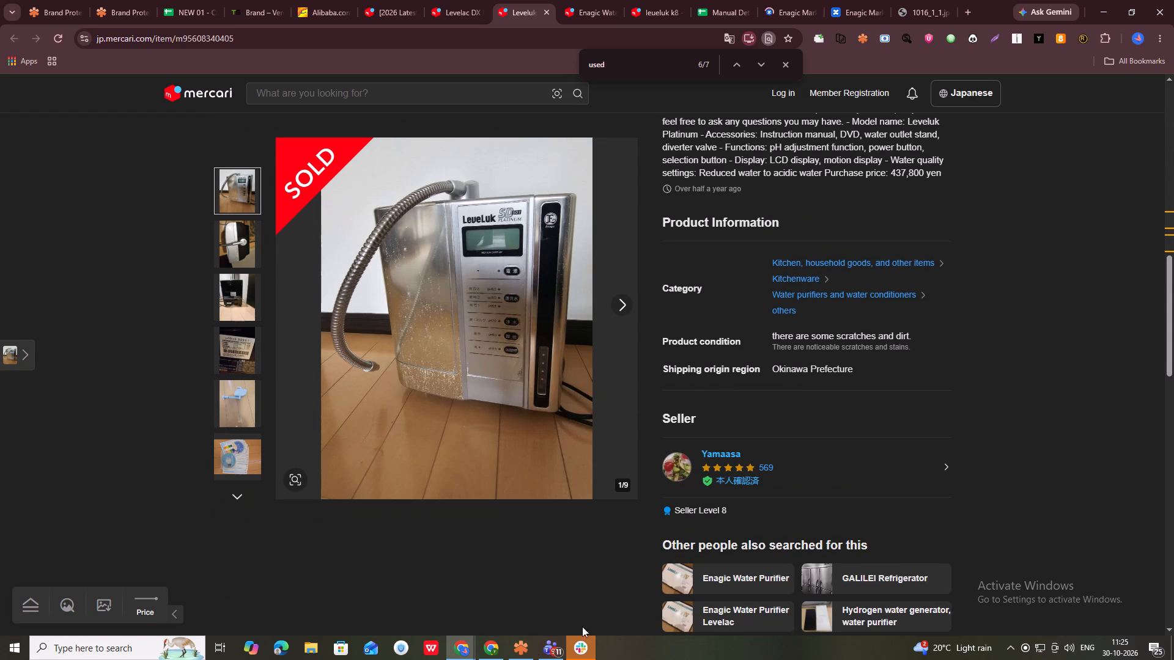
scroll(847, 513, up, 12)
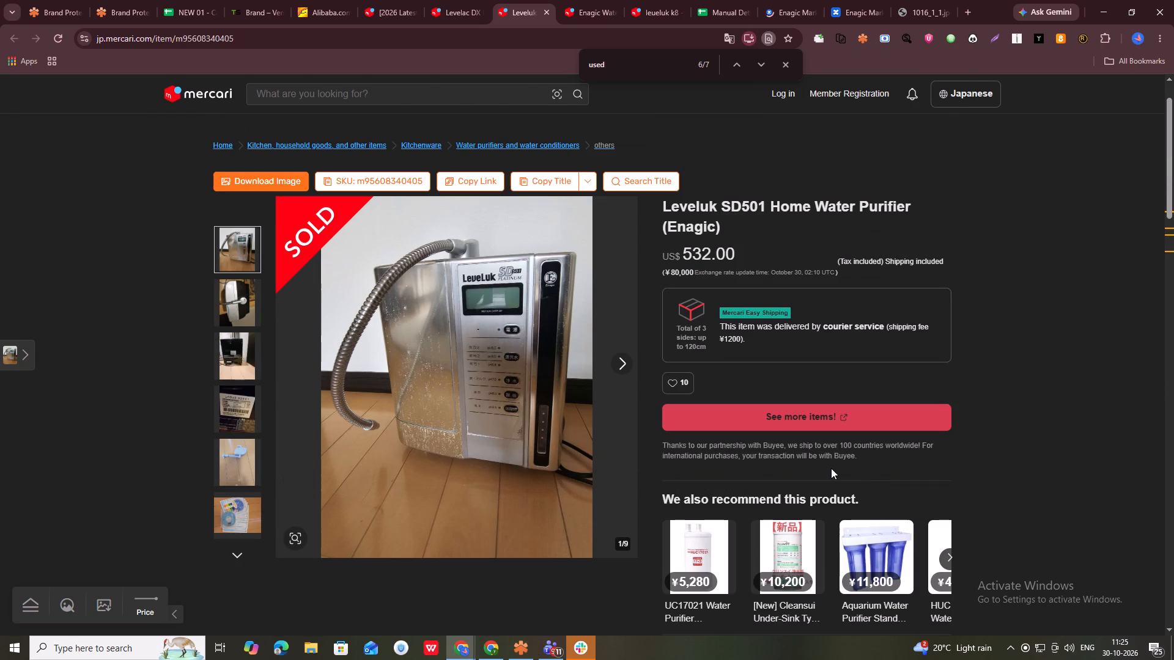
Open Enagic Marketing Inc's official images in the Red Points back office and filter them by the asset Leveluk - 11 - SD501.
click(119, 0)
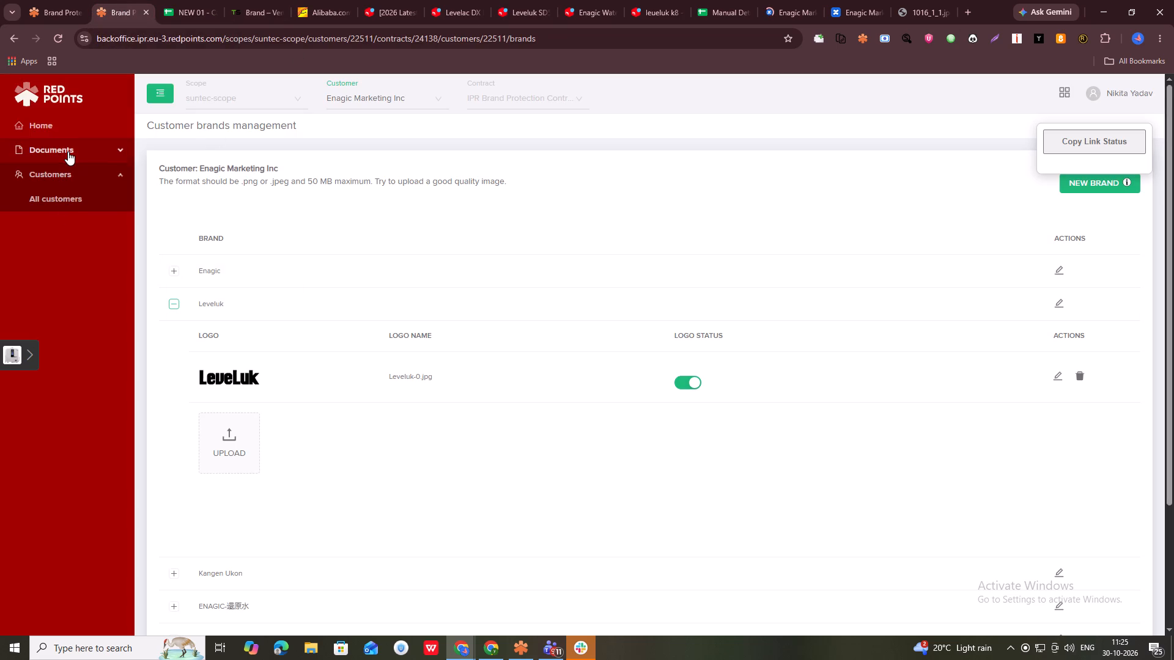
click(68, 152)
click(67, 175)
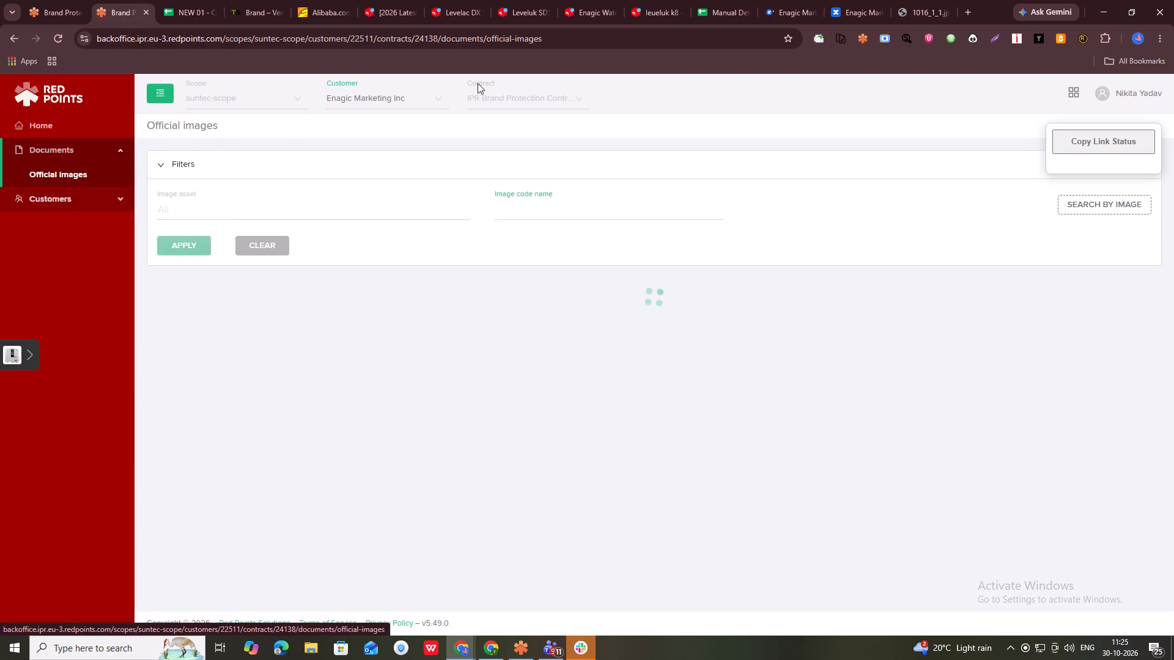
click(290, 210)
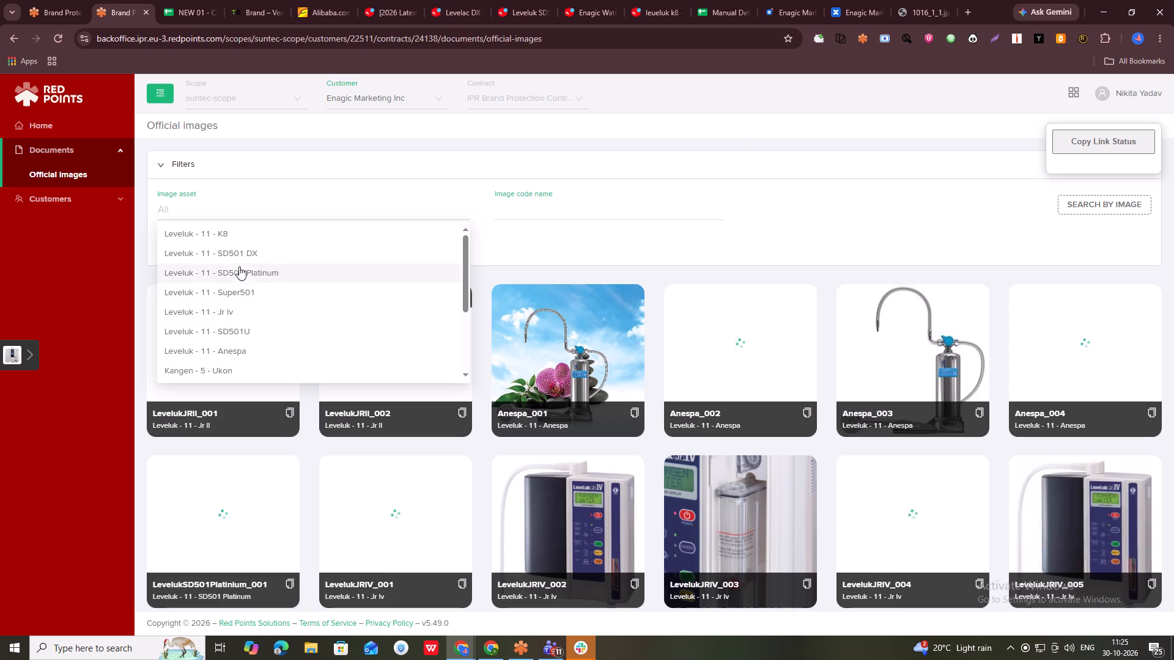
scroll(260, 278, up, 2)
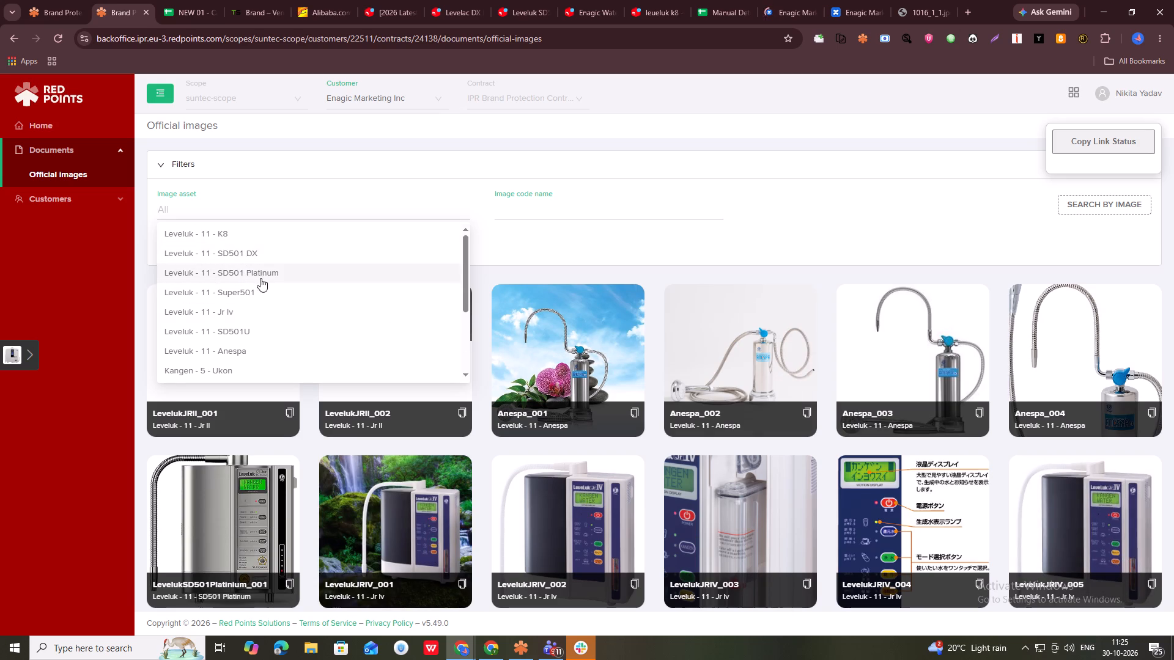
scroll(260, 278, up, 1)
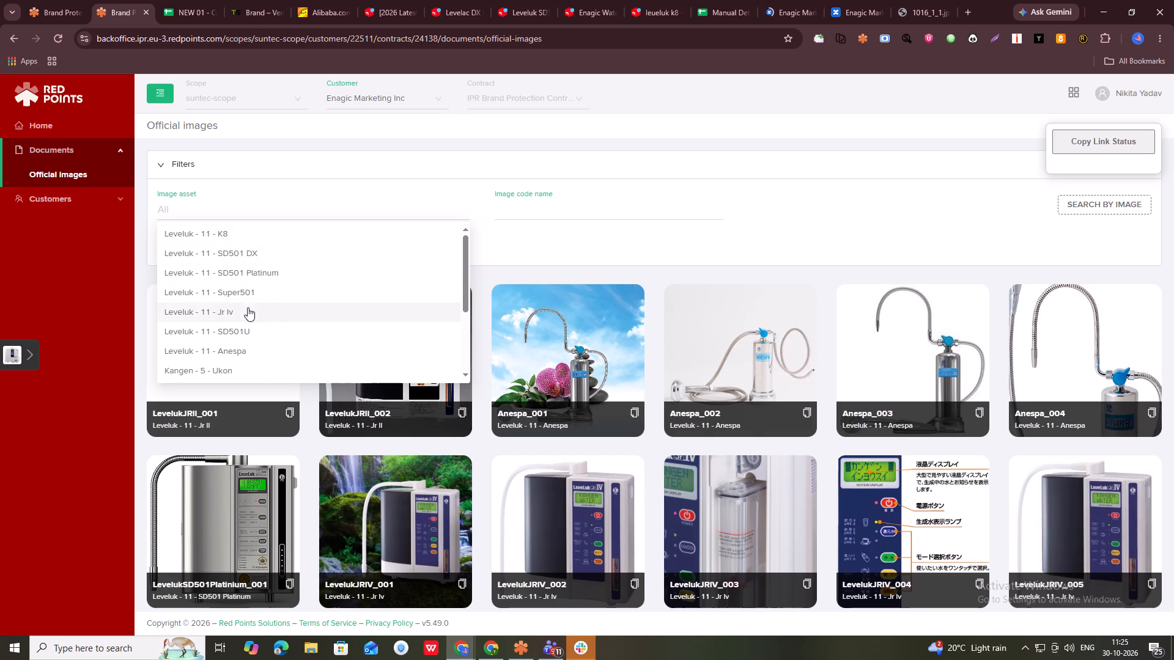
scroll(248, 299, down, 4)
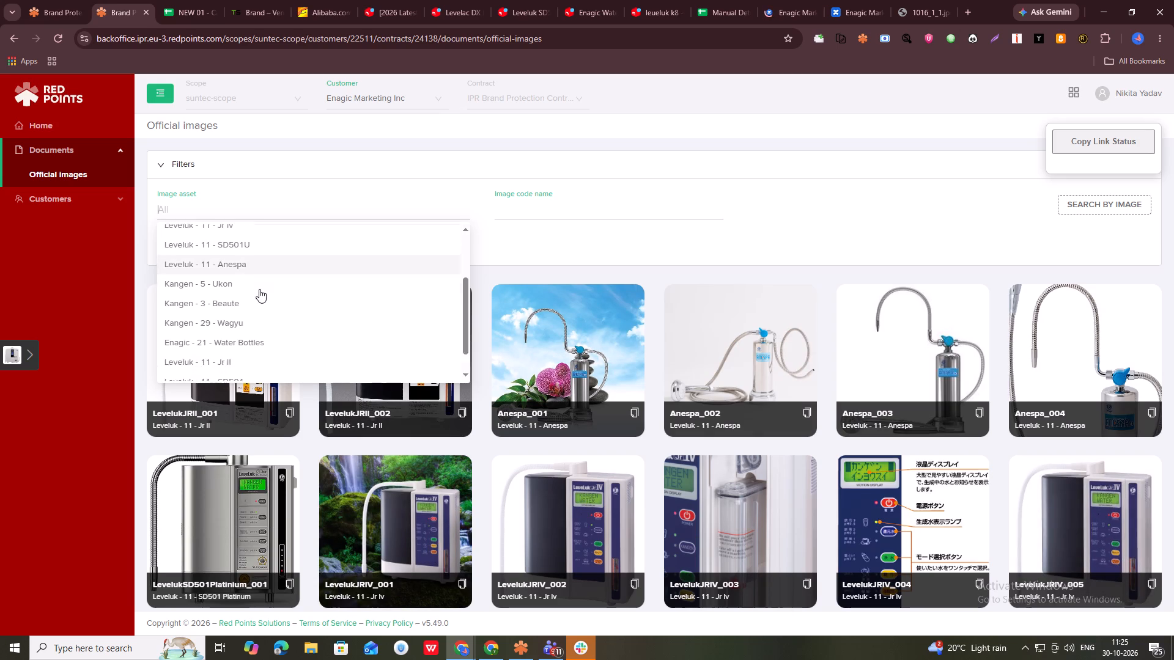
scroll(259, 289, down, 2)
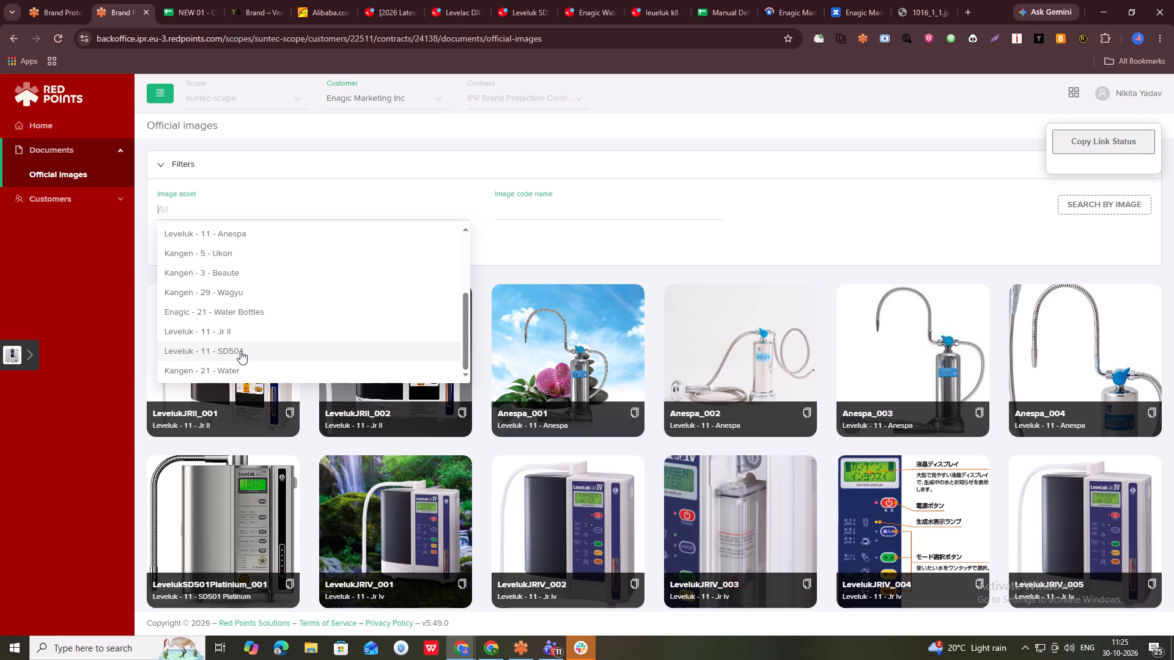
click(240, 351)
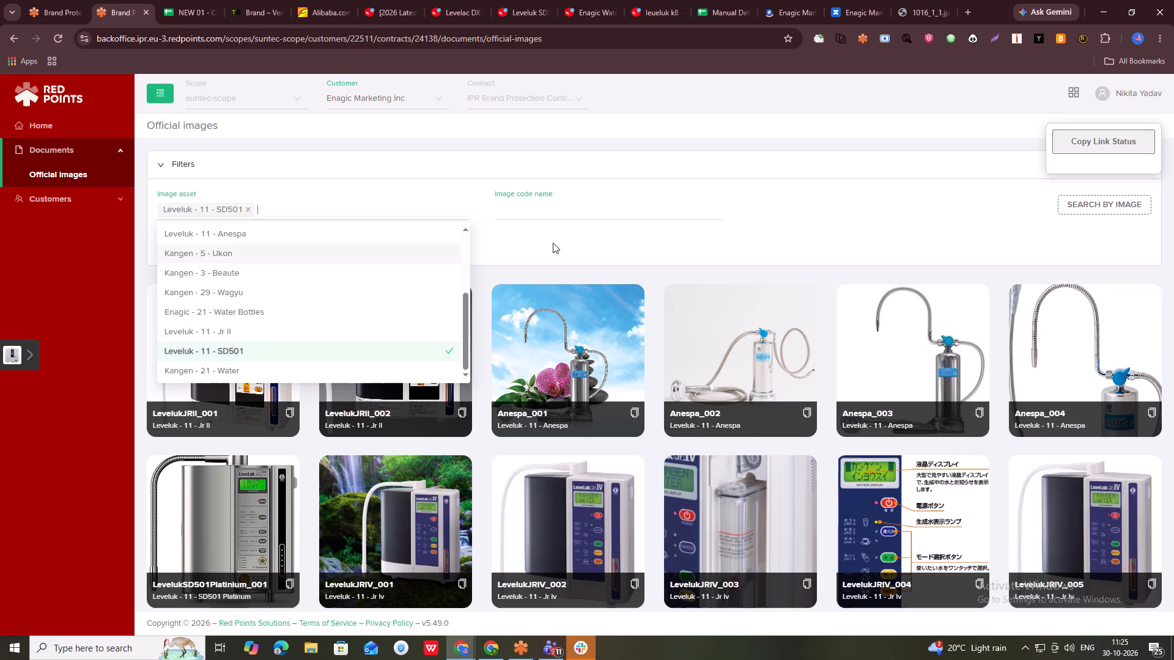
click(553, 243)
click(186, 247)
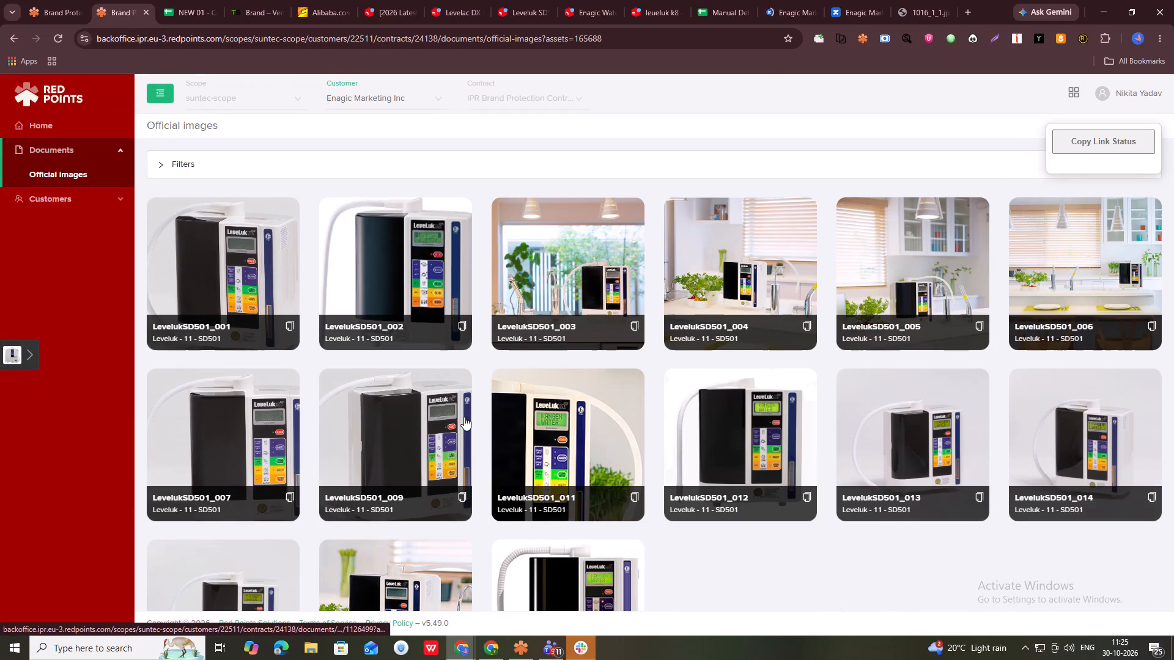
Open the official image LevelukSD501_001 and compare it with the photo in the Mercari SD501 listing.
click(259, 274)
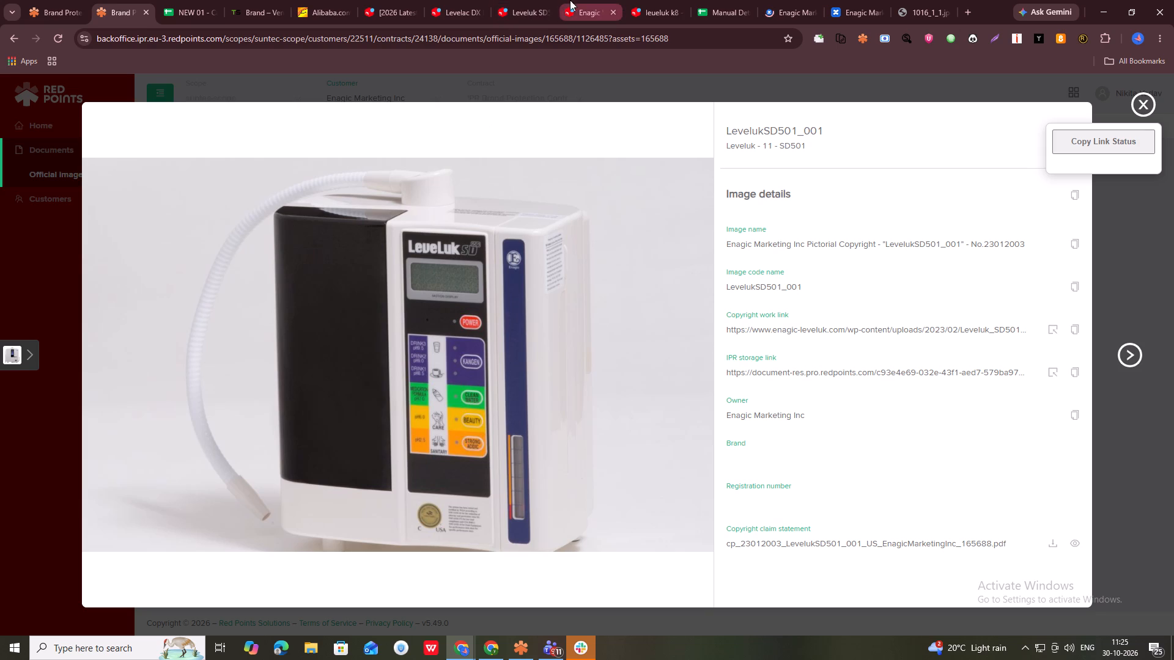
click(539, 0)
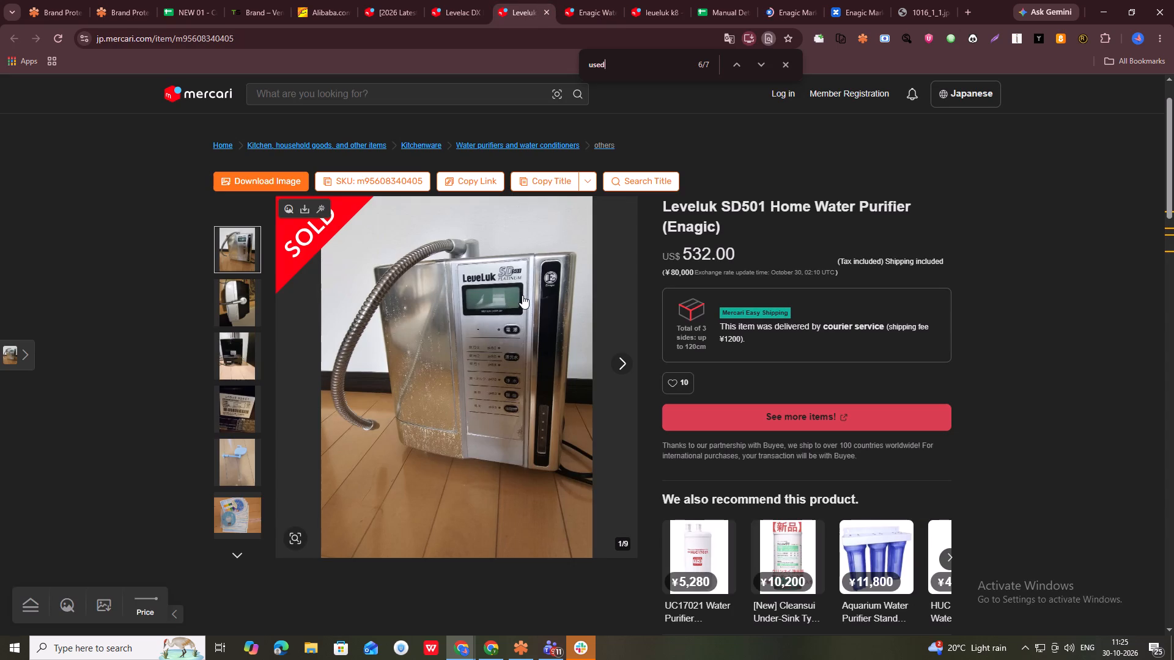
Copy the Mercari SD501 listing's link into the new incident's detection links and save the incident.
click(430, 42)
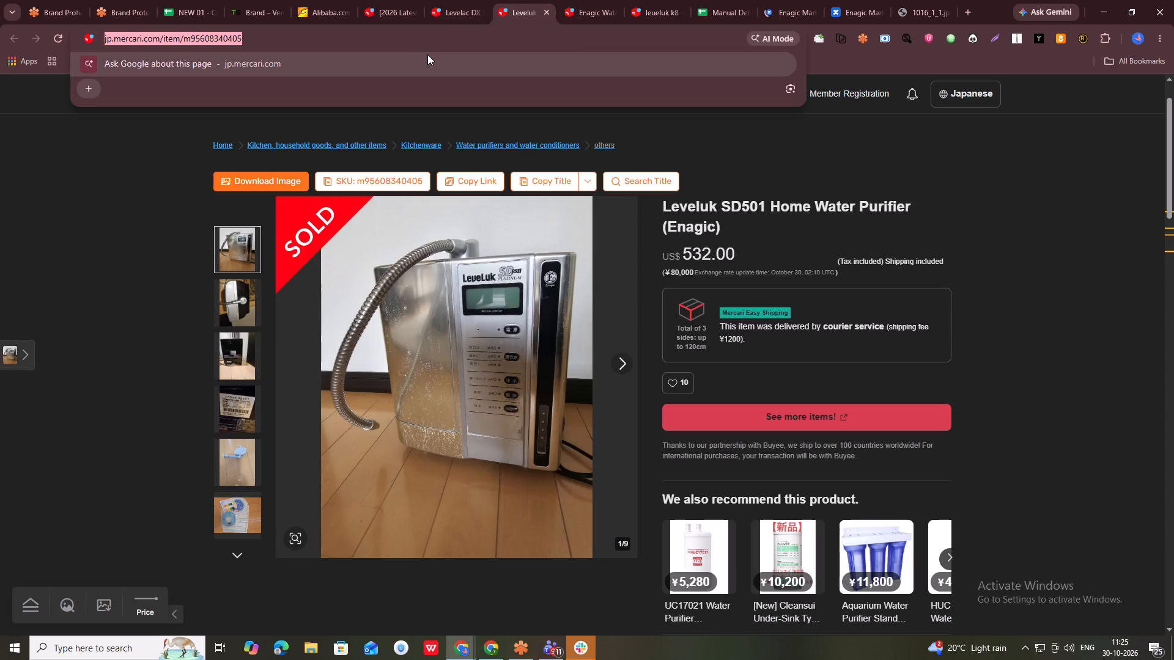
key(ctrl+c)
key(ctrl+c)
key(ctrl+c)
key(ctrl+c)
key(ctrl+c)
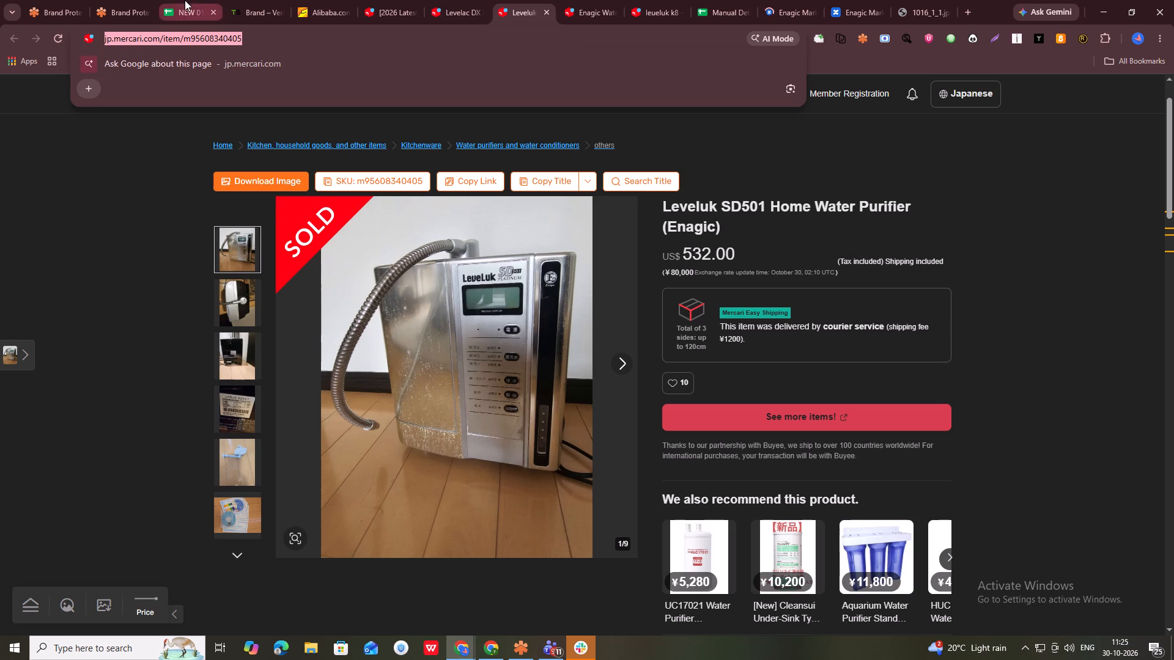
click(65, 0)
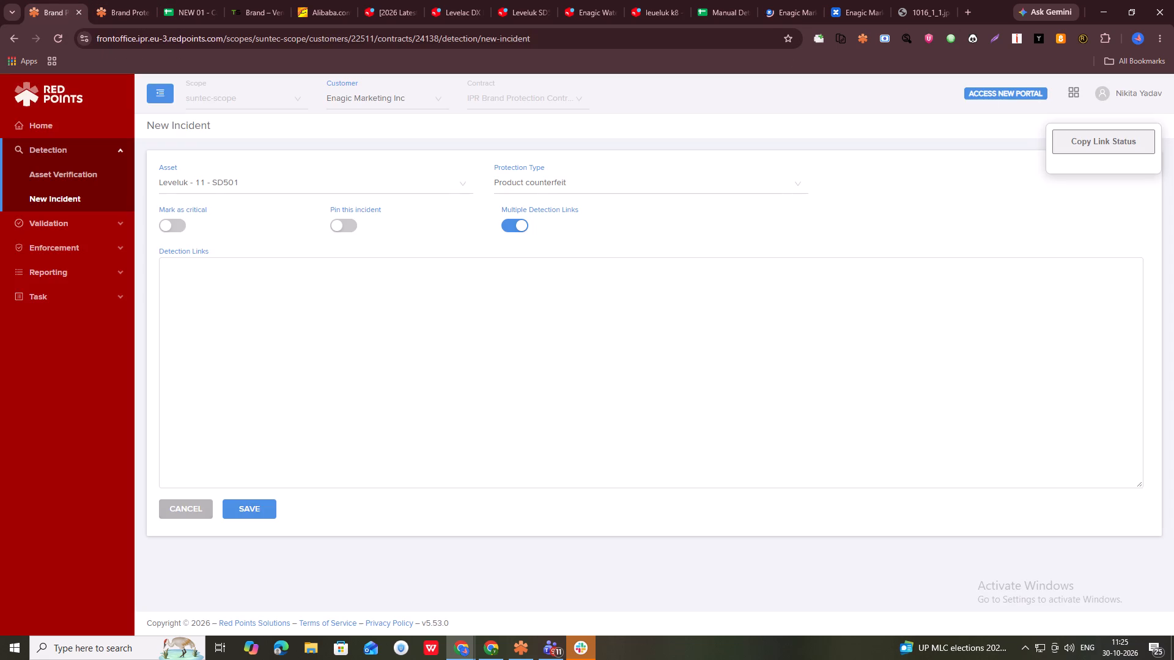
click(389, 373)
key(ctrl+v)
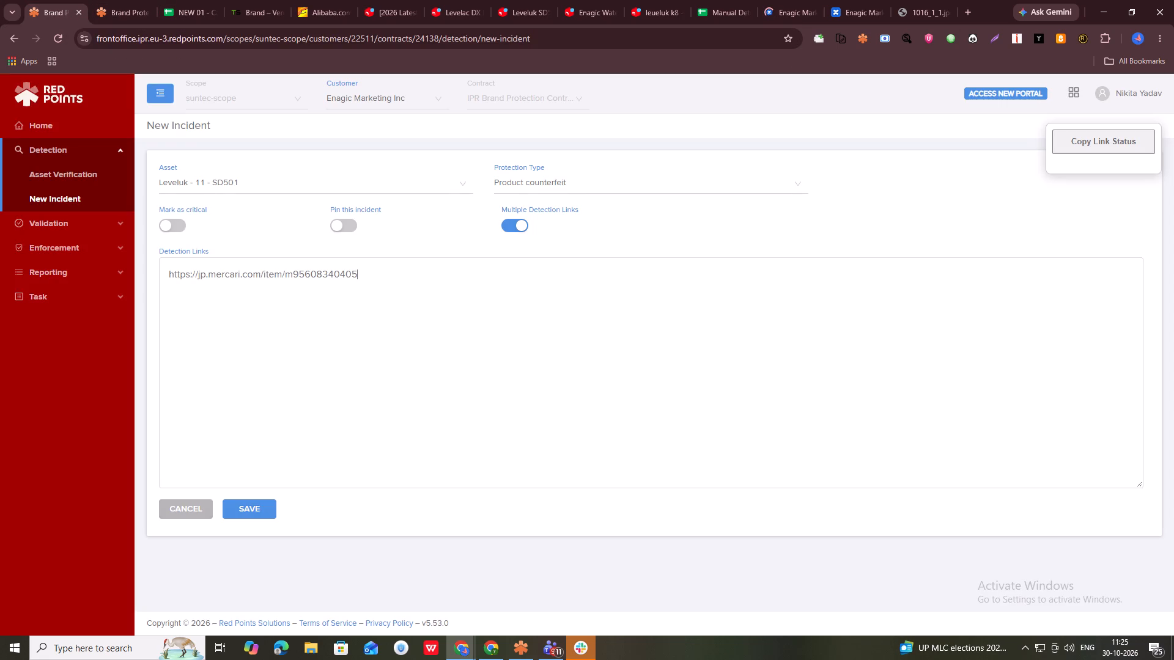
click(270, 507)
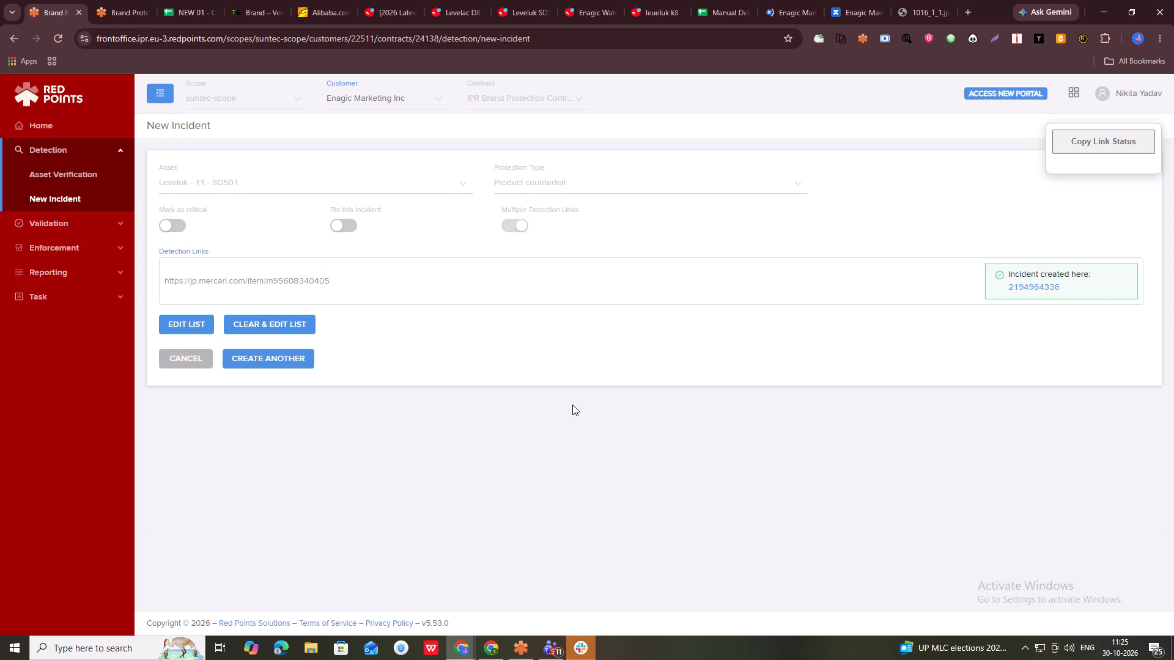
In Manual Detection Records, enter the listing link on the Nikita sheet, leaving one blank row below the last record.
key(alt+Tab)
key(alt+Tab)
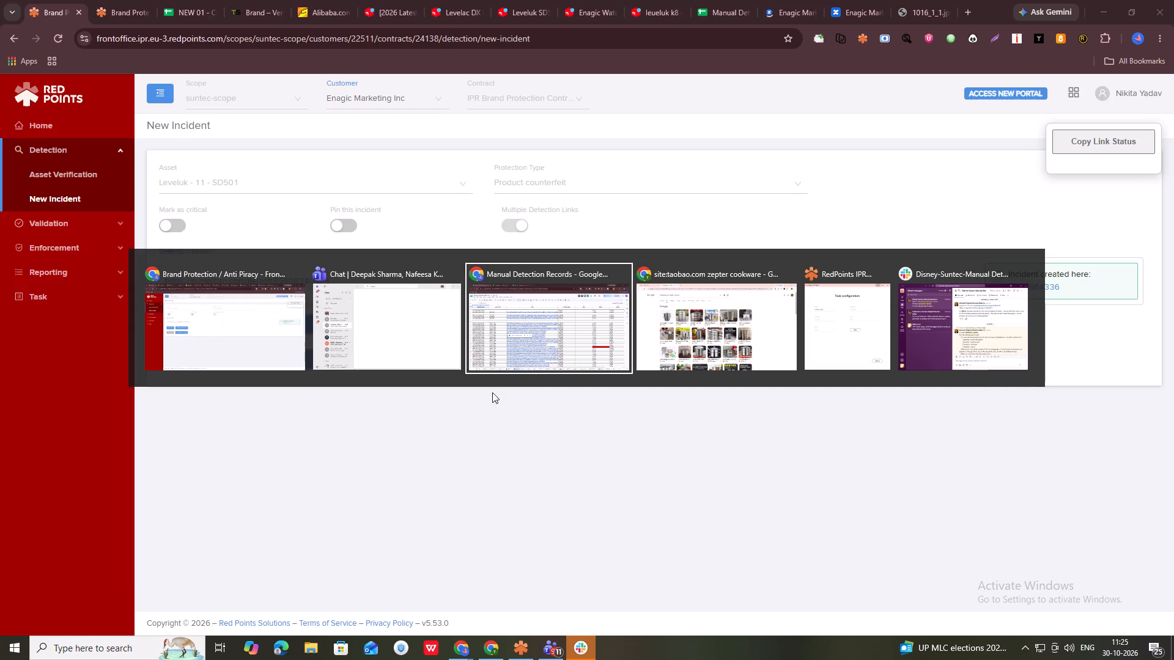
scroll(600, 407, down, 7)
click(292, 629)
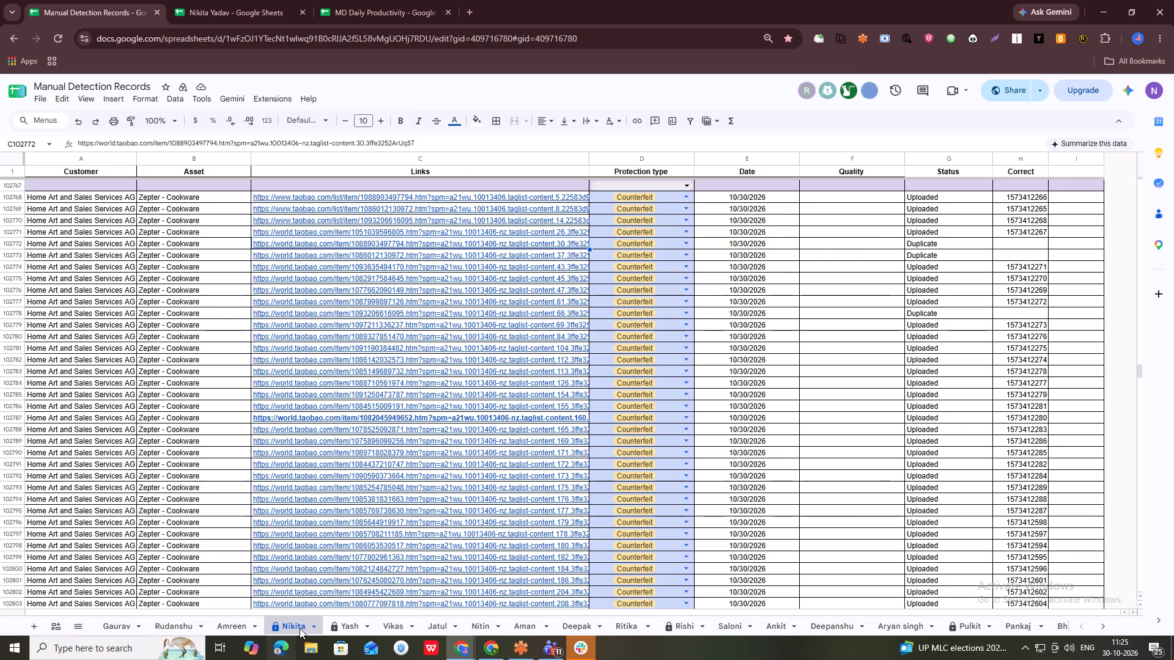
key(ctrl+End)
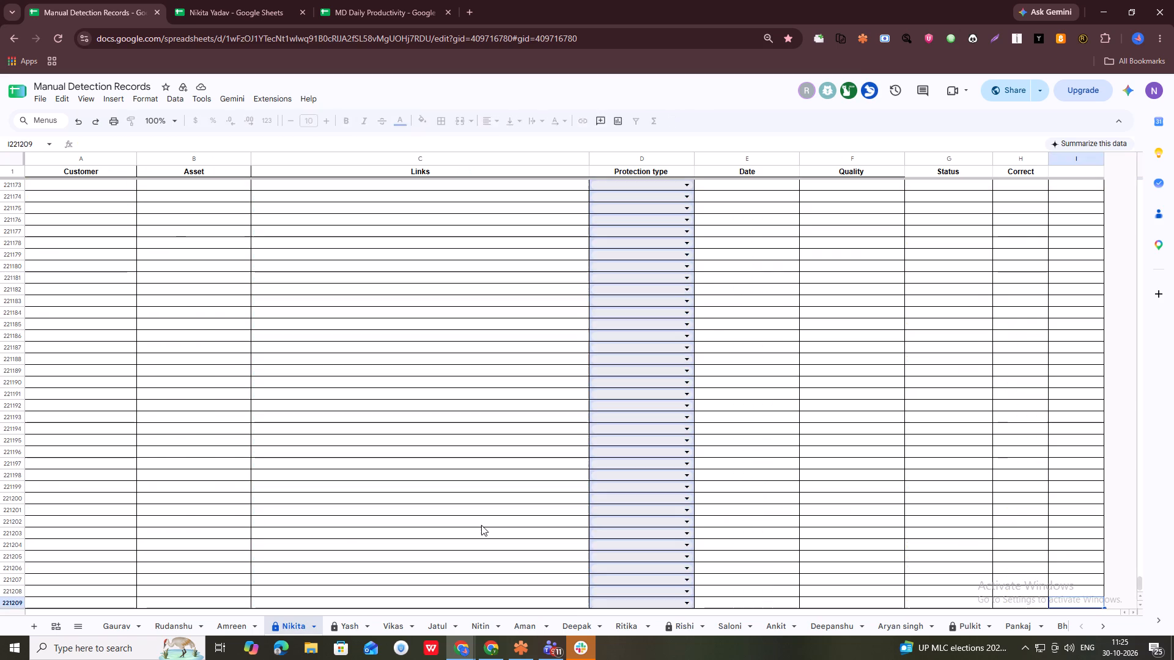
key(Left)
key(Left)
key(Left)
key(Left)
key(Left)
key(Left)
key(ctrl+Up)
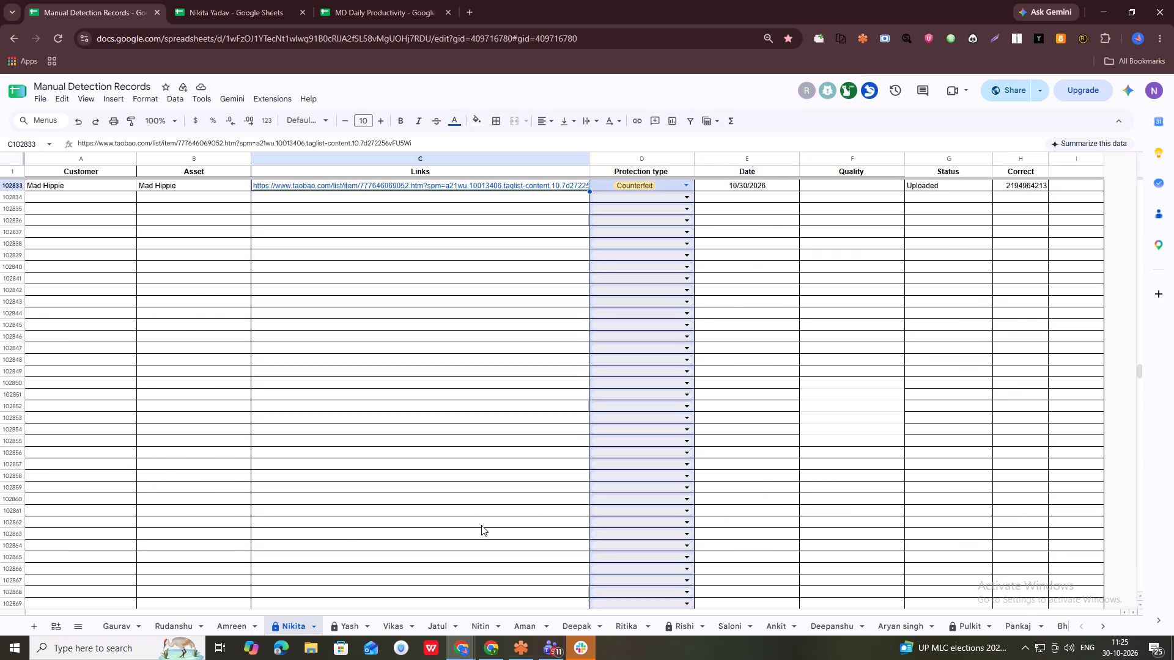
key(Down)
key(Down)
key(ctrl+v)
Set the new record's protection type to Counterfeit and its date to 10/30/2026.
key(Left)
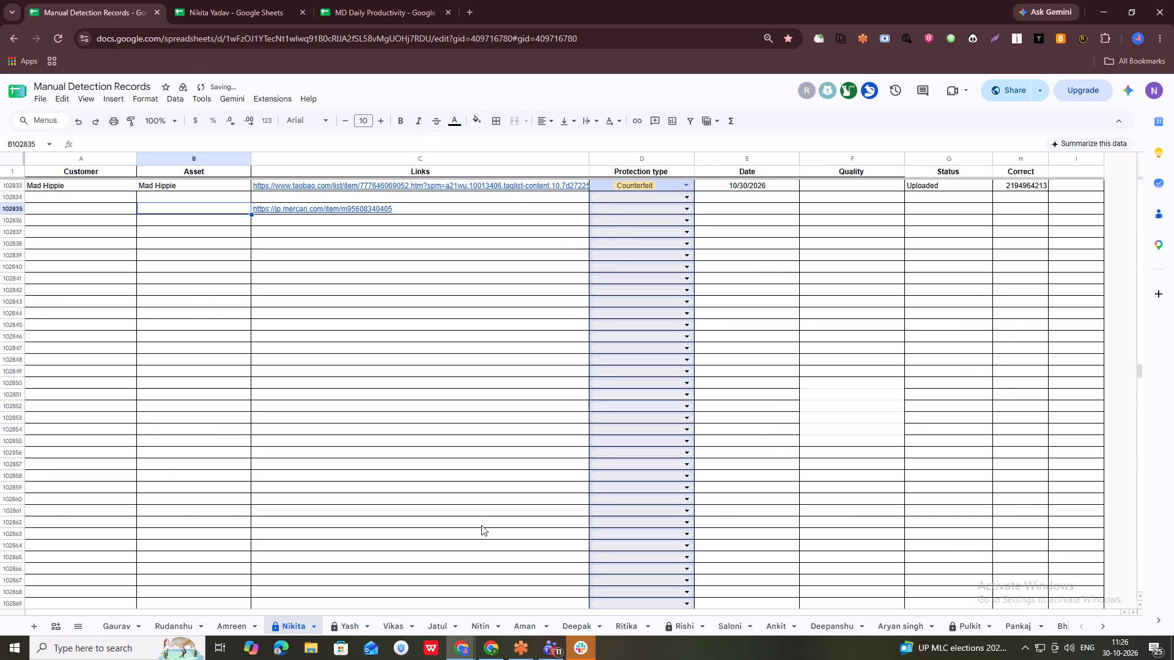
key(Left)
key(Left)
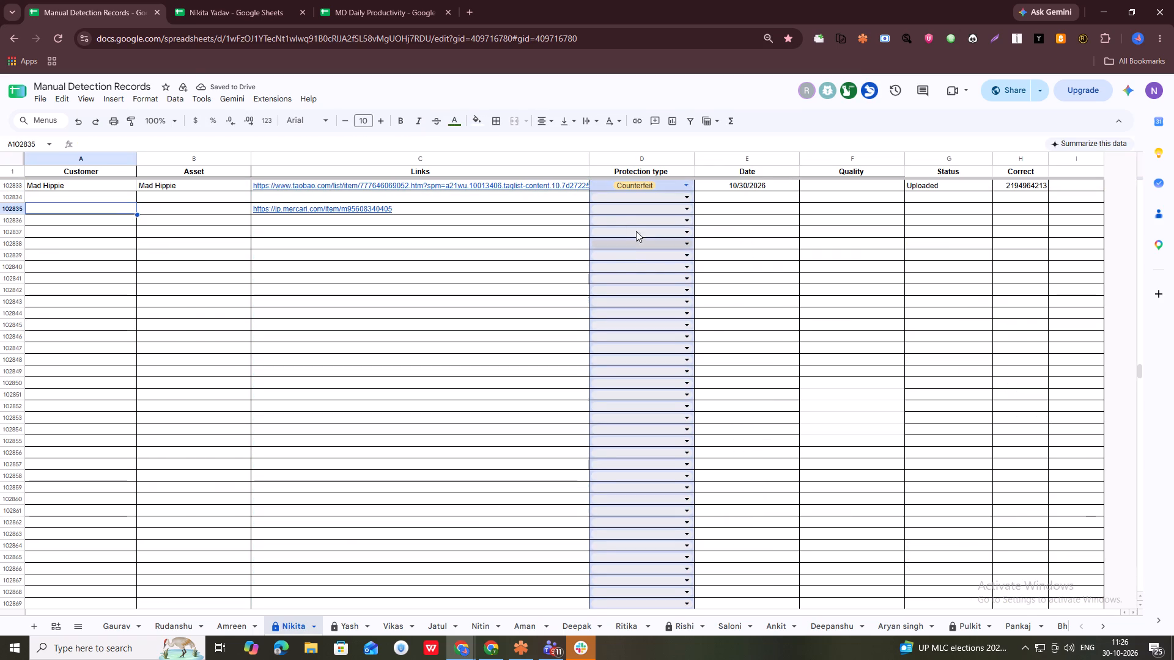
click(637, 210)
click(618, 241)
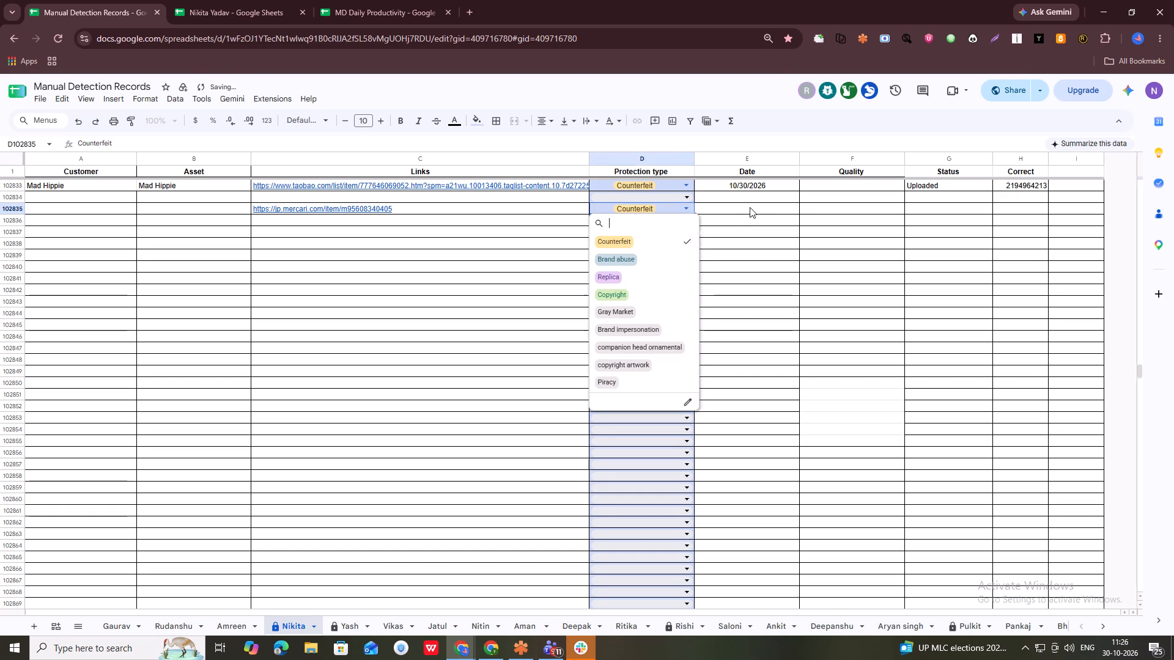
click(750, 207)
key(ctrl+semicolon)
key(Right)
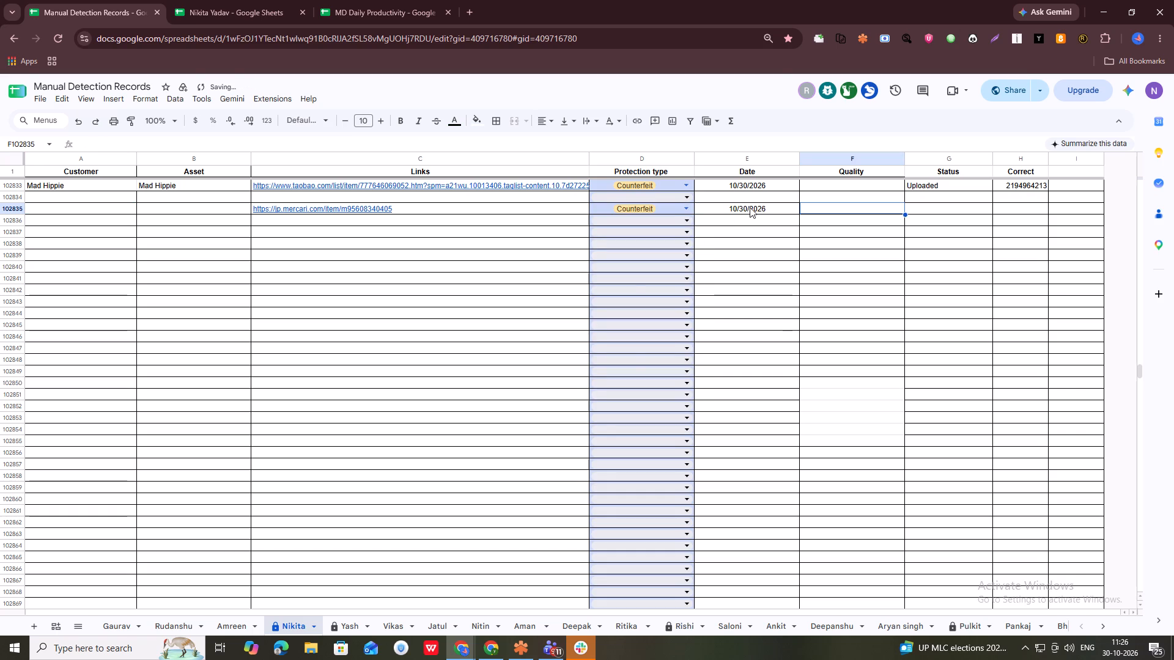
Fill in the new record's asset as Leveluk - 11 - SD501 and its customer as Enagic Marketing Inc, copied from Red Points.
key(alt+Tab)
alt+click(215, 188)
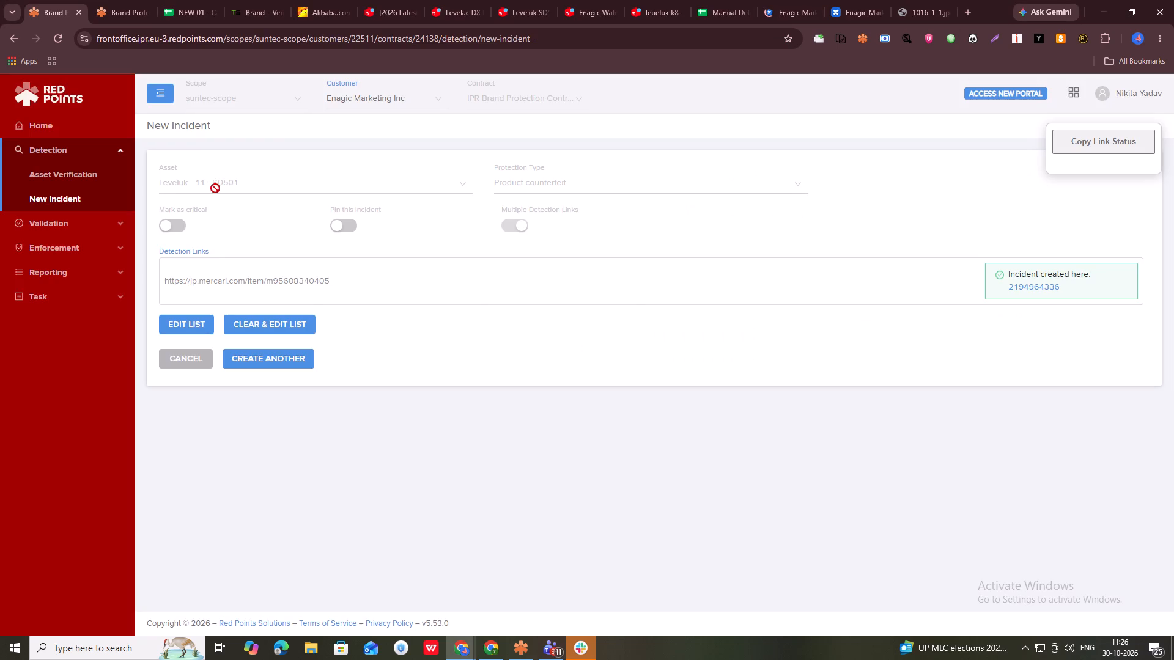
key(alt+Tab)
click(163, 203)
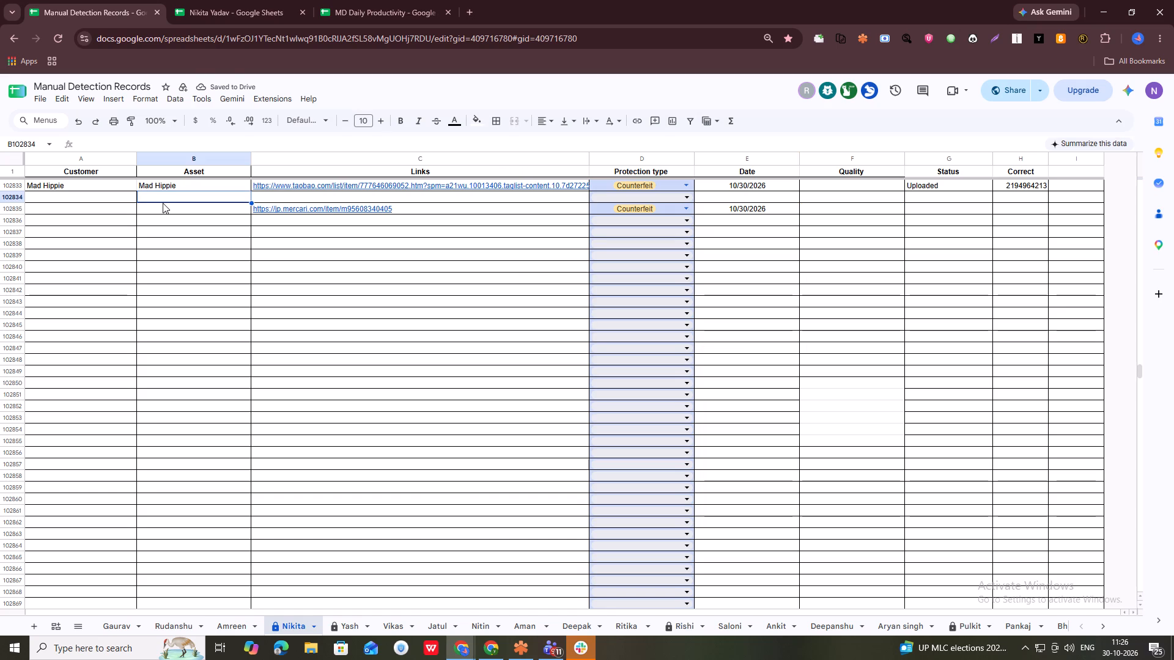
key(Down)
key(ctrl+v)
key(Left)
key(alt+Tab)
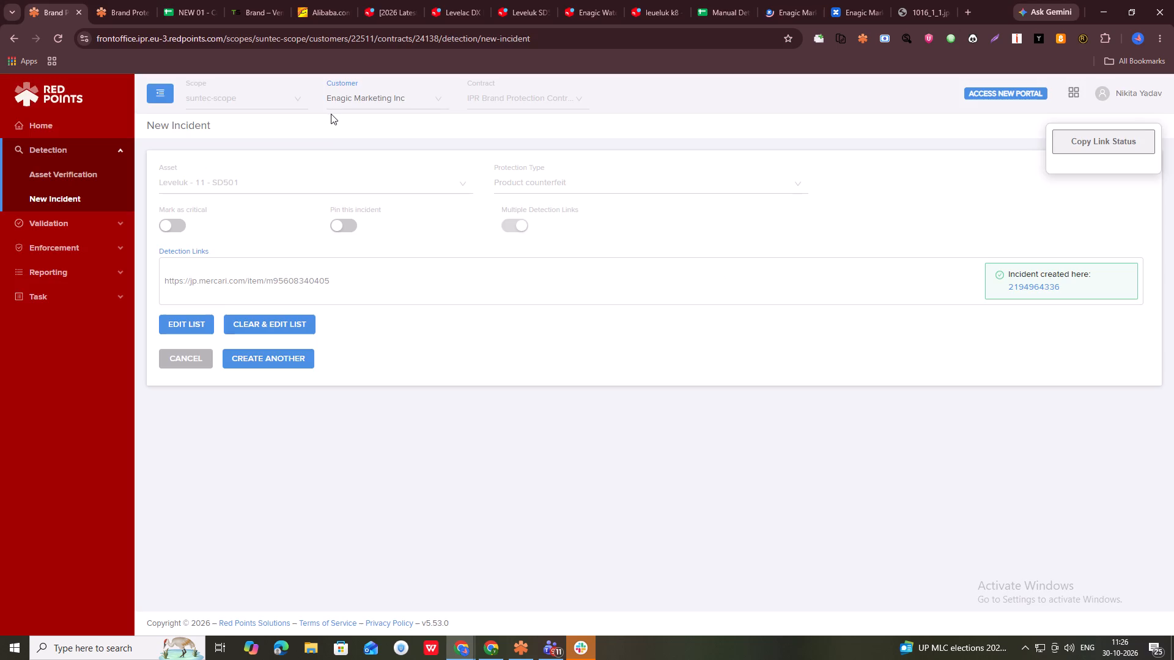
alt+click(360, 96)
key(alt+Tab)
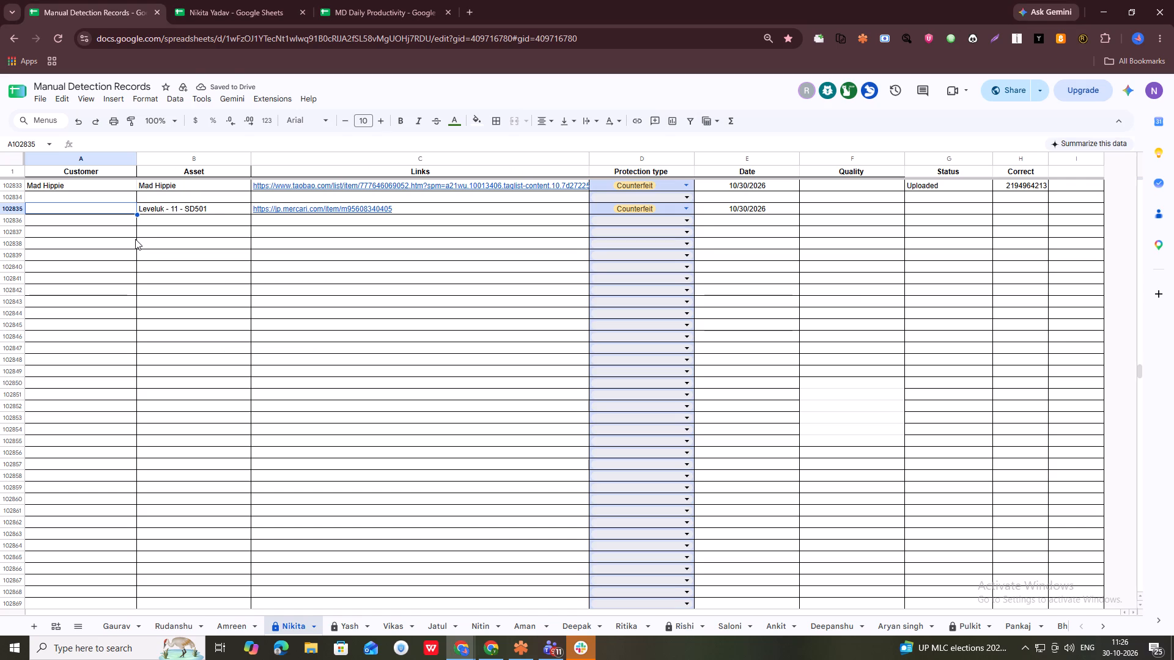
key(ctrl+shift+v)
key(Right)
key(Right)
key(Right)
key(Right)
key(alt+Tab)
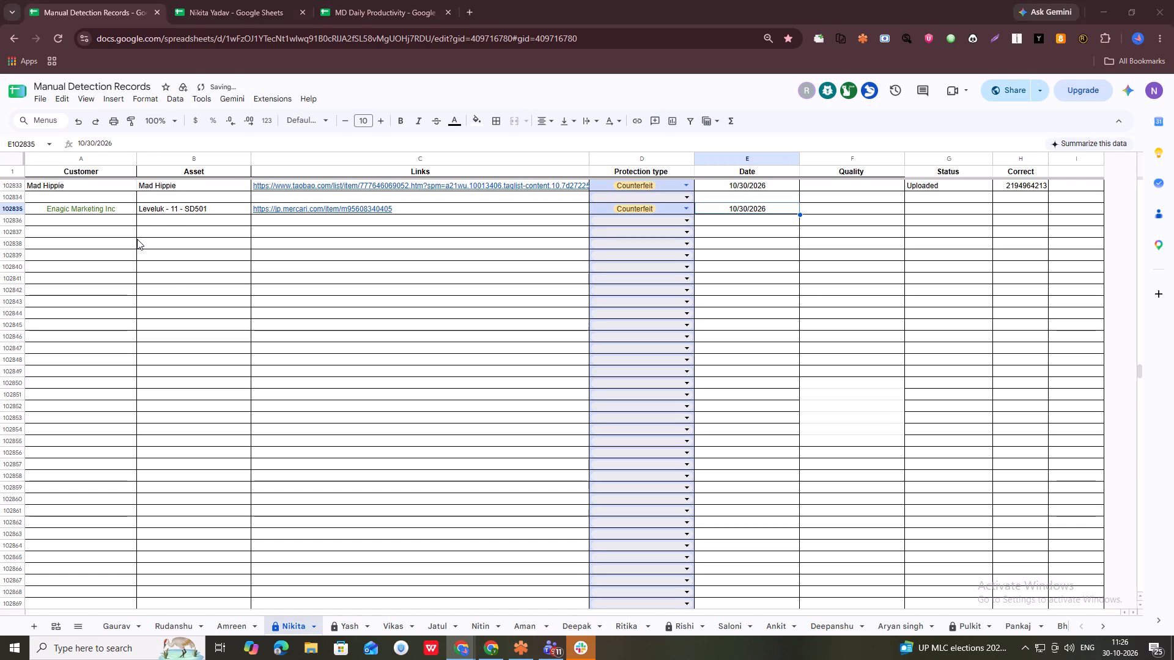
drag(1002, 290, 1120, 285)
key(ctrl+c)
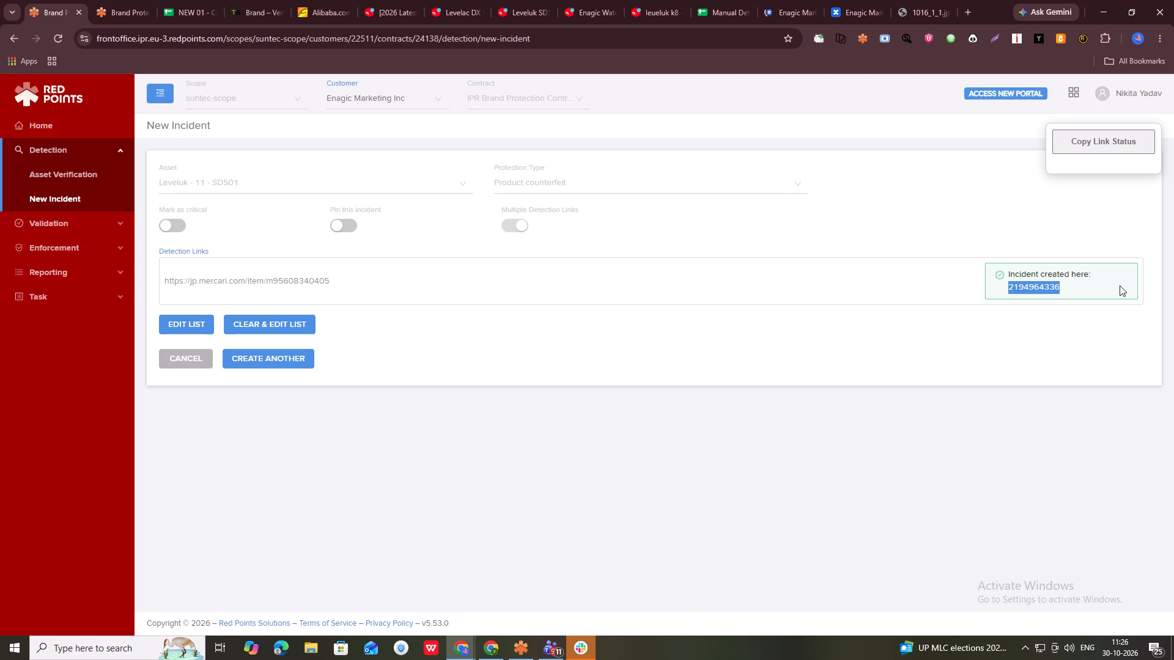
key(alt+Tab)
click(1019, 205)
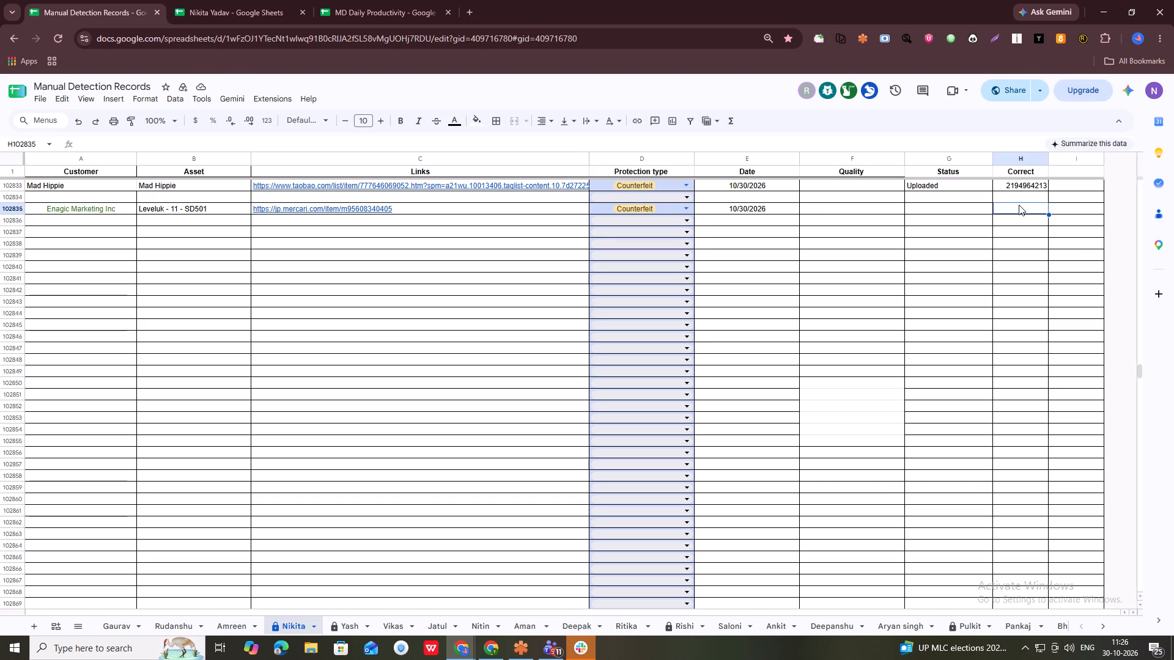
key(ctrl+v)
Copy the status Uploaded from the previous record into the new Enagic record's Status column.
key(Left)
key(ctrl+Up)
key(ctrl+c)
key(Right)
key(ctrl+Down)
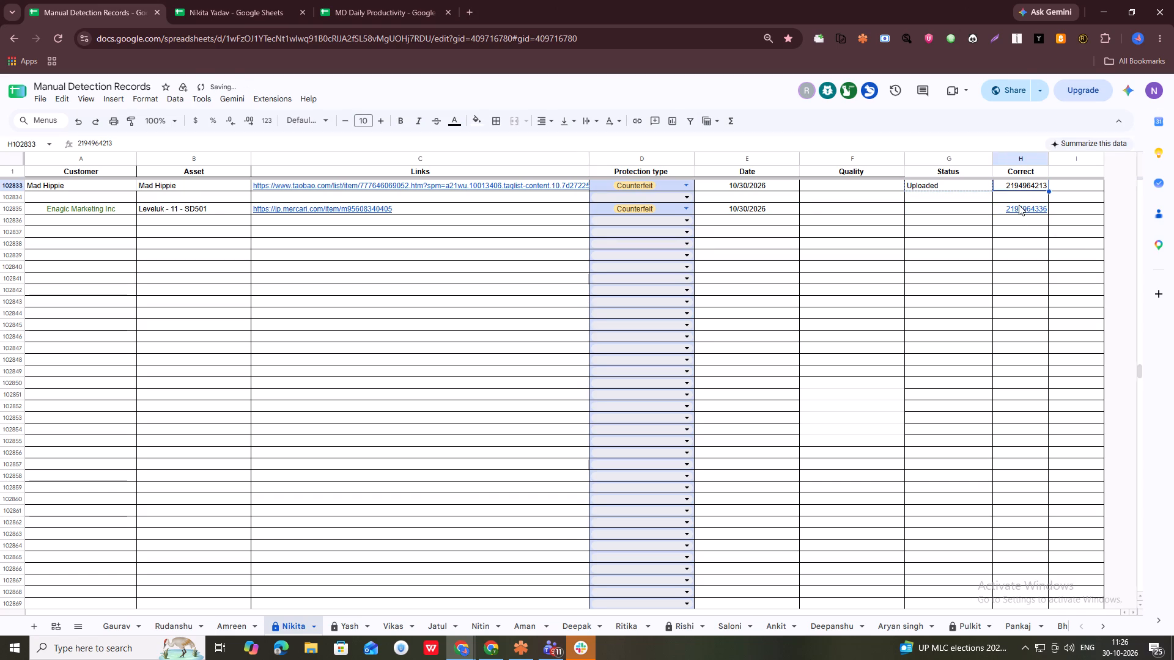
key(ctrl+Left)
key(Right)
key(Right)
key(ctrl+v)
key(Down)
key(alt+Tab)
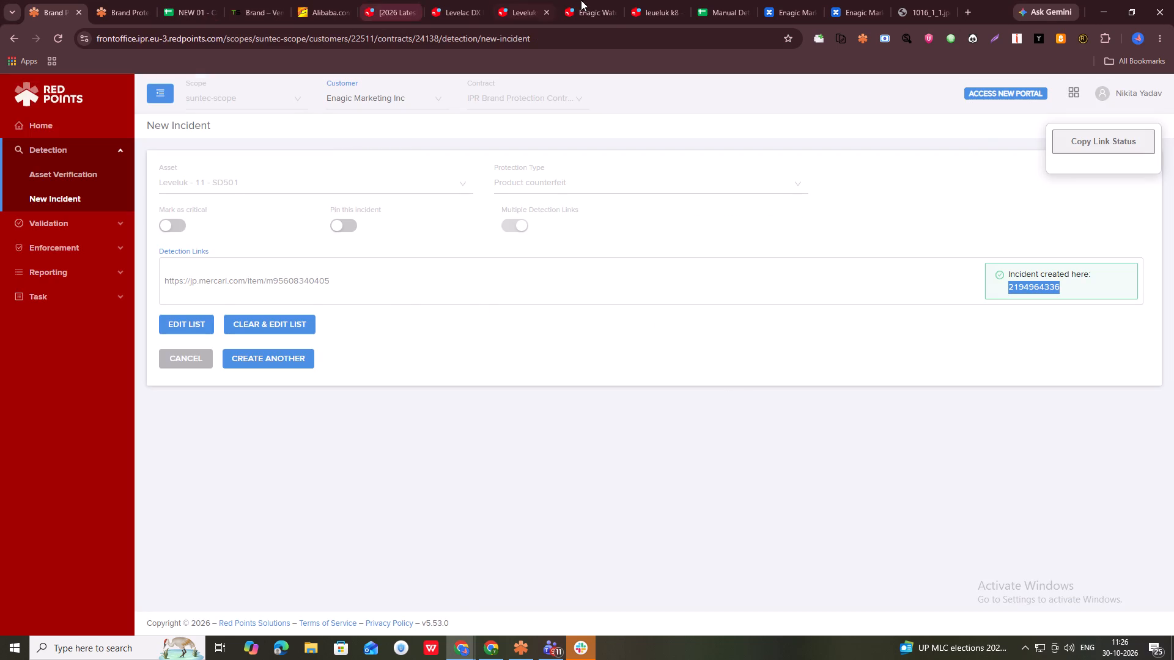
Open the Mercari "Levelack DX Enagic" listing and view its third photo.
click(530, 0)
click(456, 0)
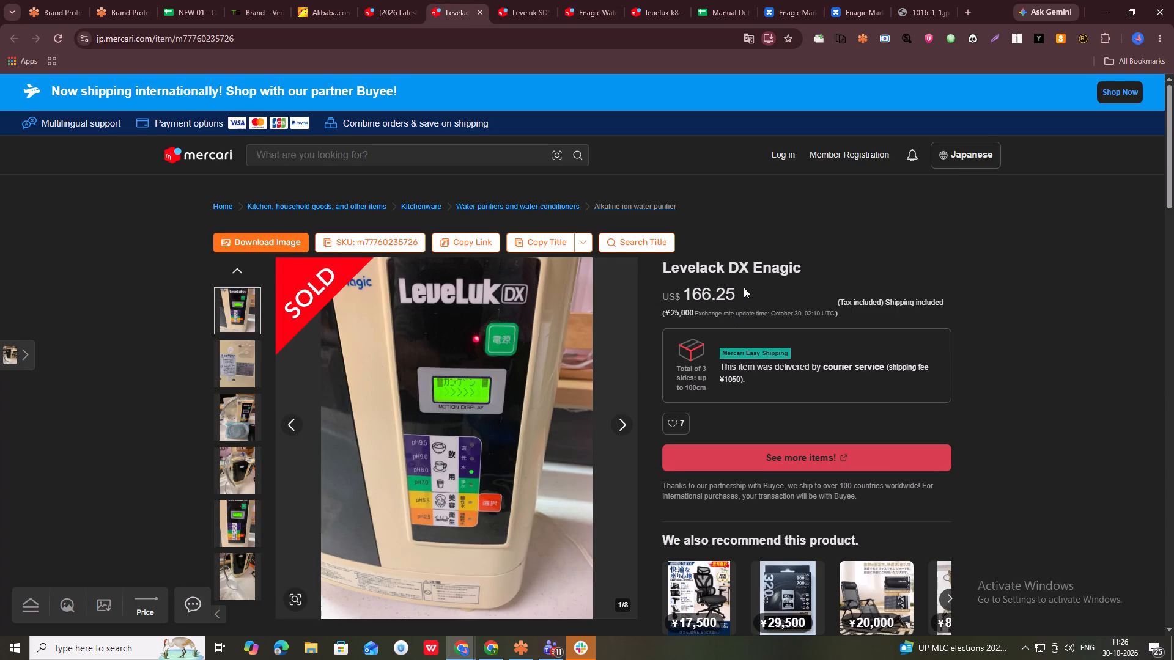
click(248, 414)
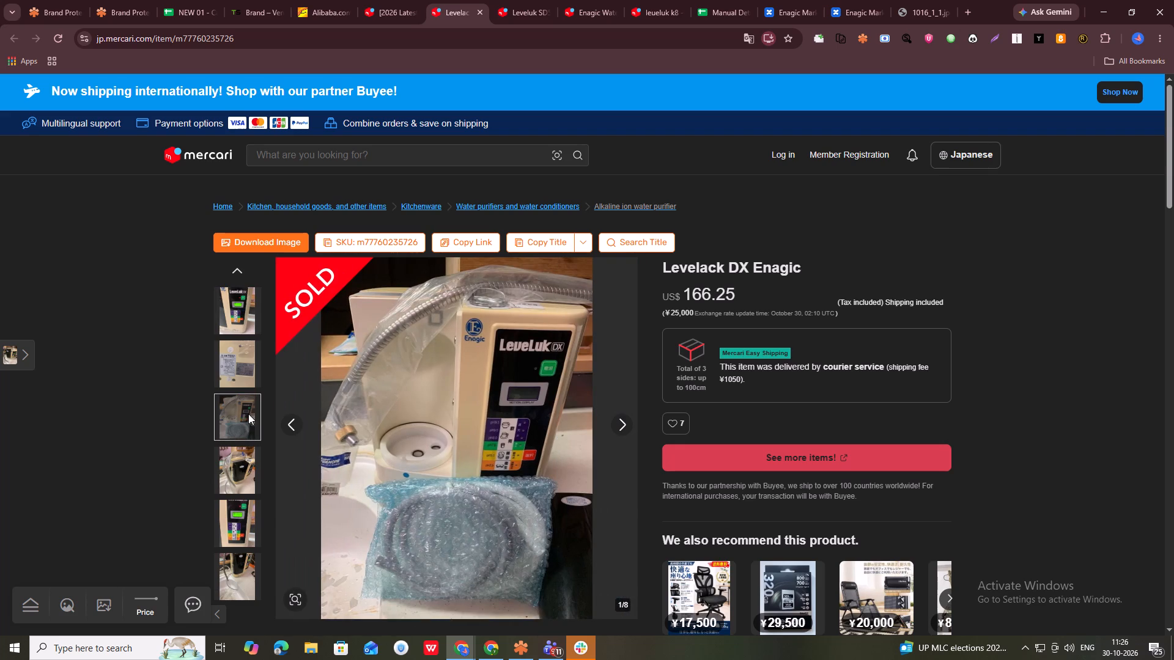
Remove the Leveluk - 11 - SD501 asset filter from Red Points' official images and look through the available Enagic image assets.
click(114, 0)
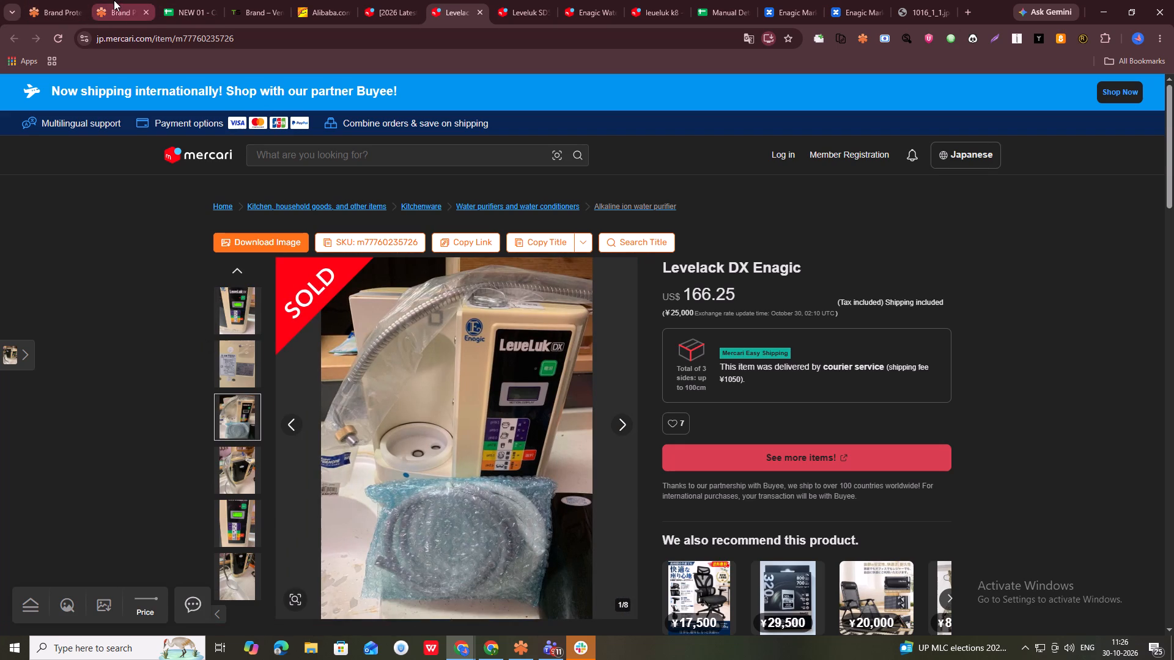
click(1144, 109)
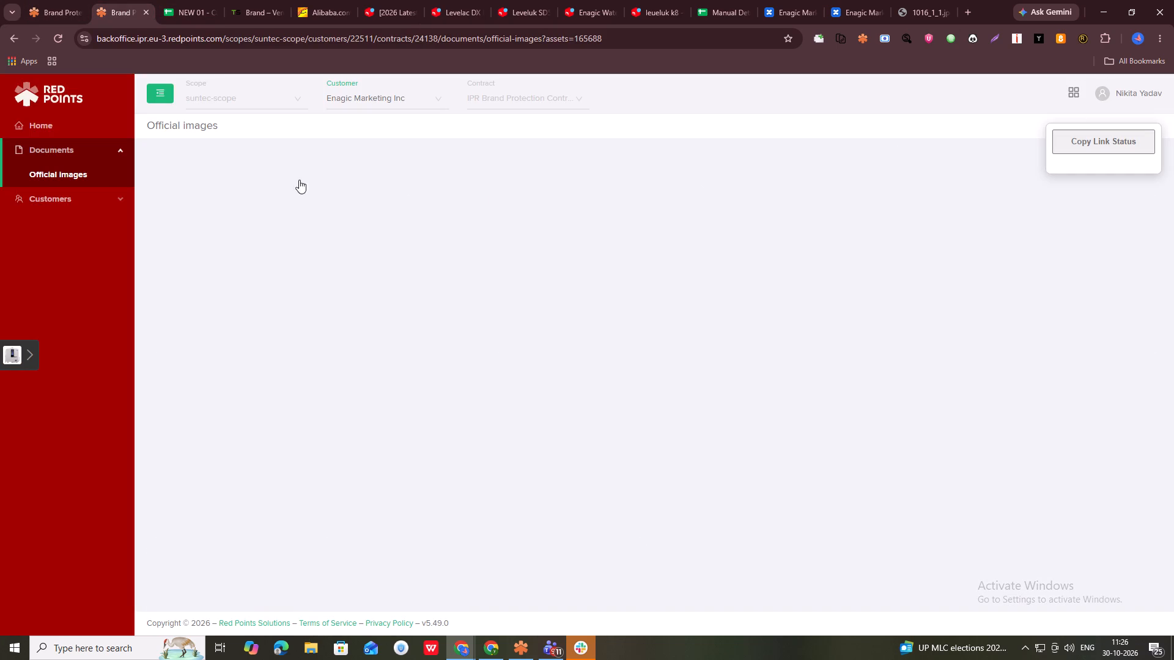
click(232, 161)
click(247, 211)
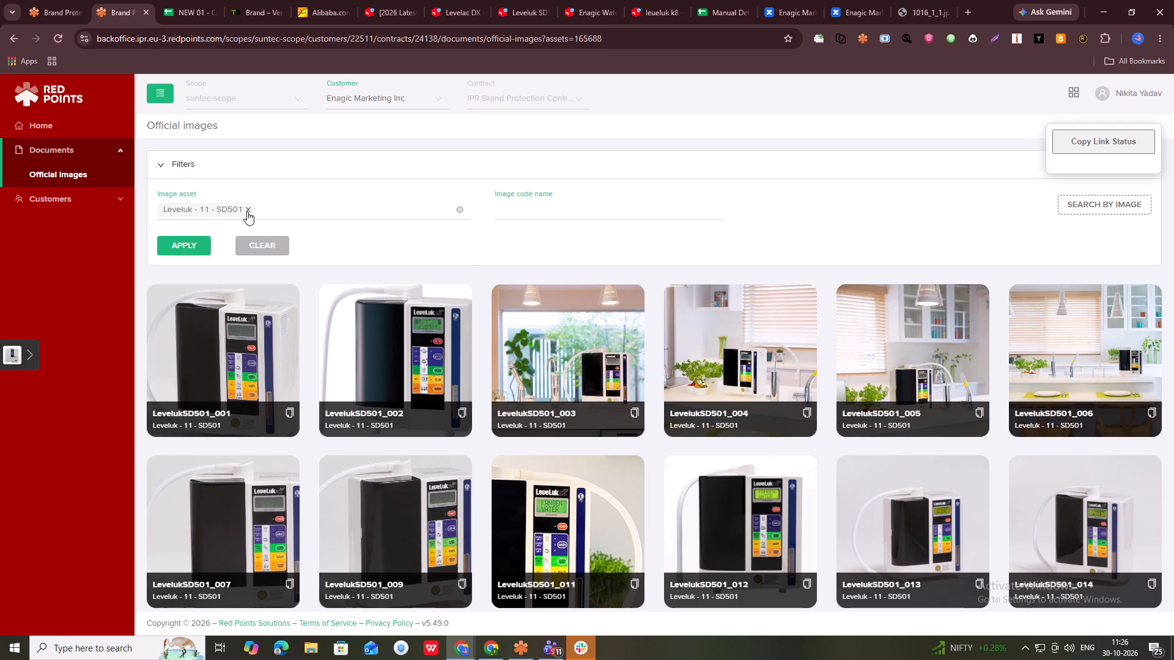
click(262, 204)
scroll(292, 293, up, 5)
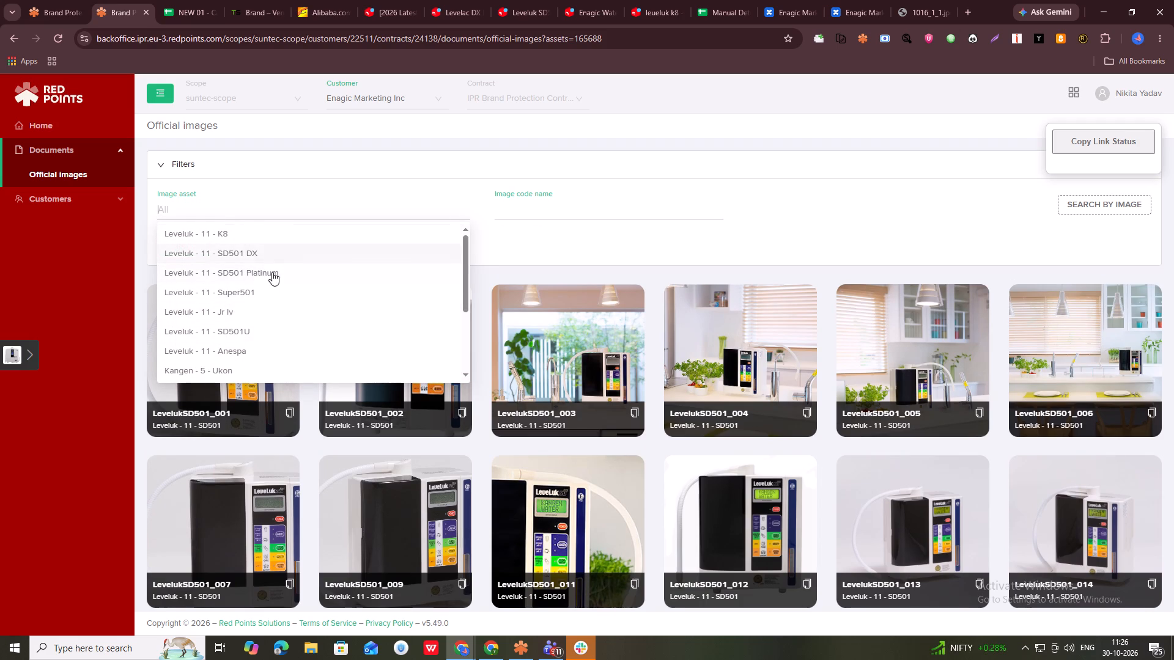
scroll(270, 285, down, 4)
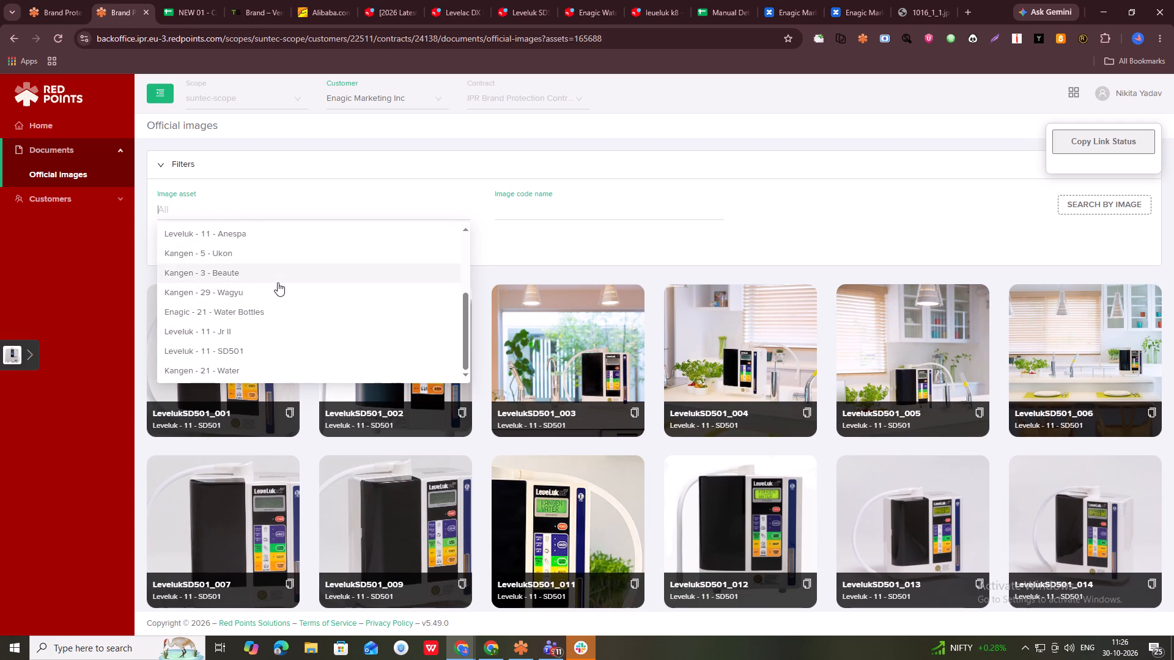
scroll(278, 282, down, 5)
scroll(275, 336, up, 1)
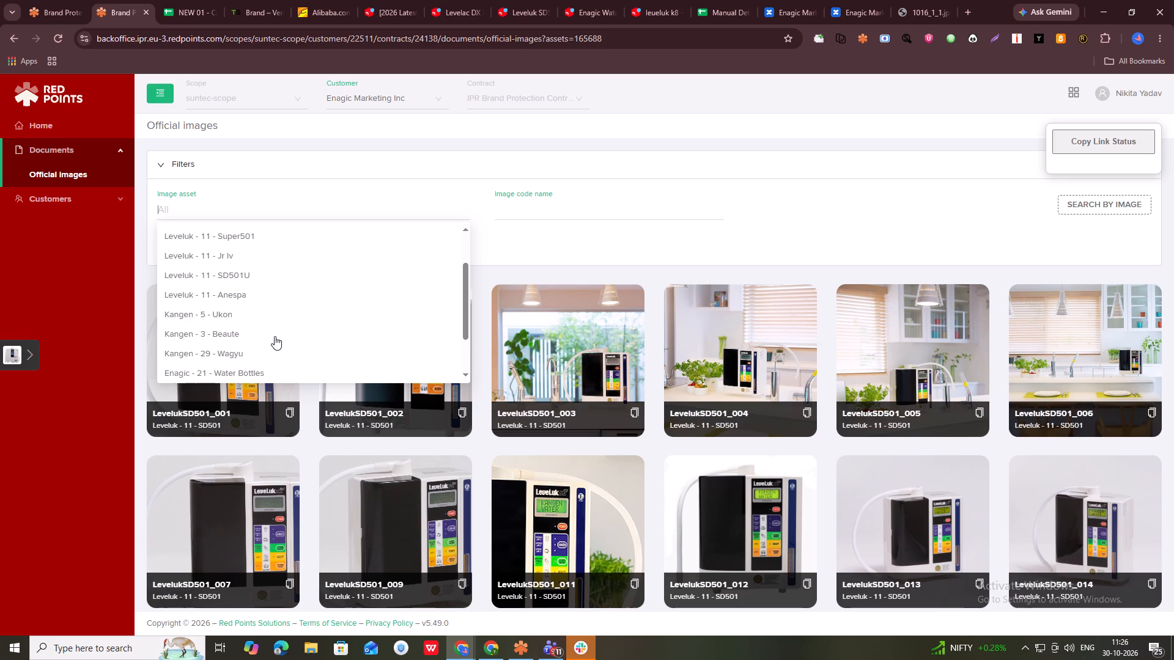
scroll(275, 336, up, 1)
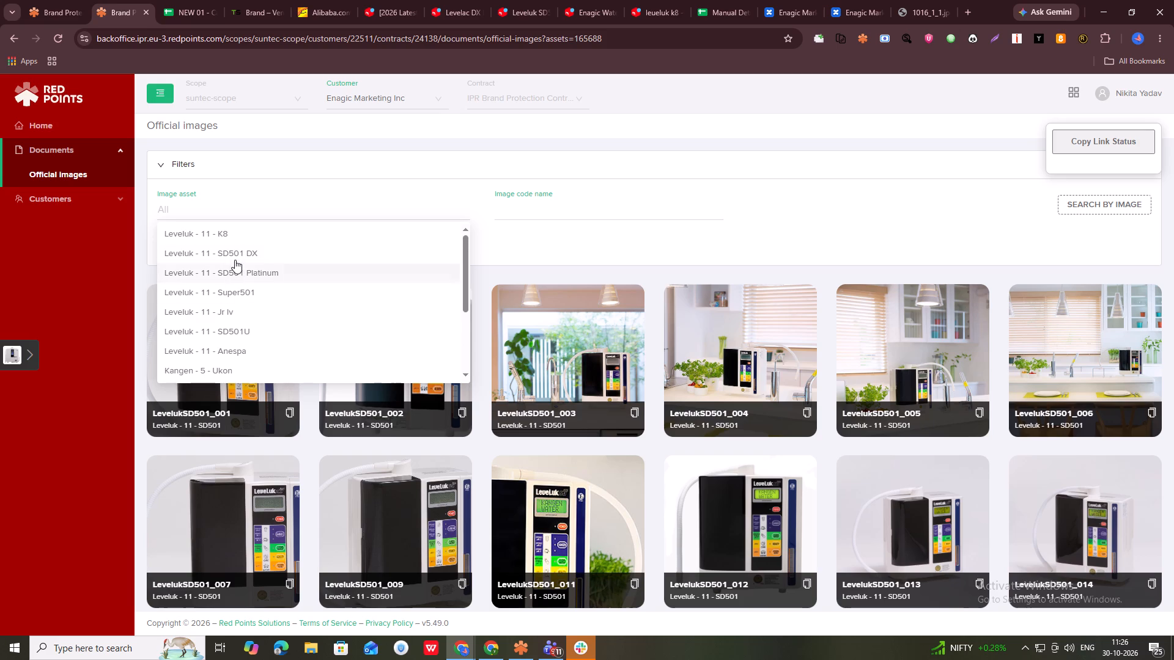
scroll(265, 285, up, 5)
Return to the Mercari "Levelack DX Enagic" listing and examine its fifth and first photos to identify the model.
click(523, 0)
click(441, 0)
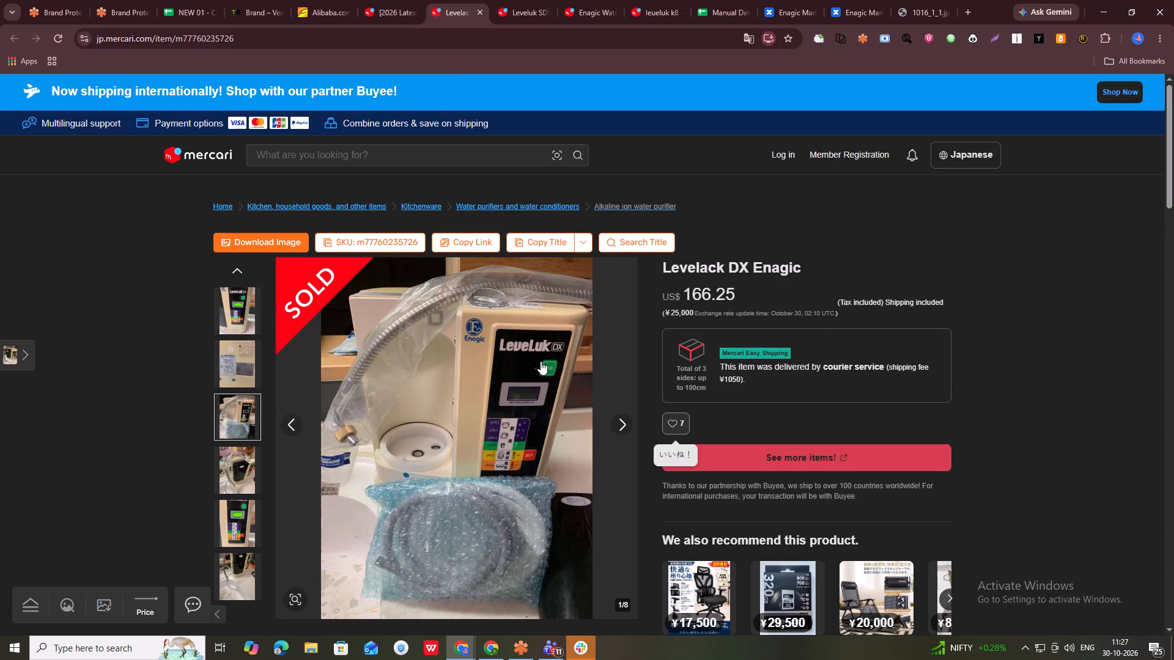
click(234, 413)
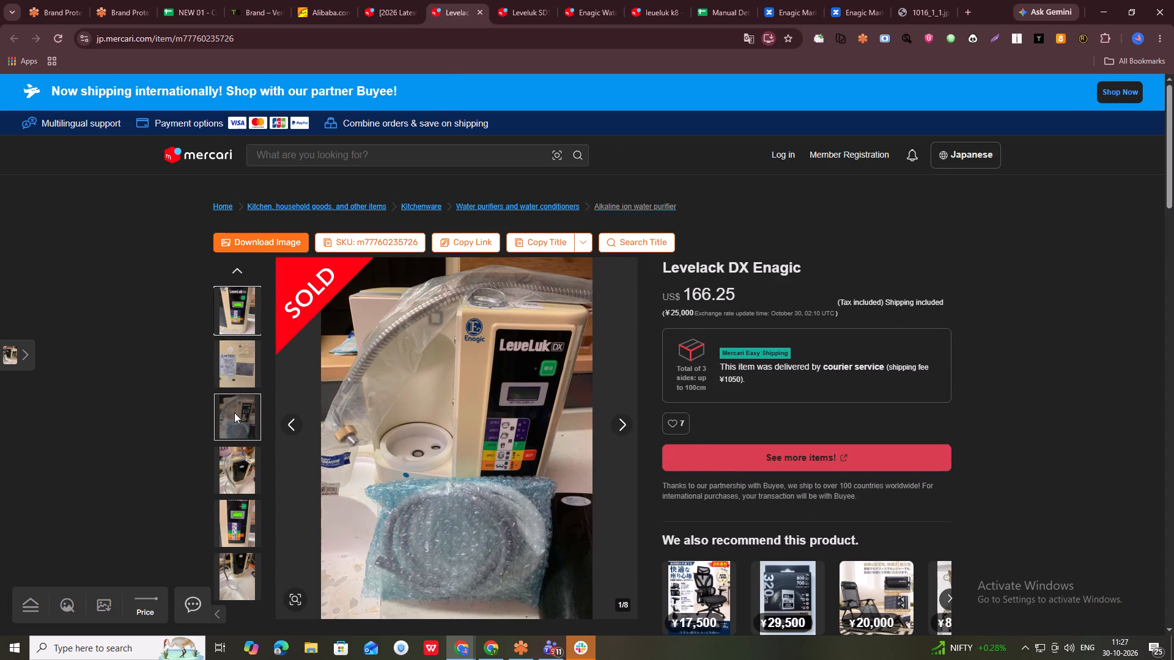
click(239, 504)
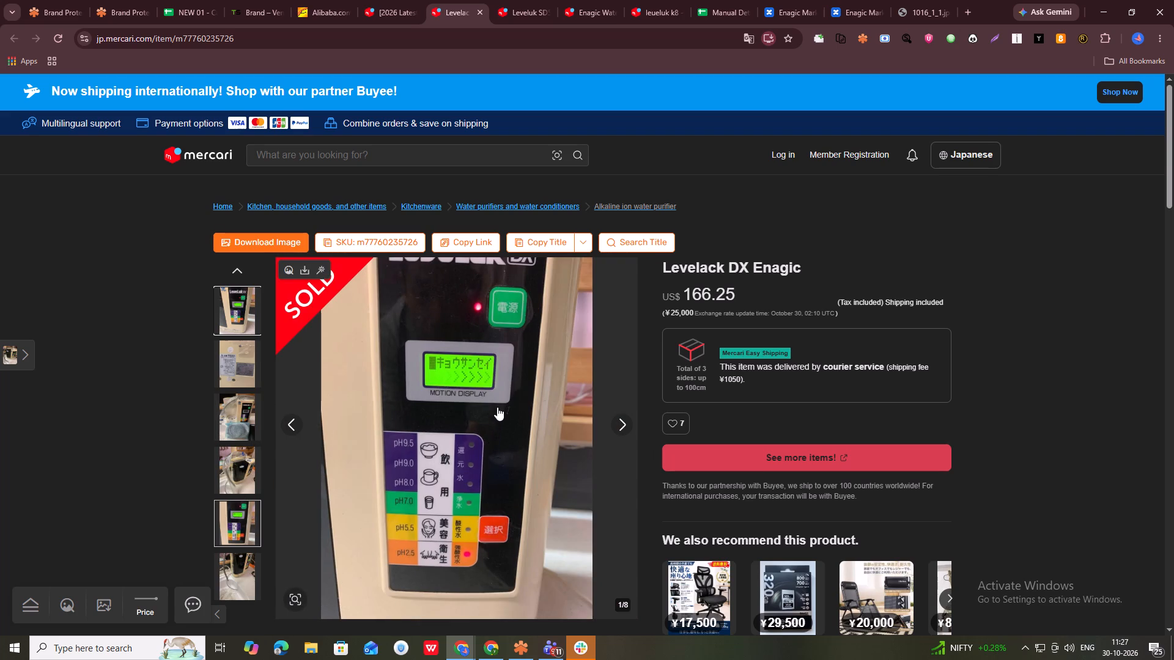
click(240, 317)
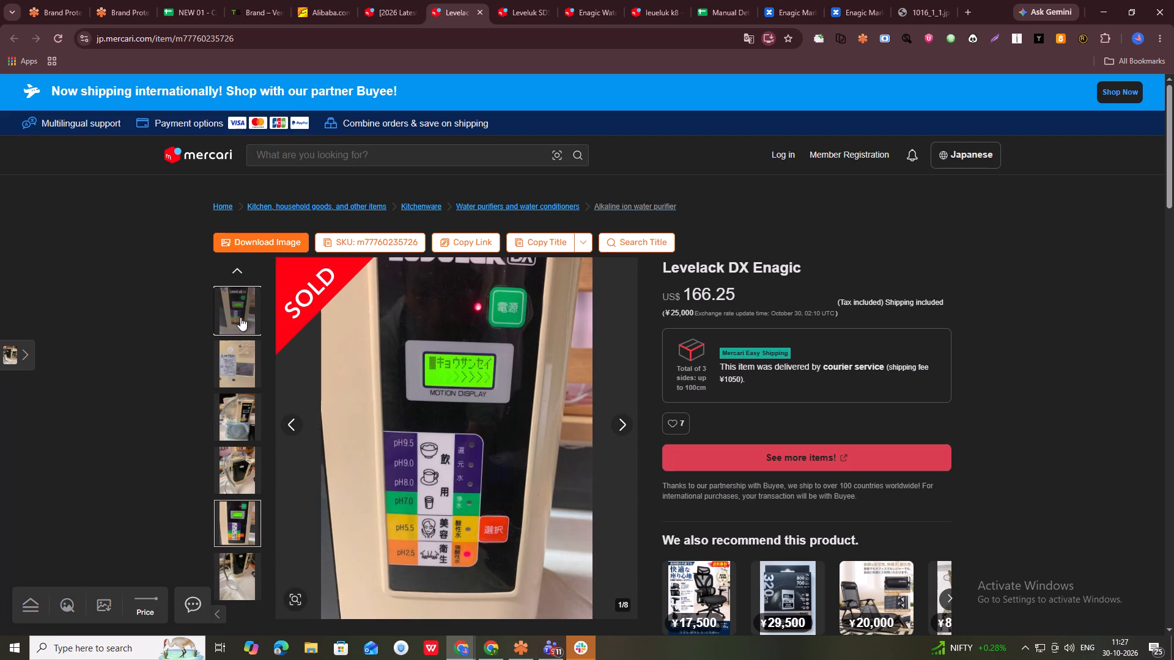
scroll(242, 372, up, 7)
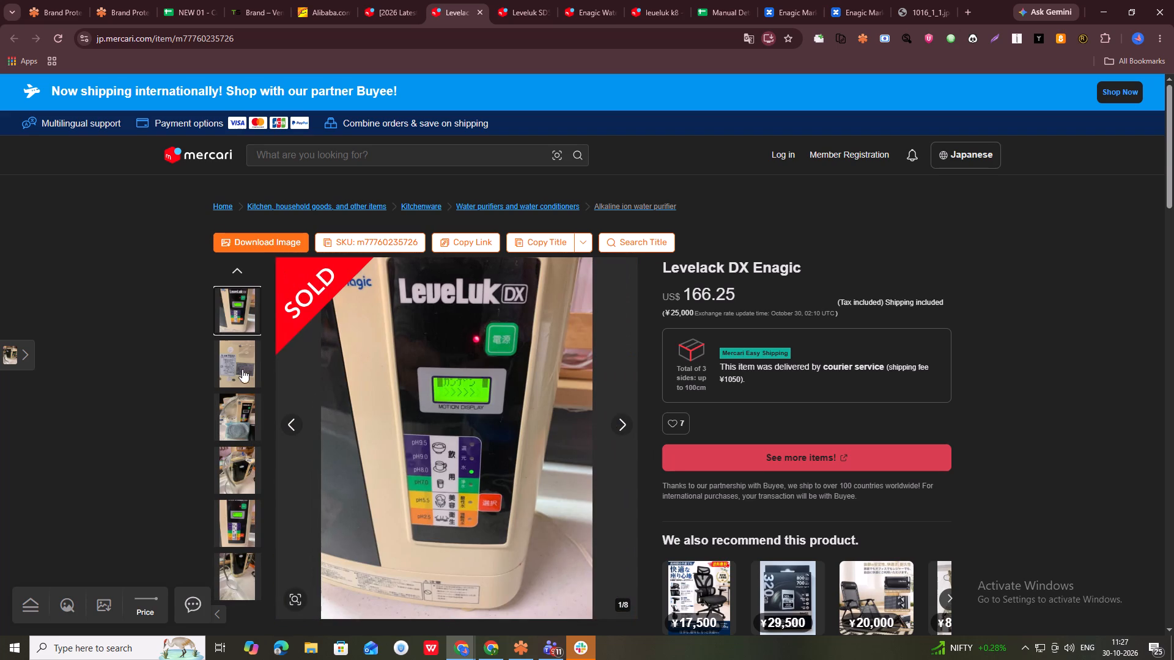
Check the Mercari results for Leveluk k8, and change the search to Leveluk 501.
click(368, 0)
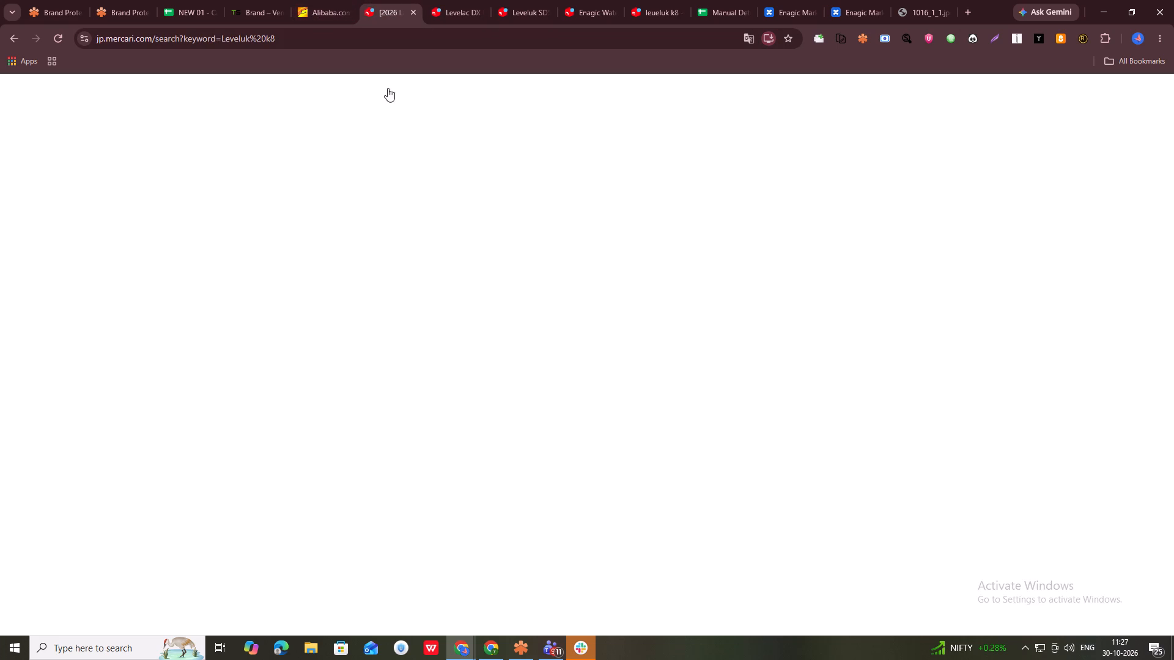
scroll(683, 438, down, 7)
scroll(680, 449, up, 5)
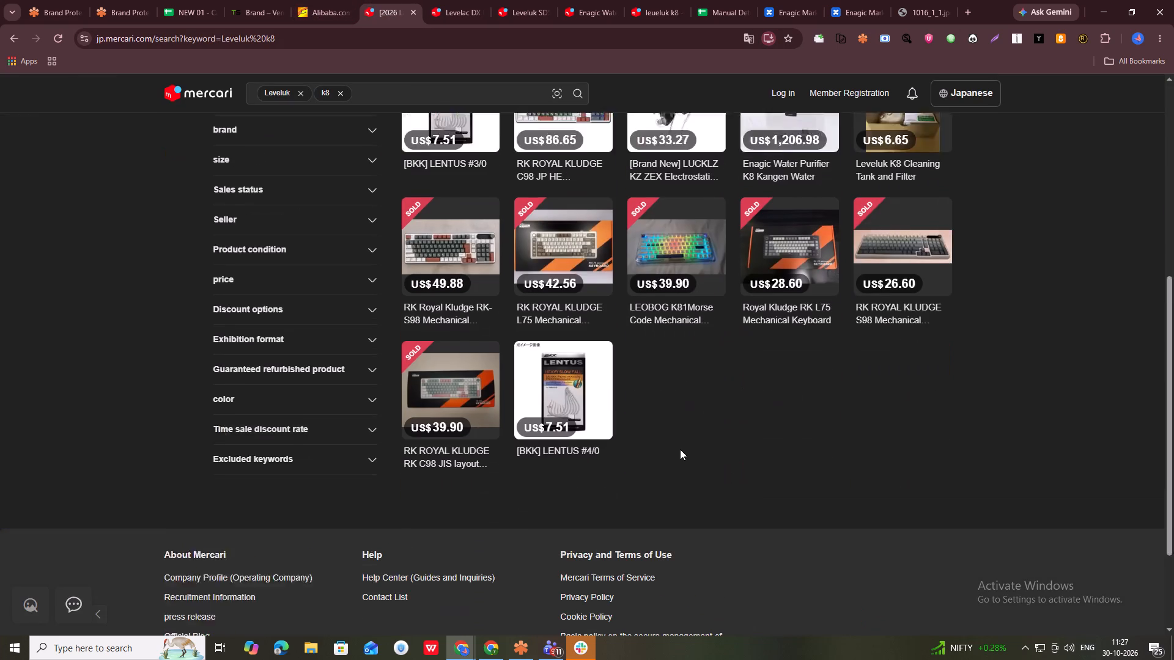
scroll(341, 211, up, 5)
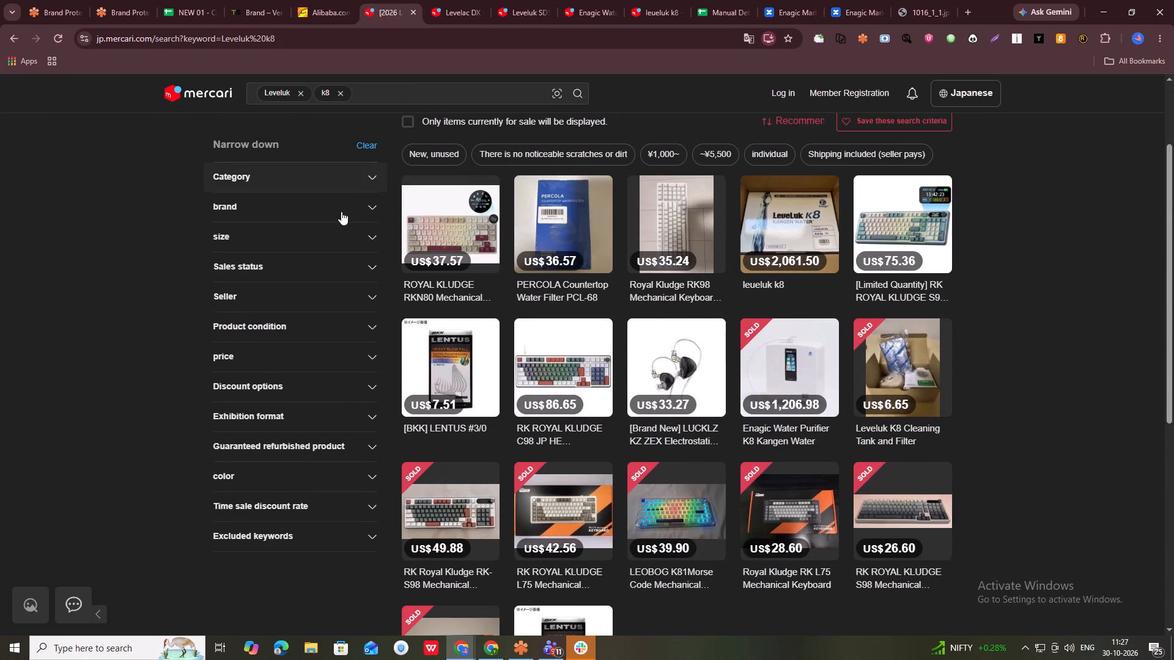
click(342, 156)
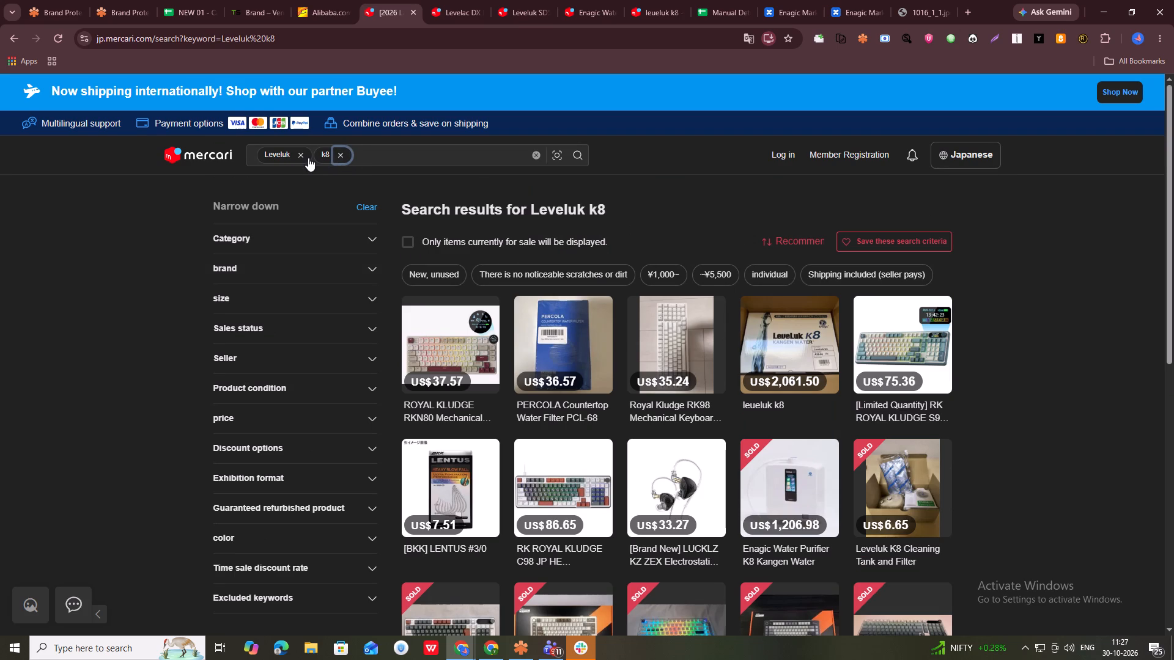
click(322, 155)
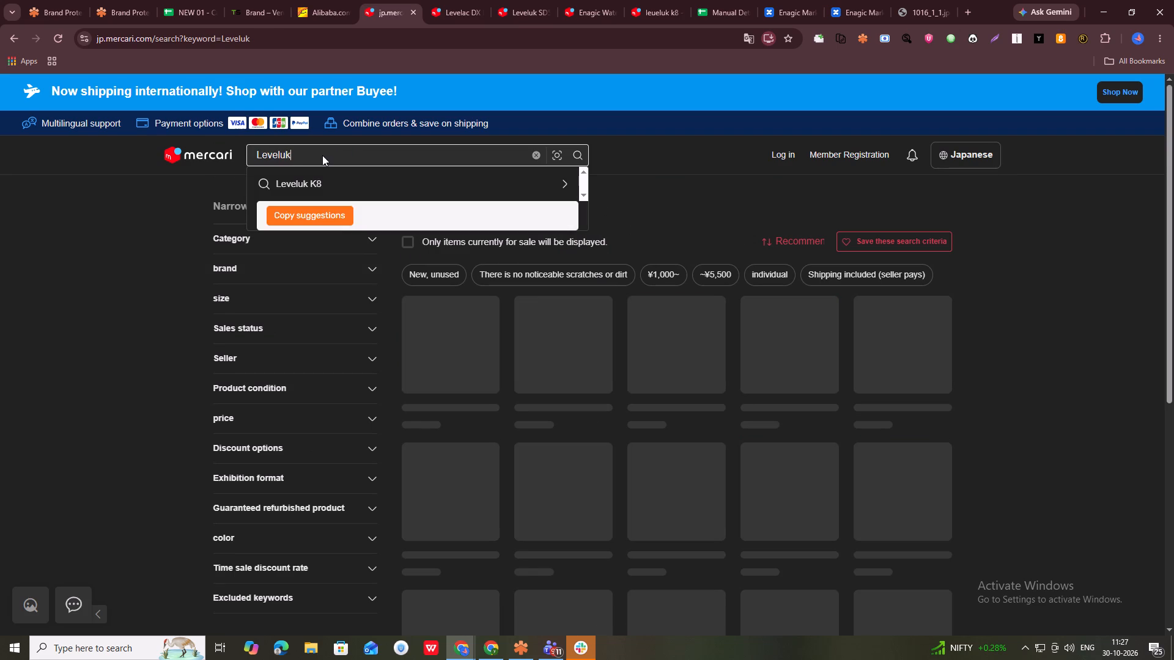
key(space)
text(501)
key(Return)
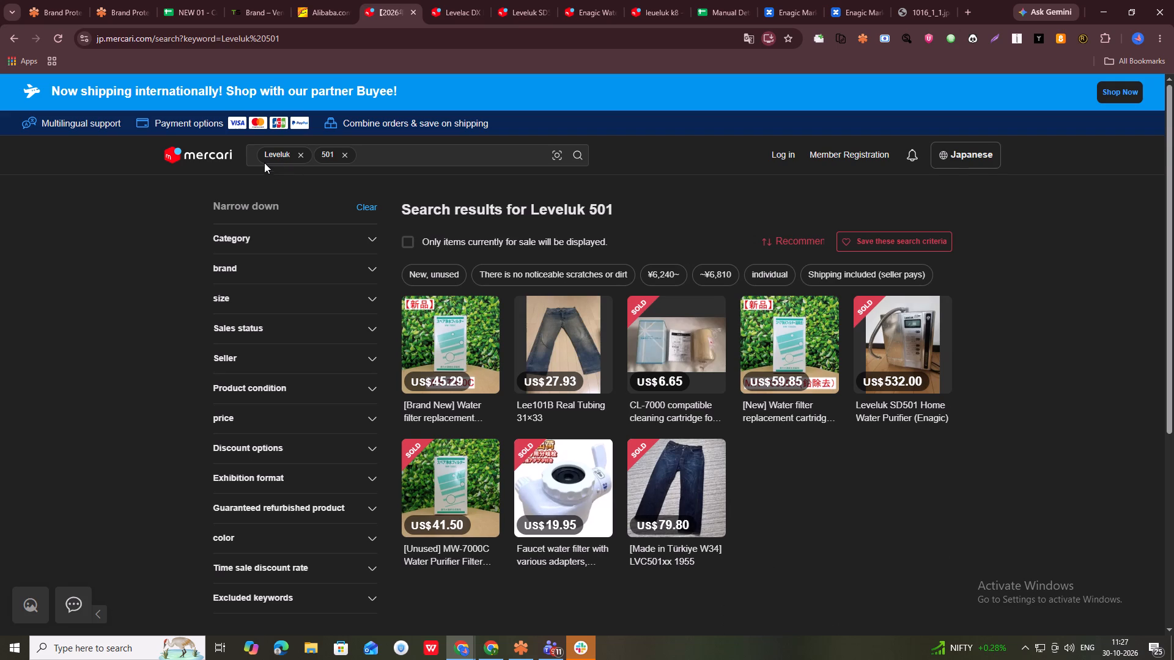
Narrow the Mercari search to Leveluk 501 DX.
click(385, 155)
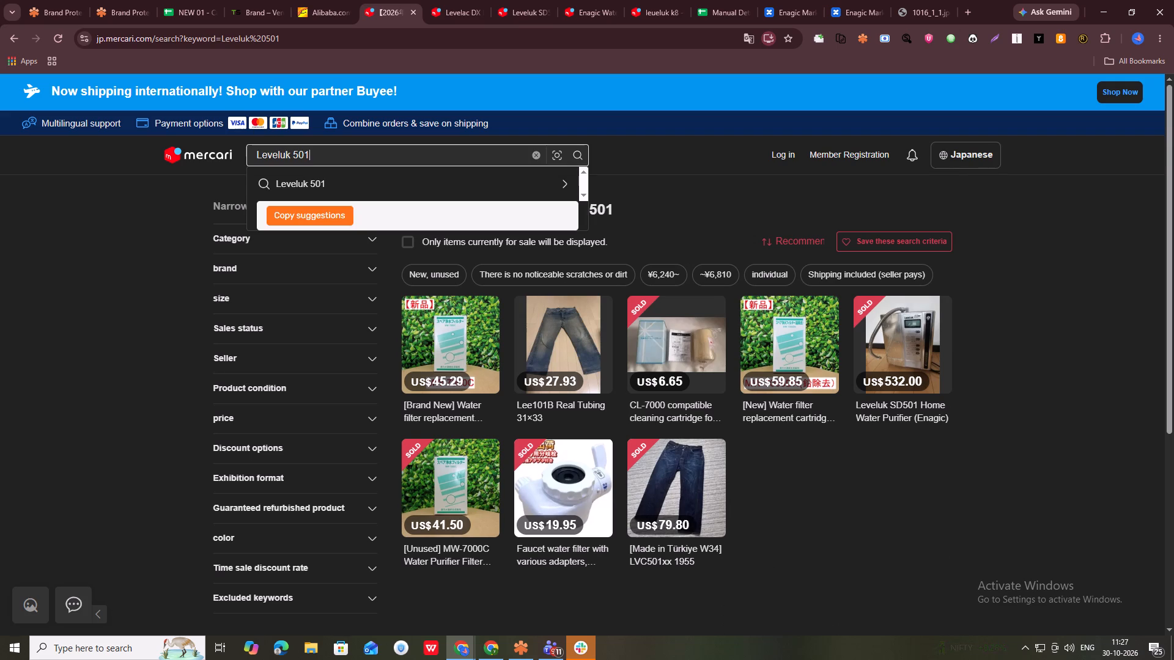
key(space)
text(DX)
key(Return)
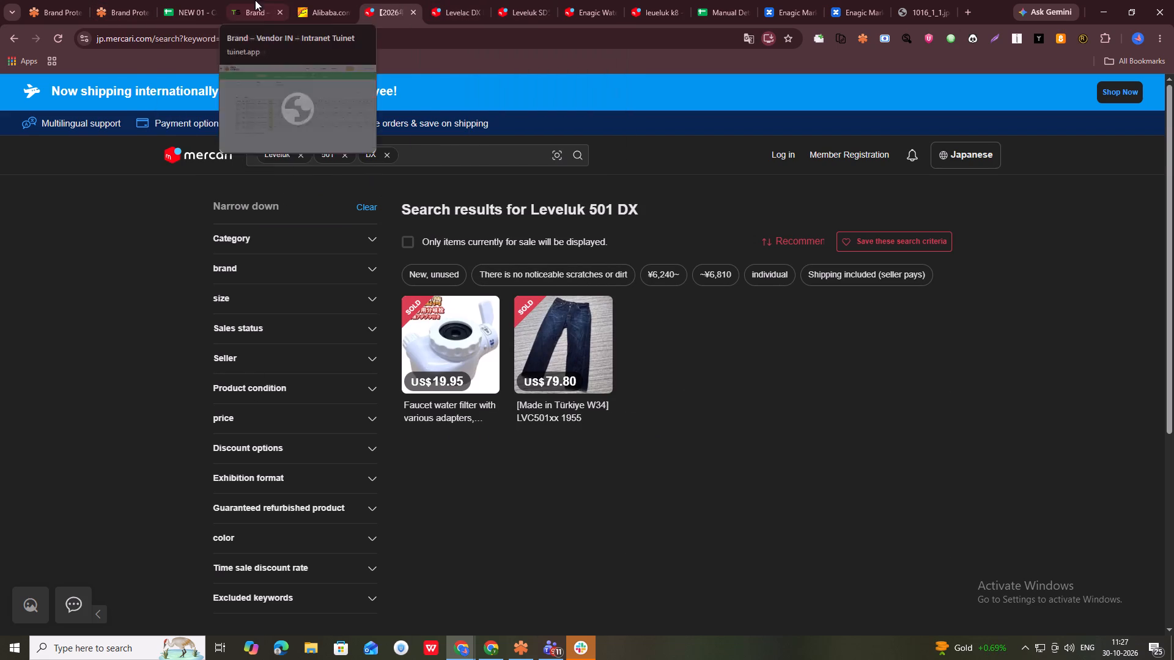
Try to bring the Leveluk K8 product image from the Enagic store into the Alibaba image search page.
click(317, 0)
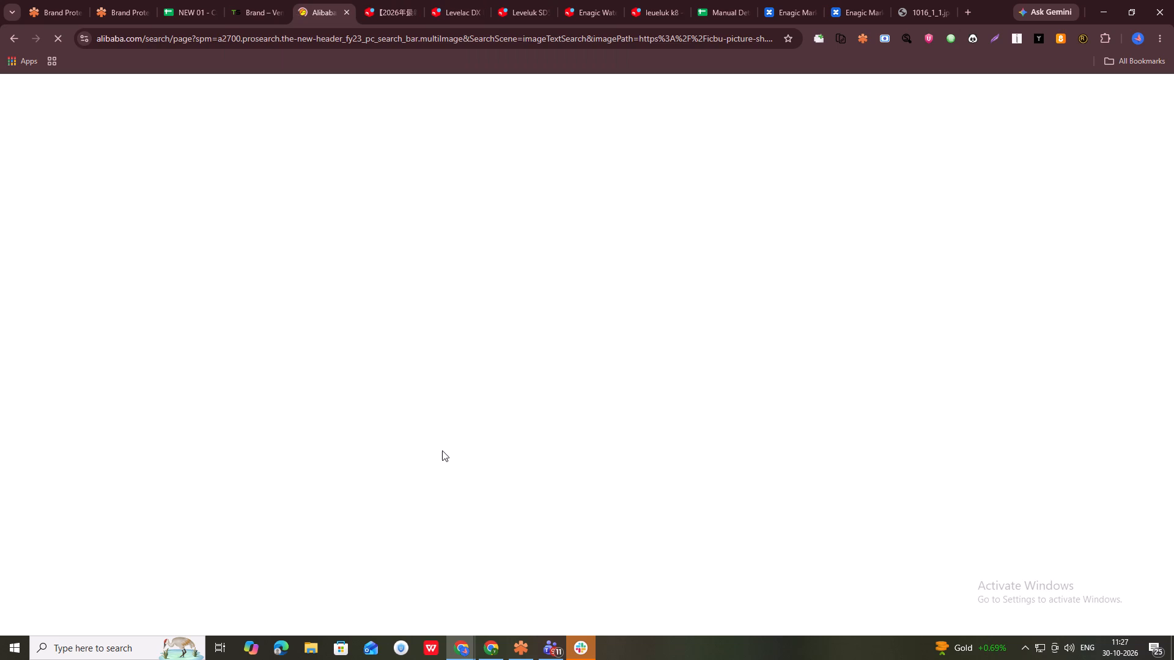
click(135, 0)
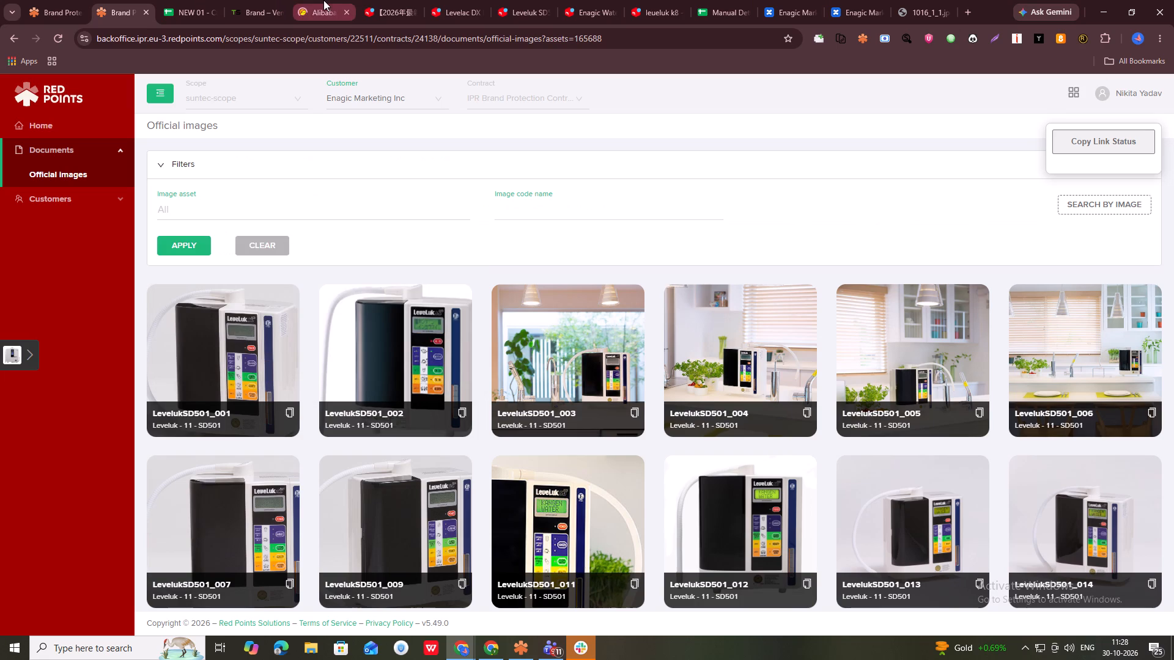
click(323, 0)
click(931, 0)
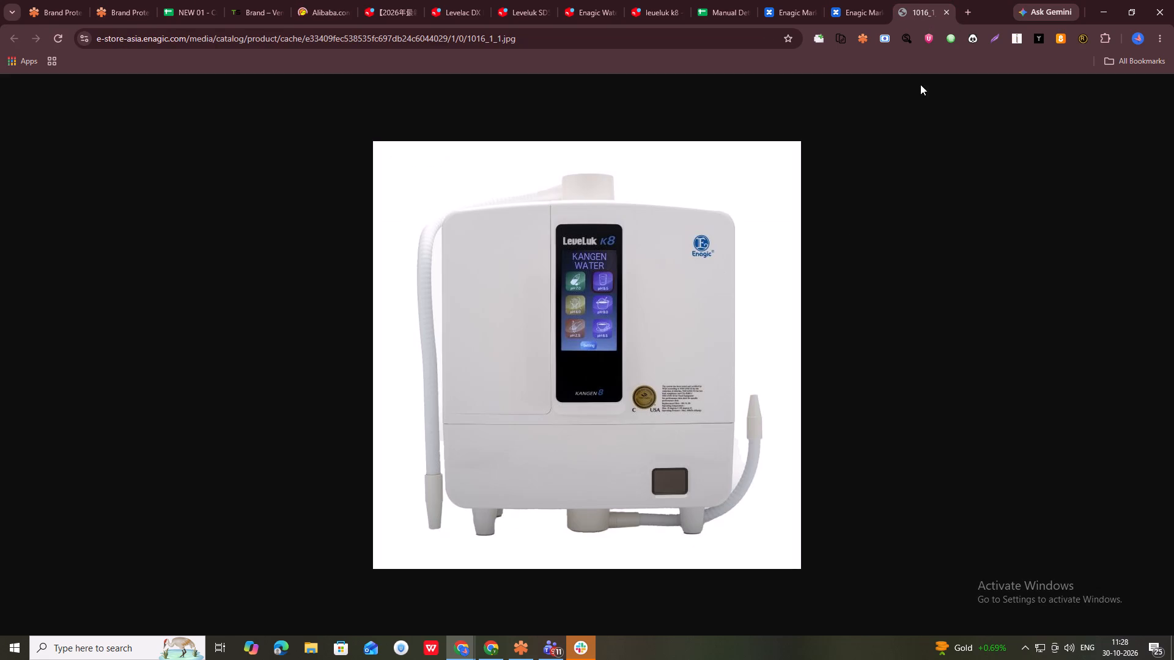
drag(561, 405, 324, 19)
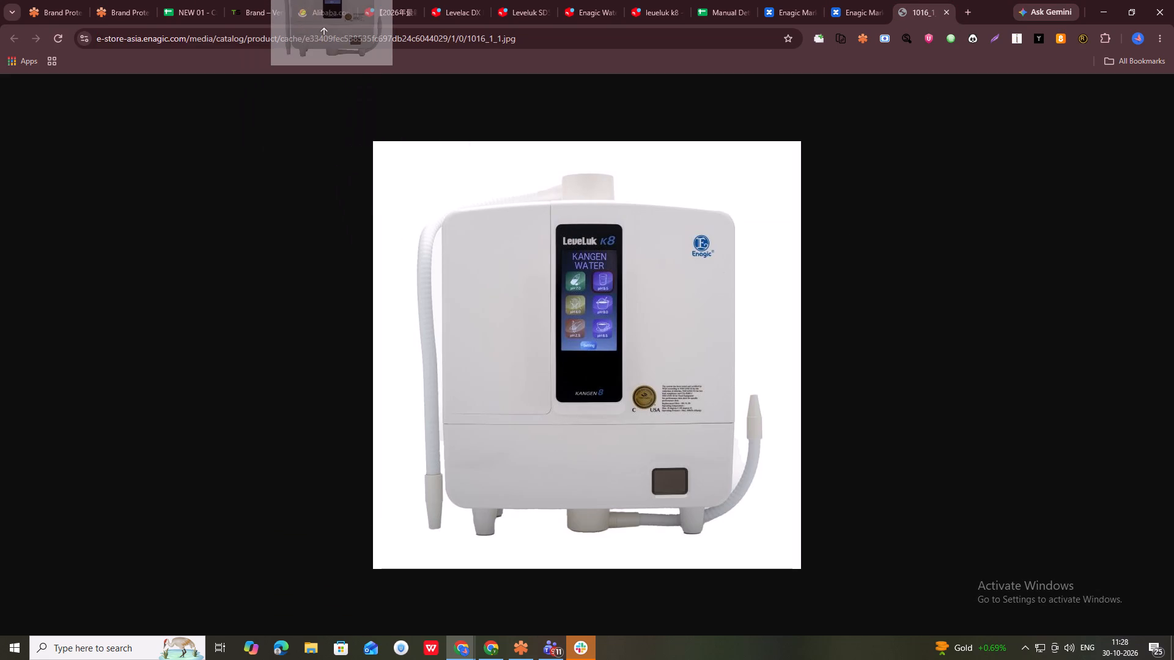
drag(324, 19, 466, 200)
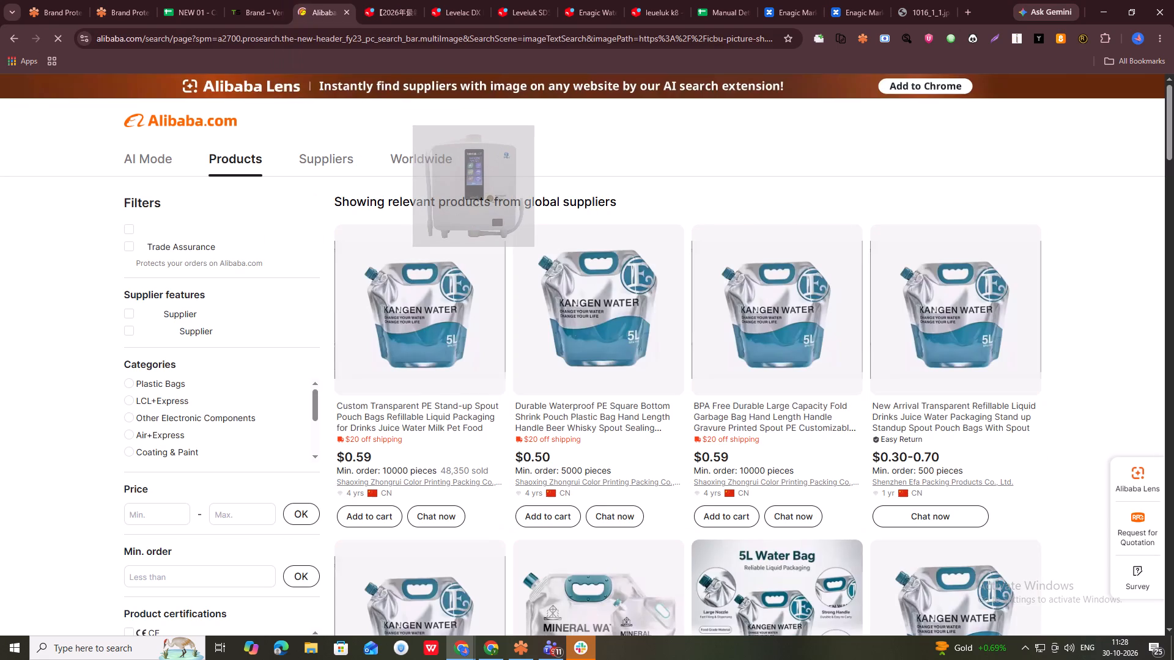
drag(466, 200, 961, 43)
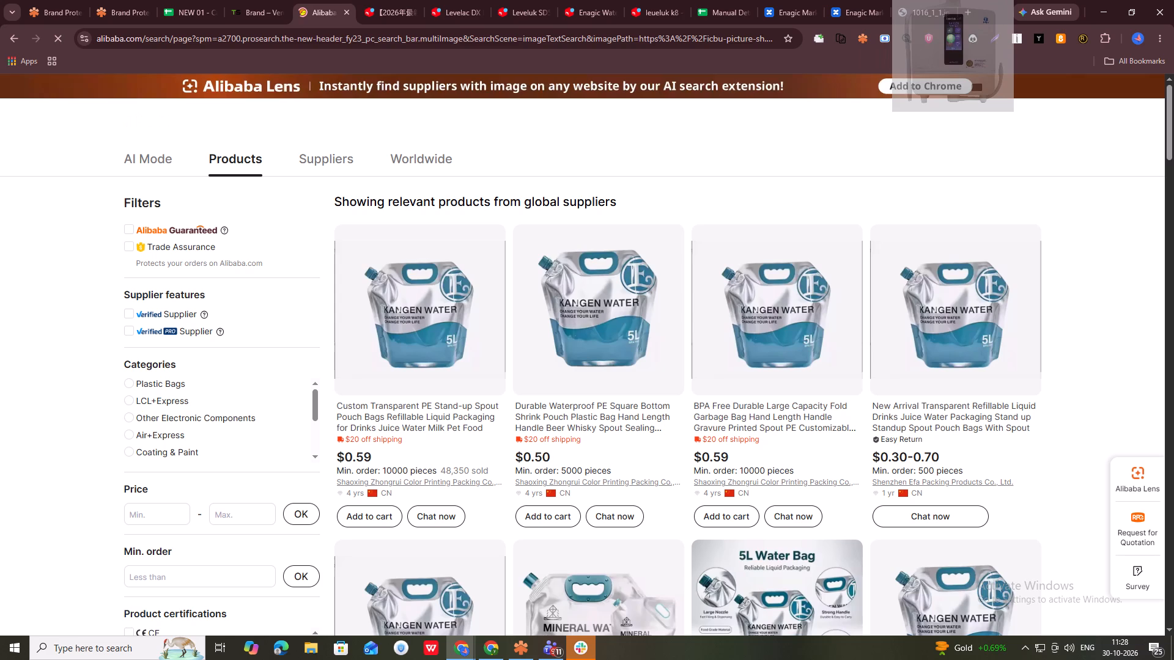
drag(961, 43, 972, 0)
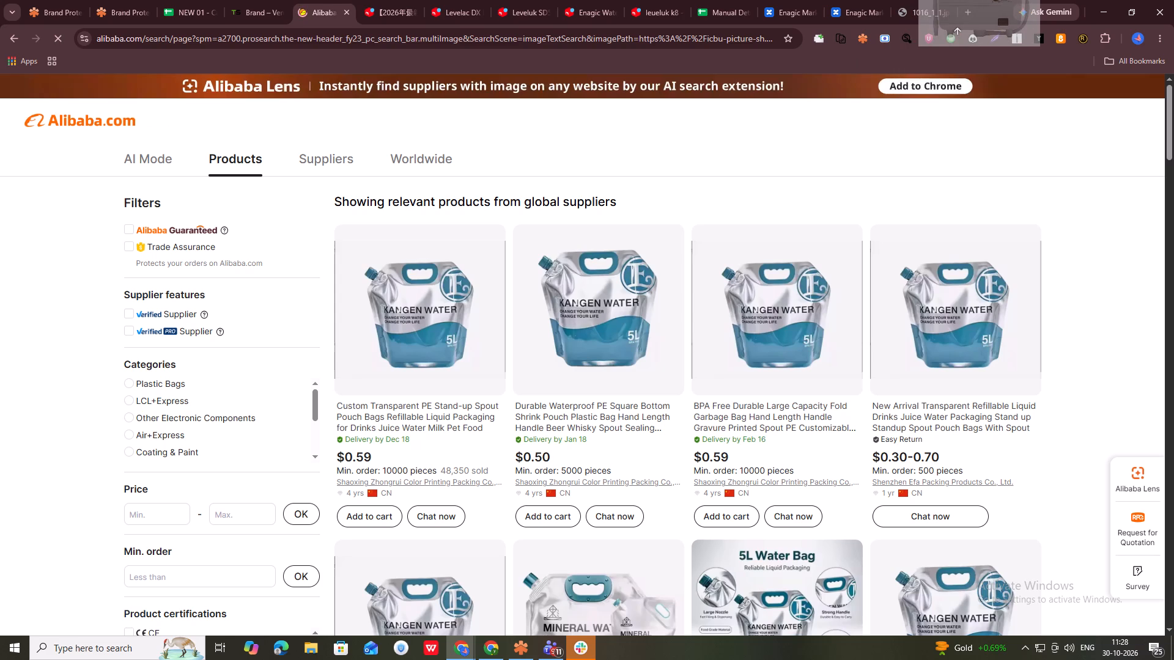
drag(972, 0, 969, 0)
Look over the Kangen Water pouch listings in the Alibaba image search results.
click(295, 0)
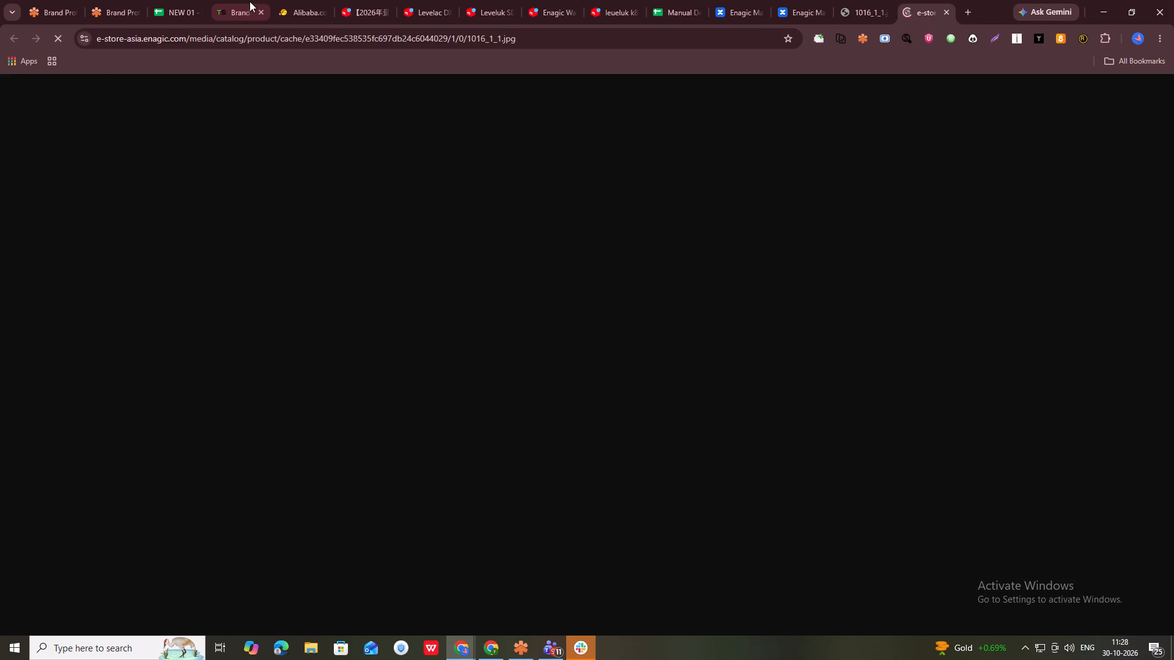
scroll(743, 501, down, 8)
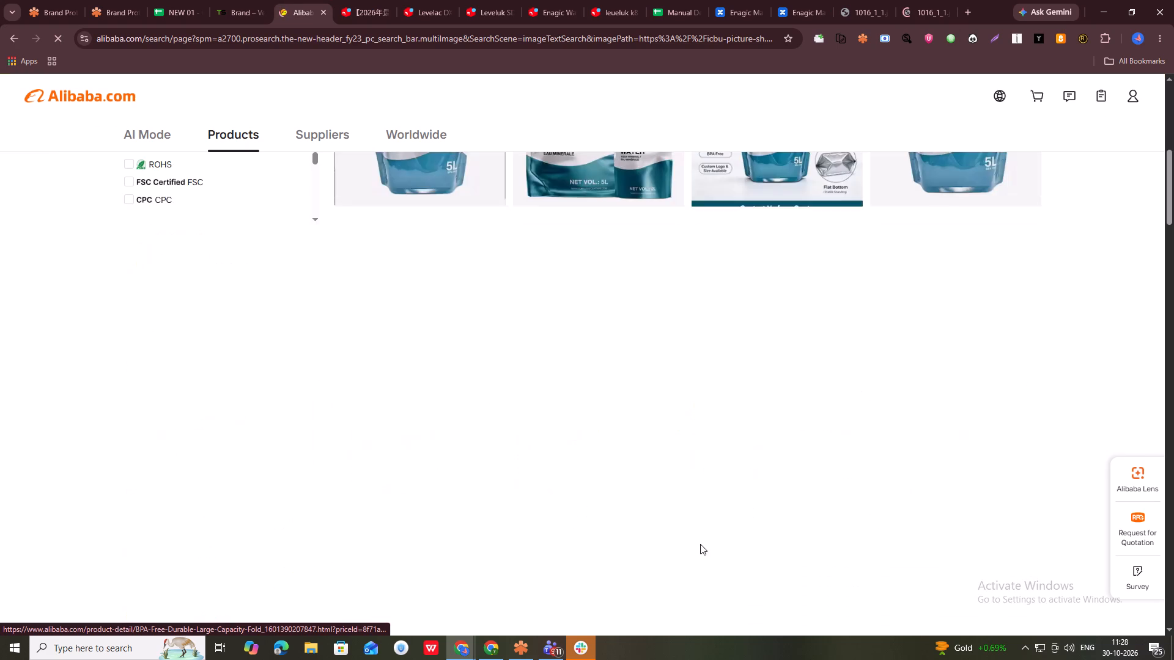
scroll(700, 544, up, 14)
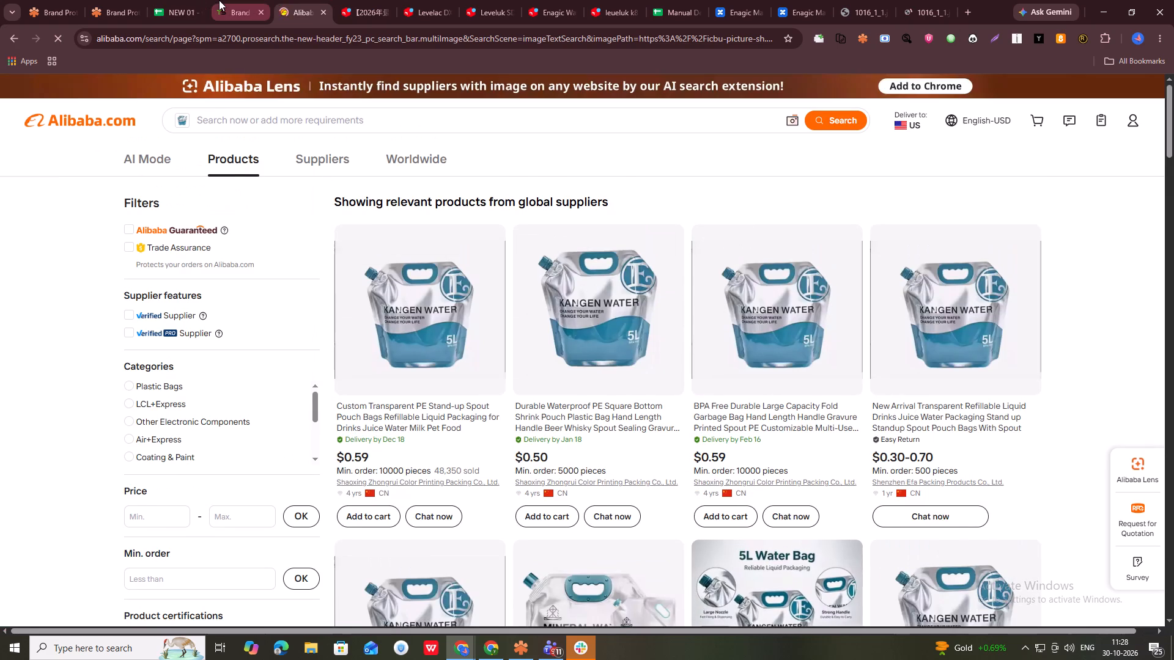
Clear the image asset filter in the Red Points official images and apply it for Enagic Marketing Inc.
click(219, 0)
click(124, 0)
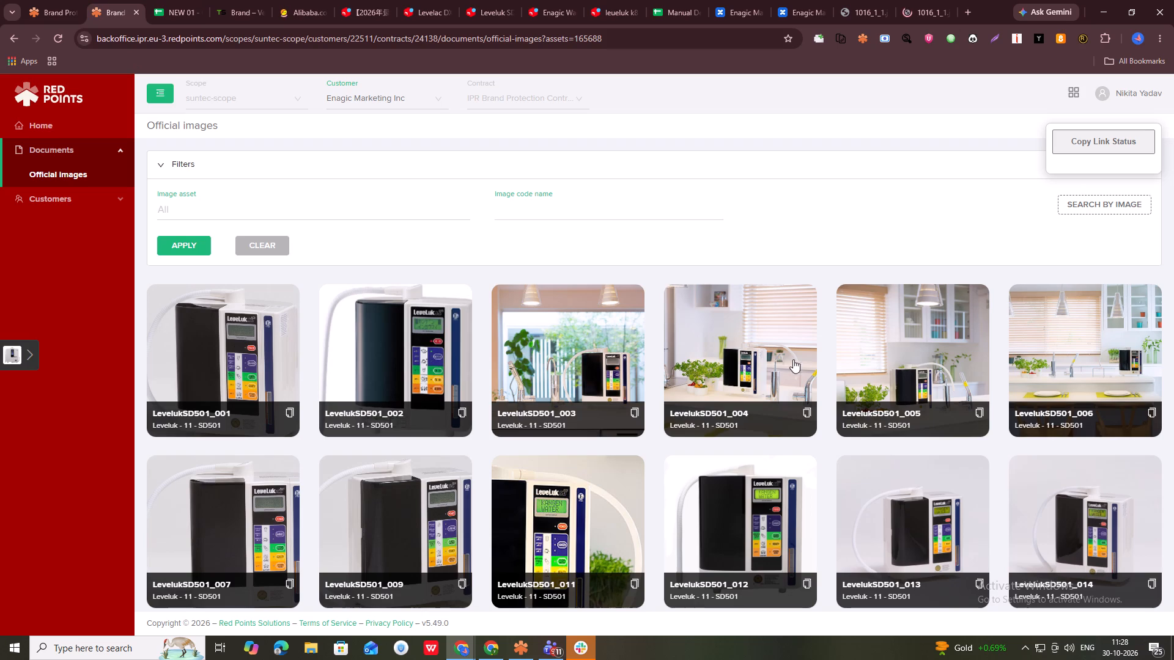
click(261, 205)
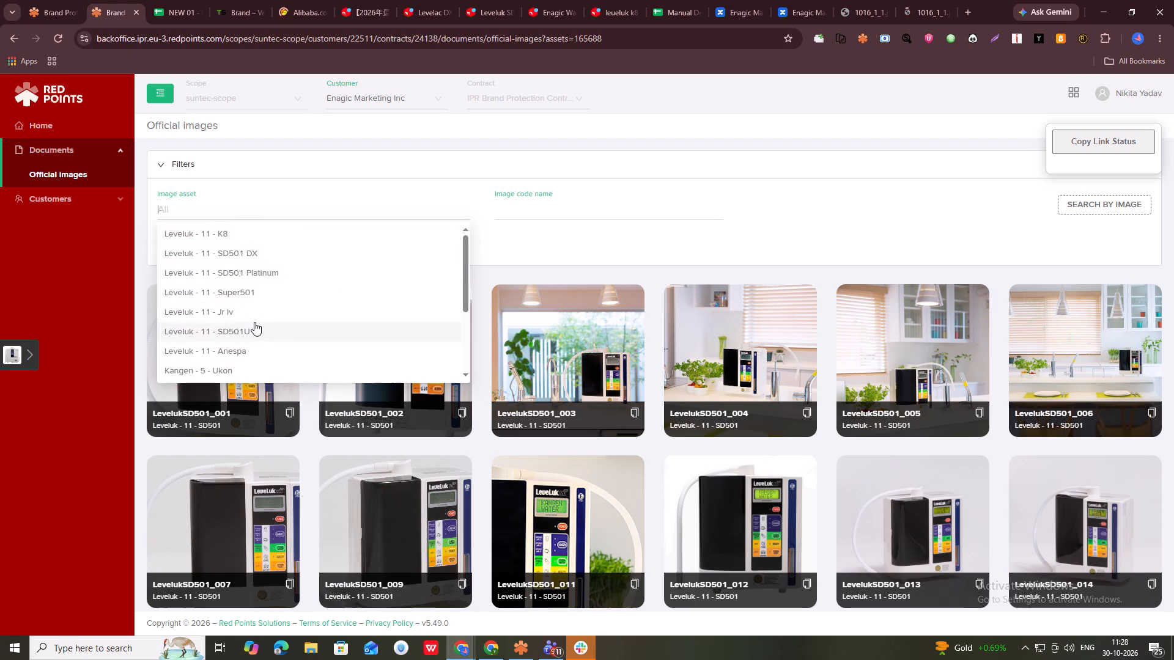
scroll(254, 322, down, 7)
click(676, 230)
scroll(602, 417, down, 20)
scroll(602, 417, down, 11)
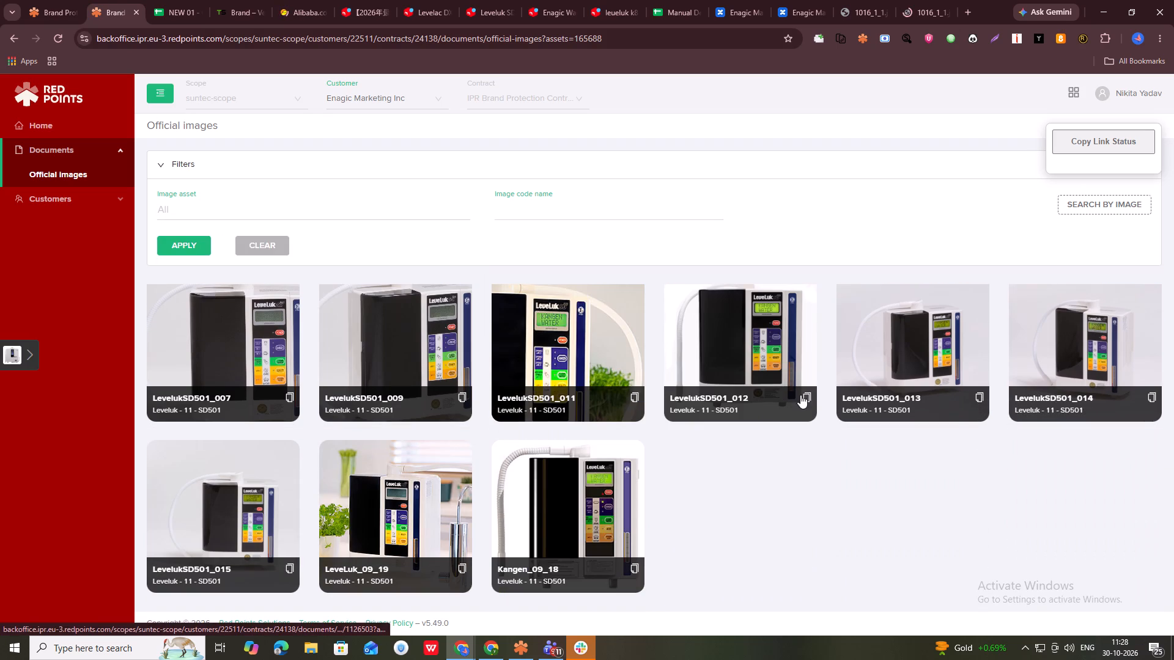
scroll(800, 395, down, 19)
scroll(817, 392, up, 8)
scroll(342, 350, up, 7)
click(272, 204)
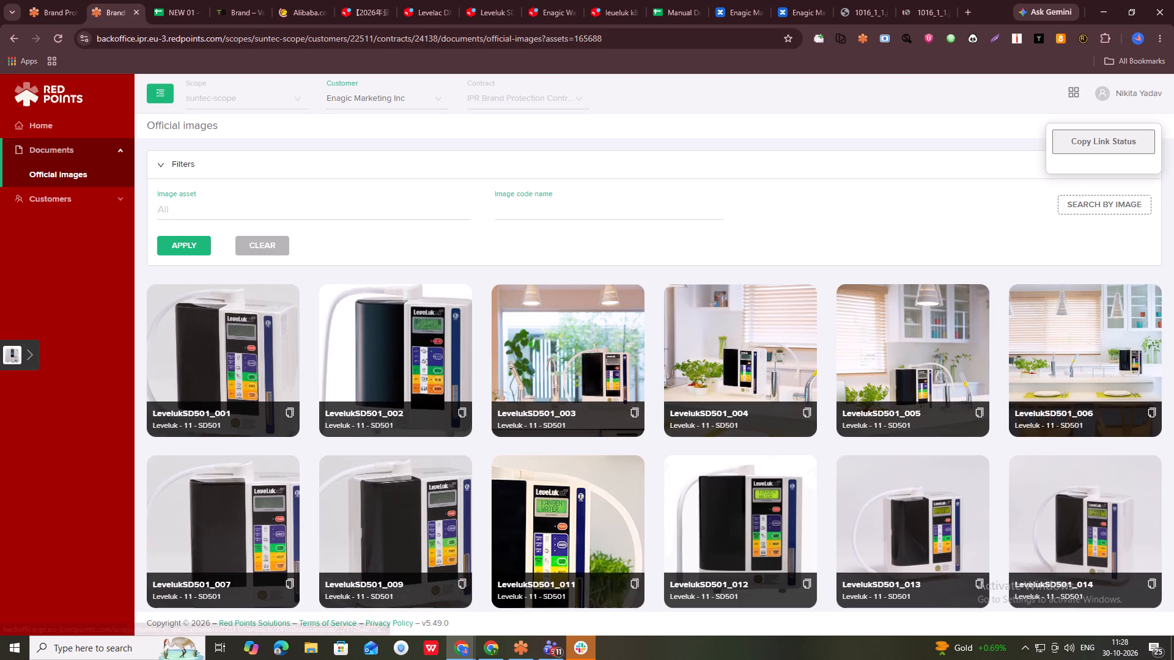
click(538, 238)
click(284, 246)
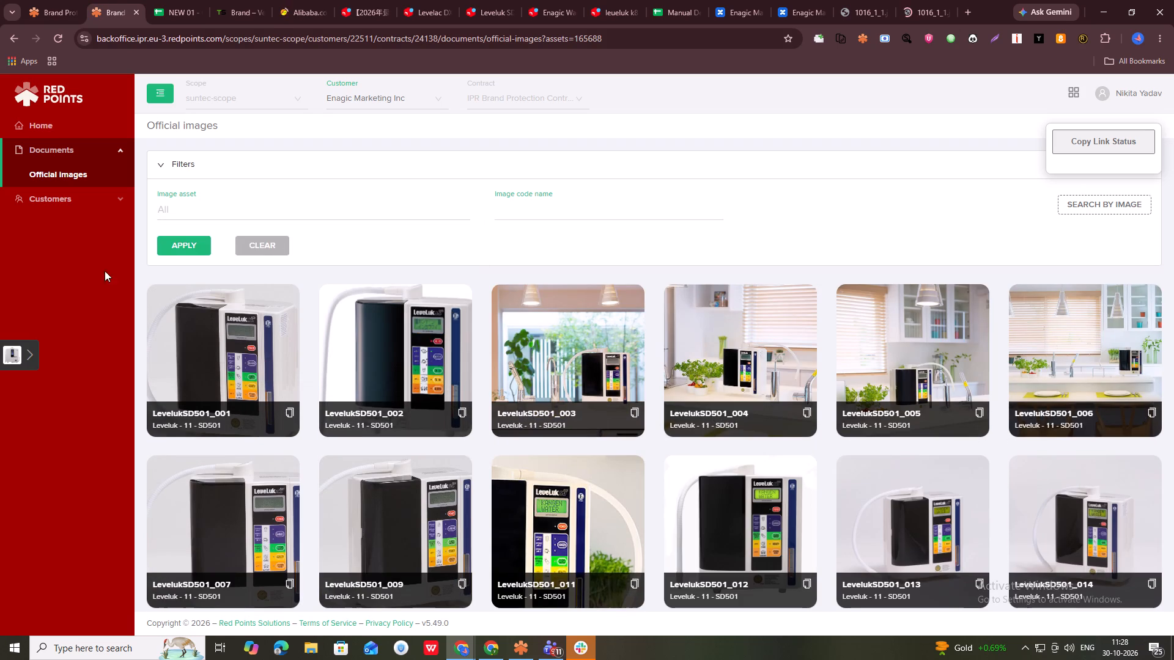
click(183, 247)
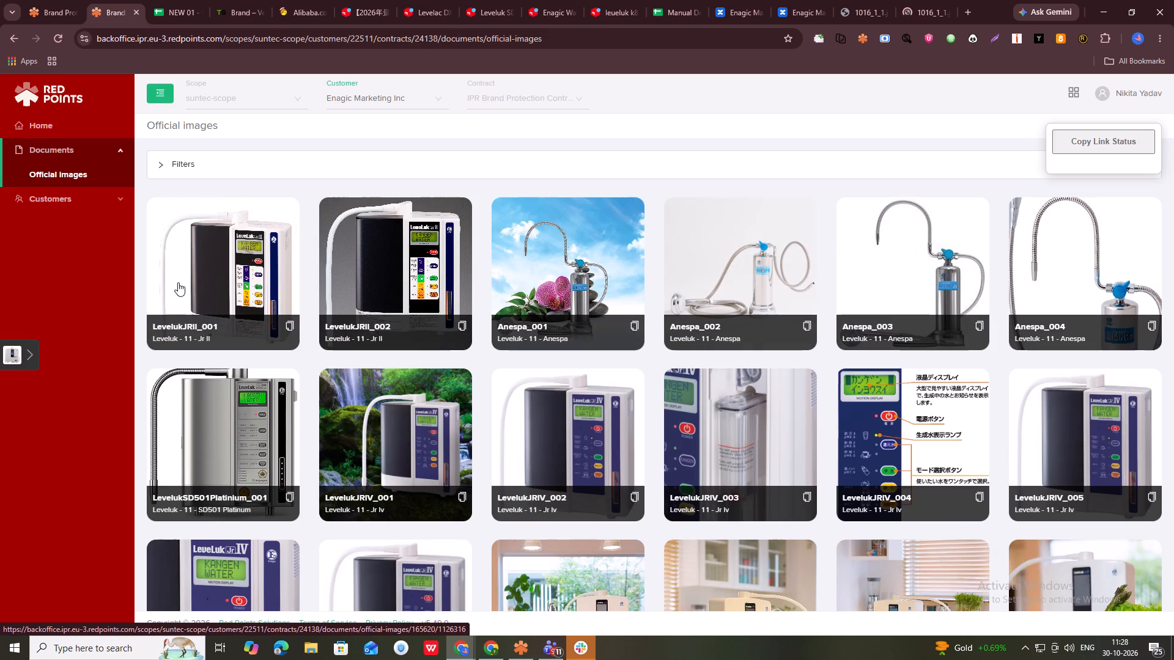
Find the Kangen Water 5L pouch among the official images and open its details, Kangen_09_03.
scroll(569, 386, down, 20)
scroll(569, 386, down, 20)
scroll(569, 386, down, 18)
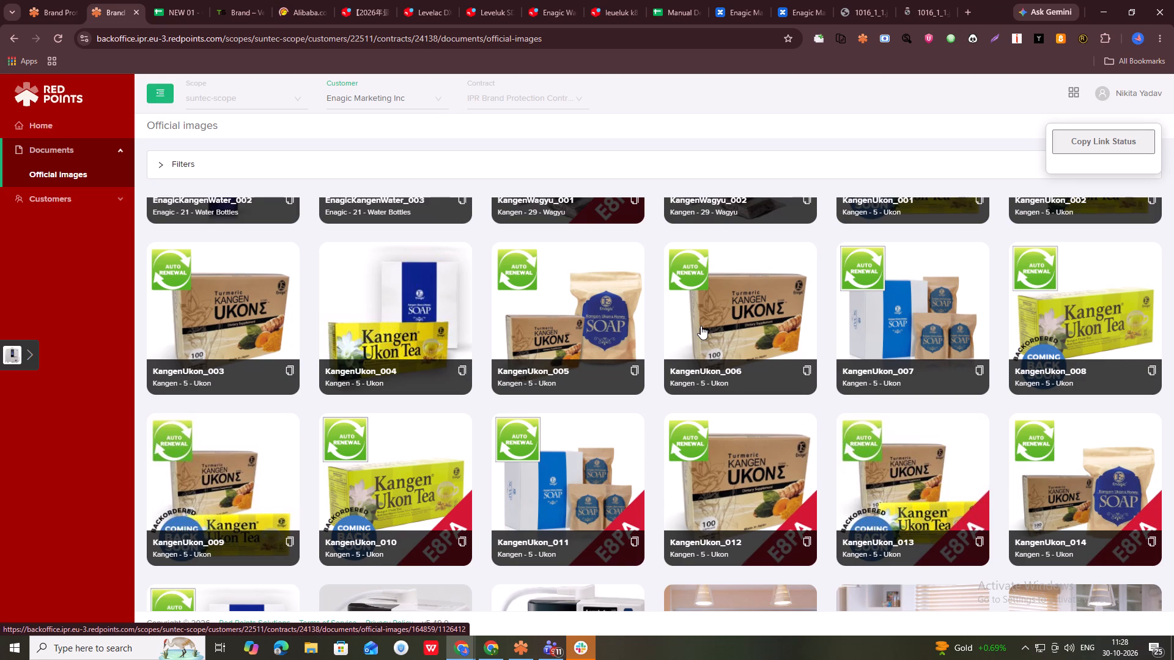
scroll(682, 330, down, 20)
scroll(682, 330, down, 20)
scroll(682, 330, down, 15)
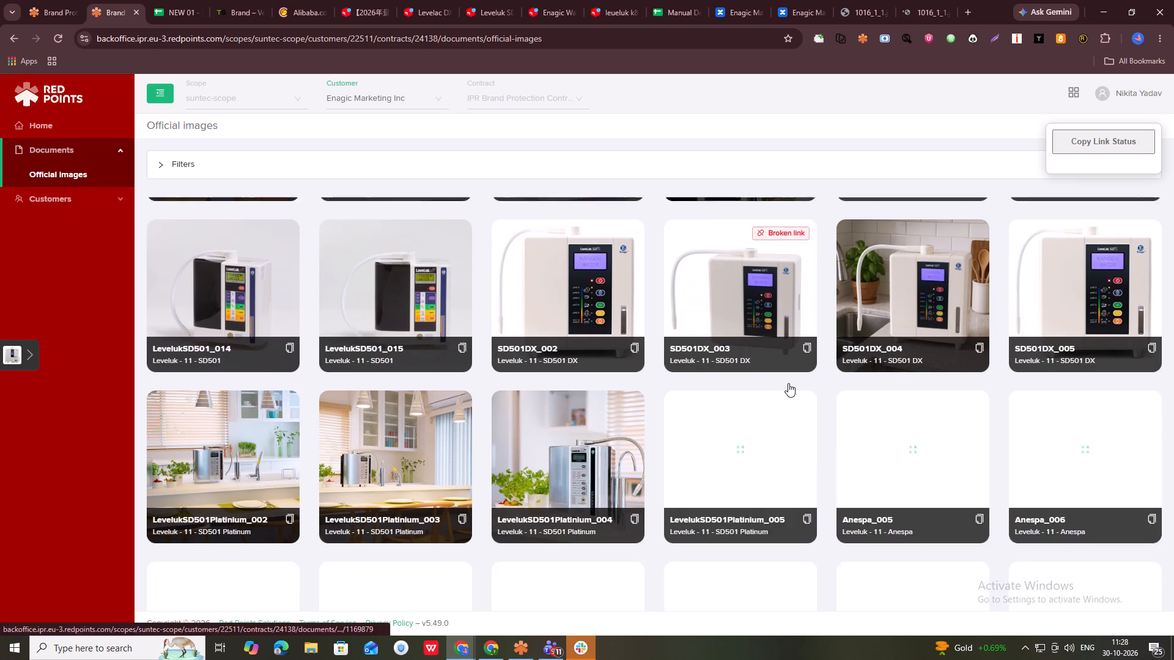
scroll(788, 383, down, 20)
scroll(788, 383, down, 9)
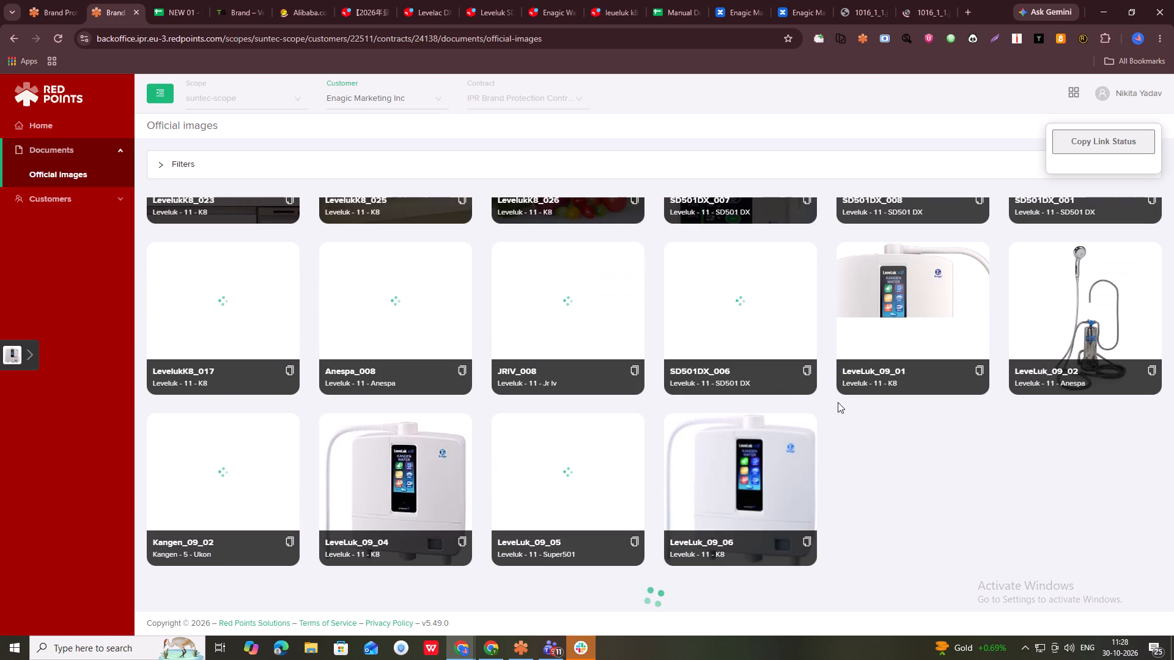
scroll(832, 400, down, 12)
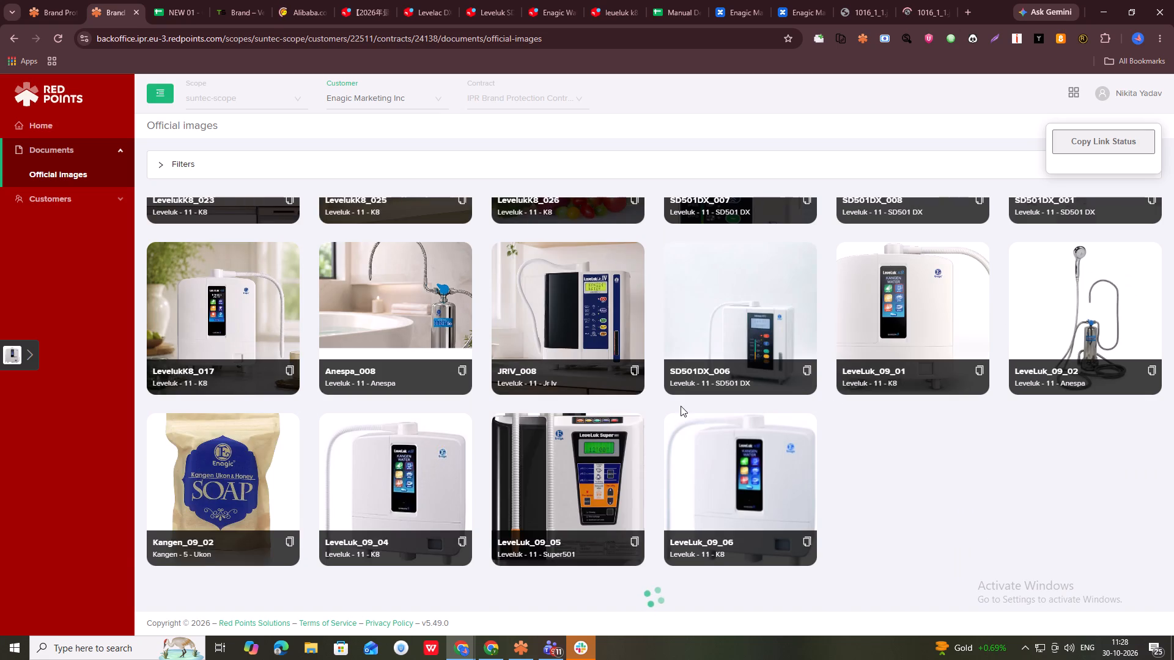
scroll(681, 406, down, 16)
scroll(680, 403, down, 17)
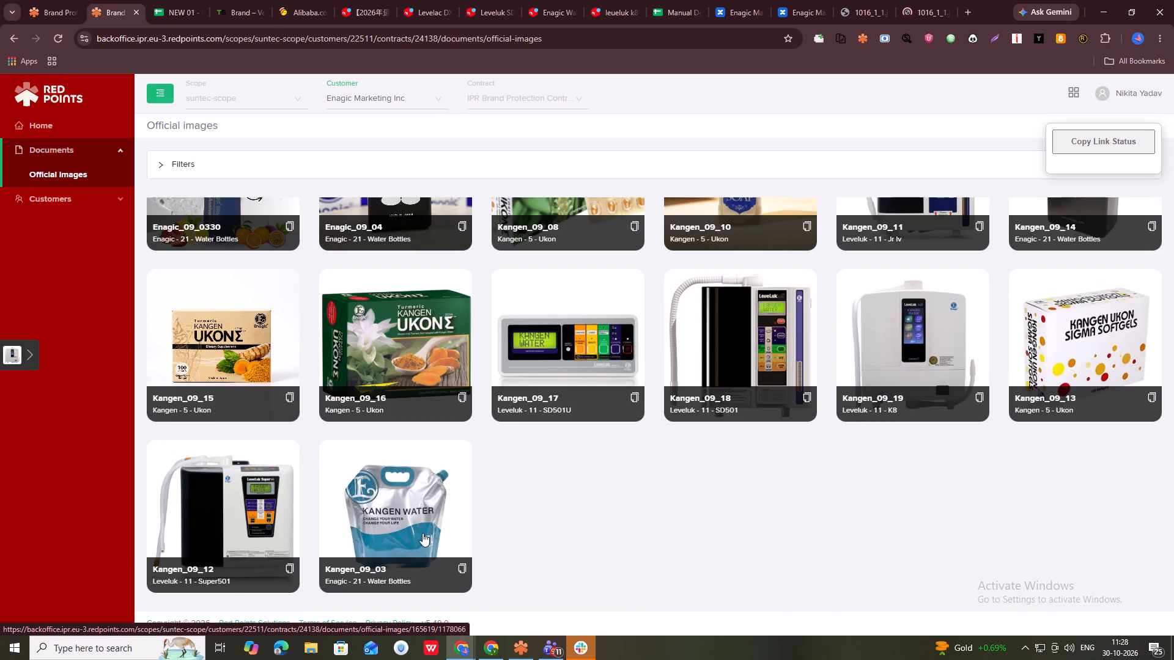
click(369, 513)
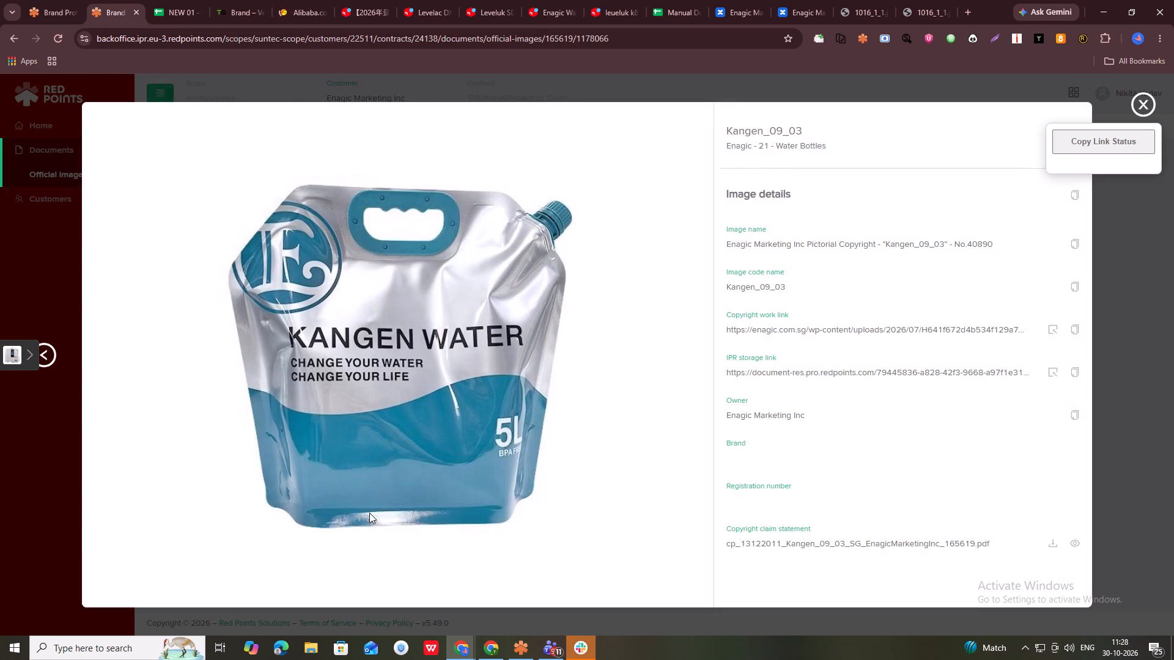
Close the five leftover Mercari search and listing tabs.
middle_click(412, 0)
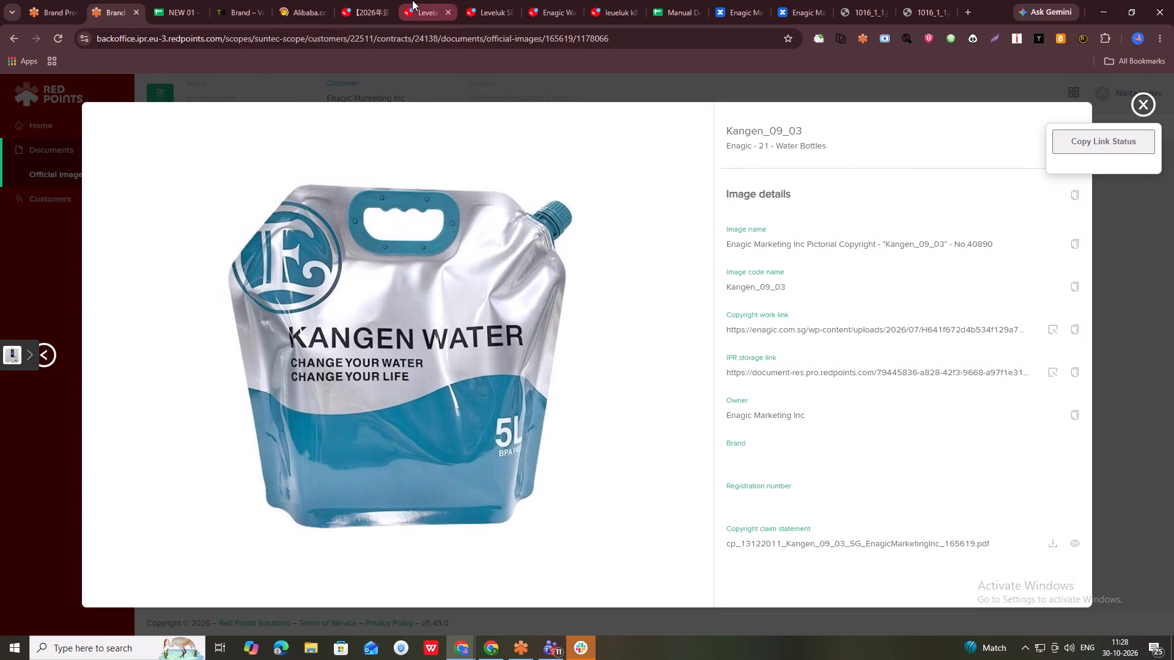
middle_click(412, 0)
middle_click(412, 0)
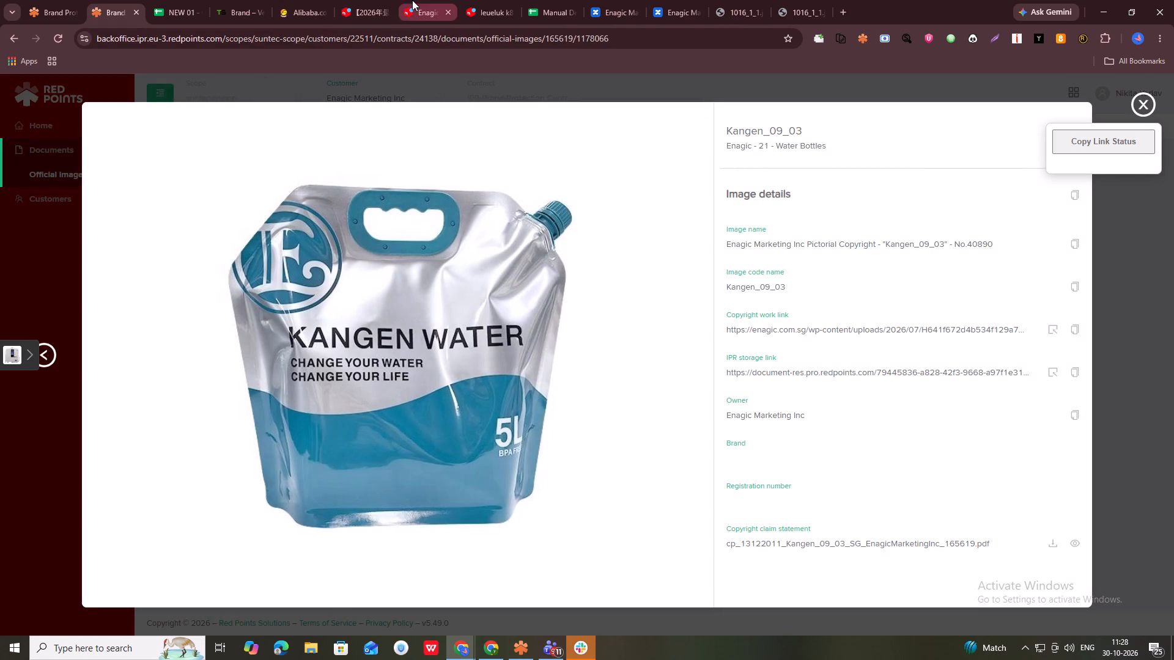
middle_click(412, 0)
middle_click(354, 0)
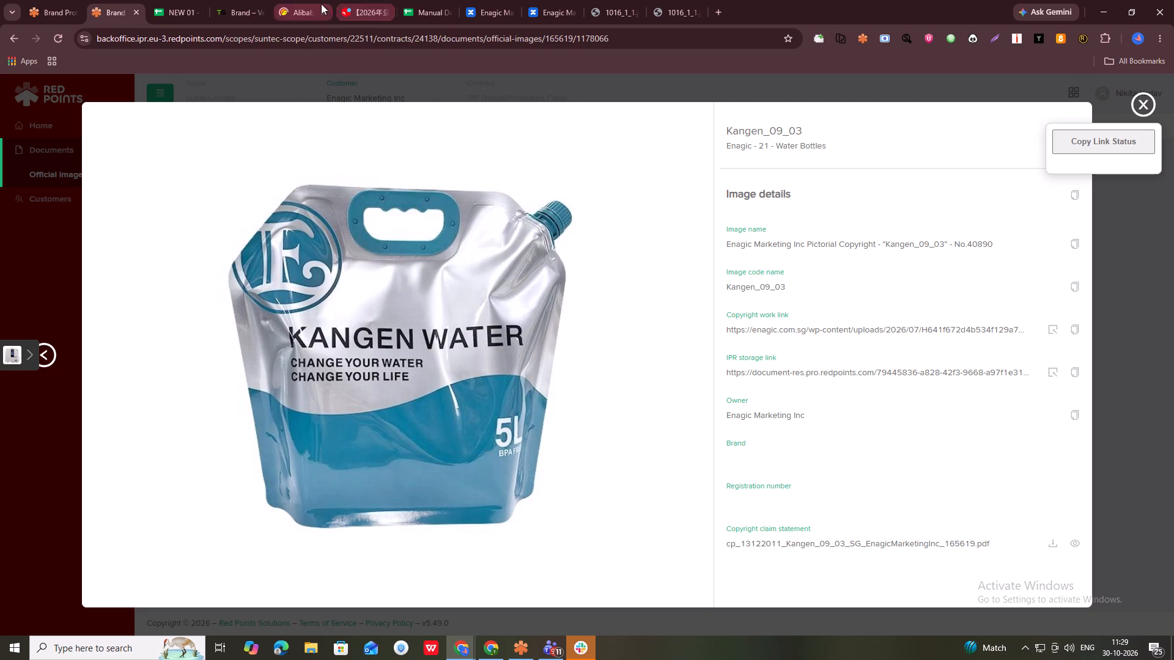
Compare the Kangen Water pouch listings in the Alibaba image search results with official image Kangen_09_03.
click(318, 1)
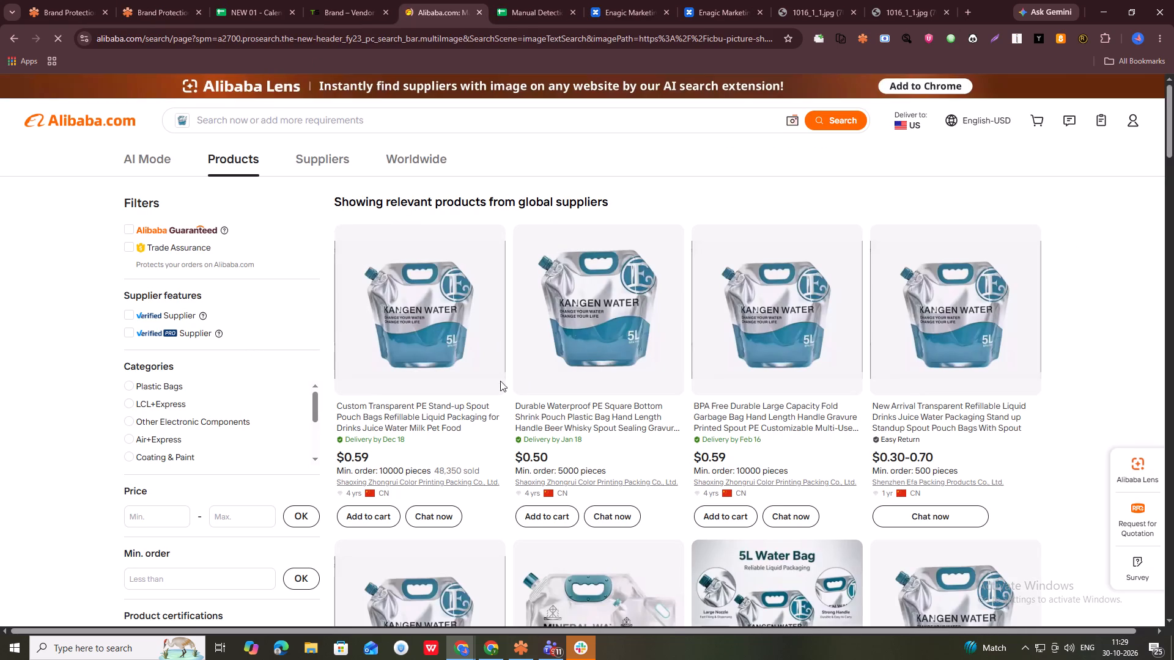
click(154, 0)
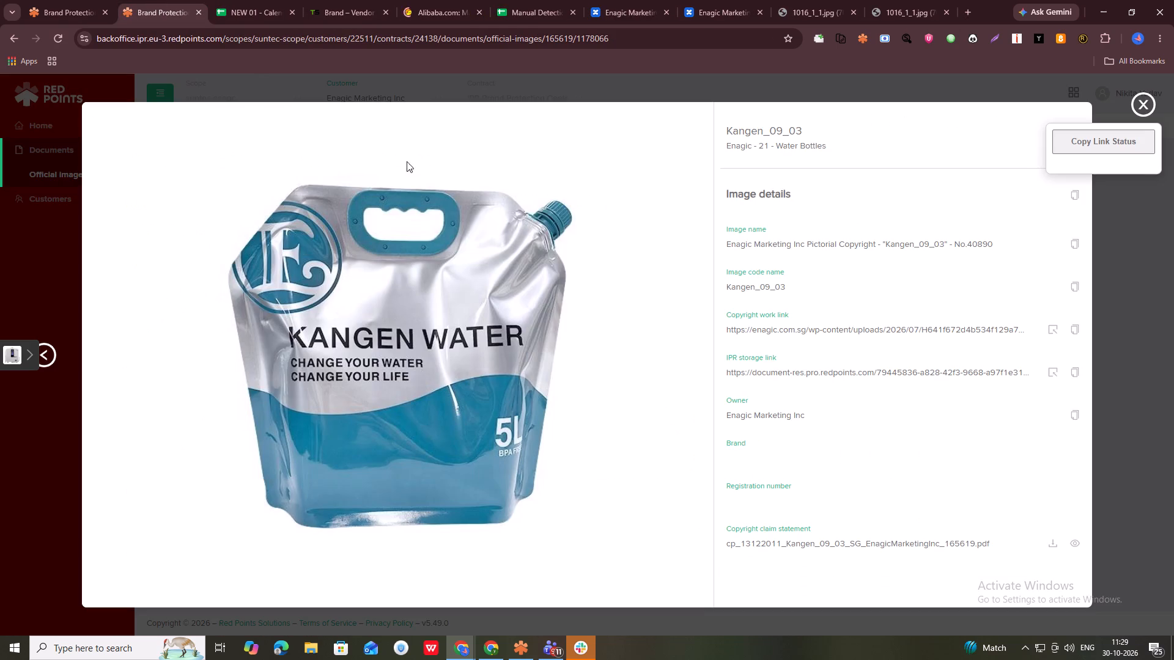
click(429, 0)
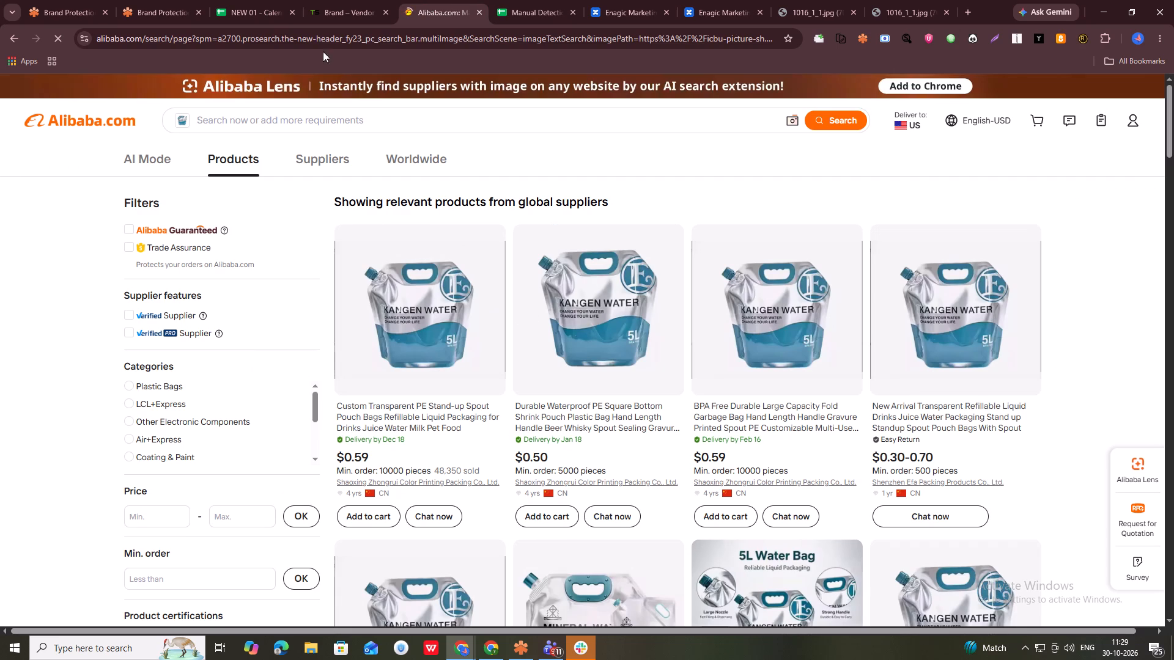
click(190, 0)
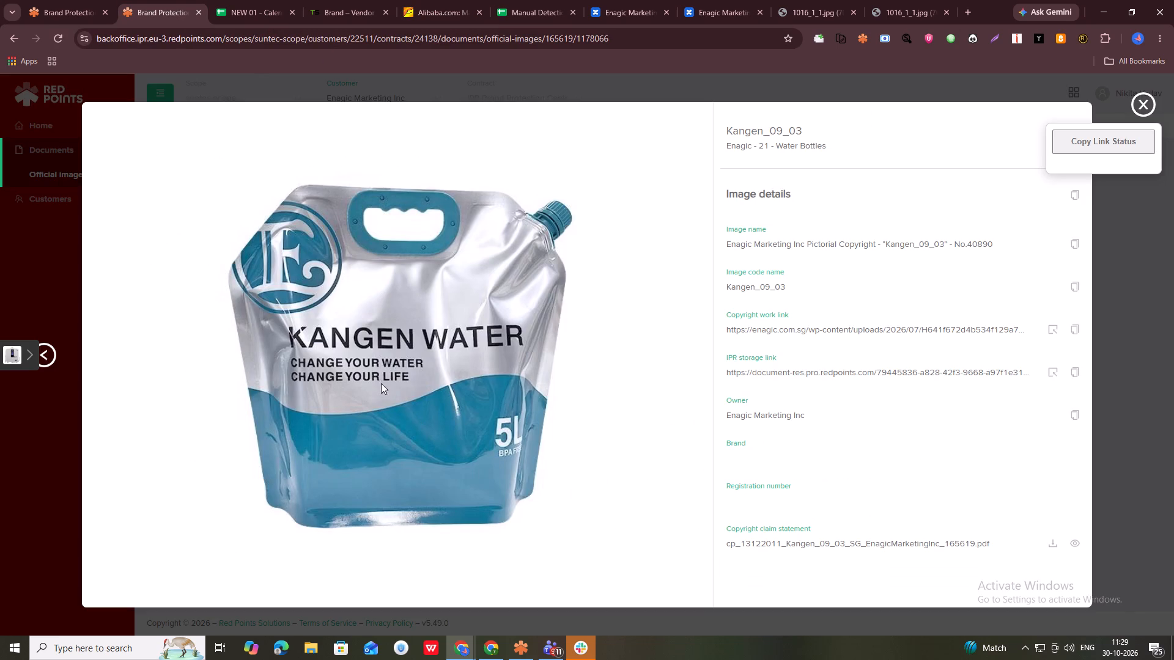
click(443, 0)
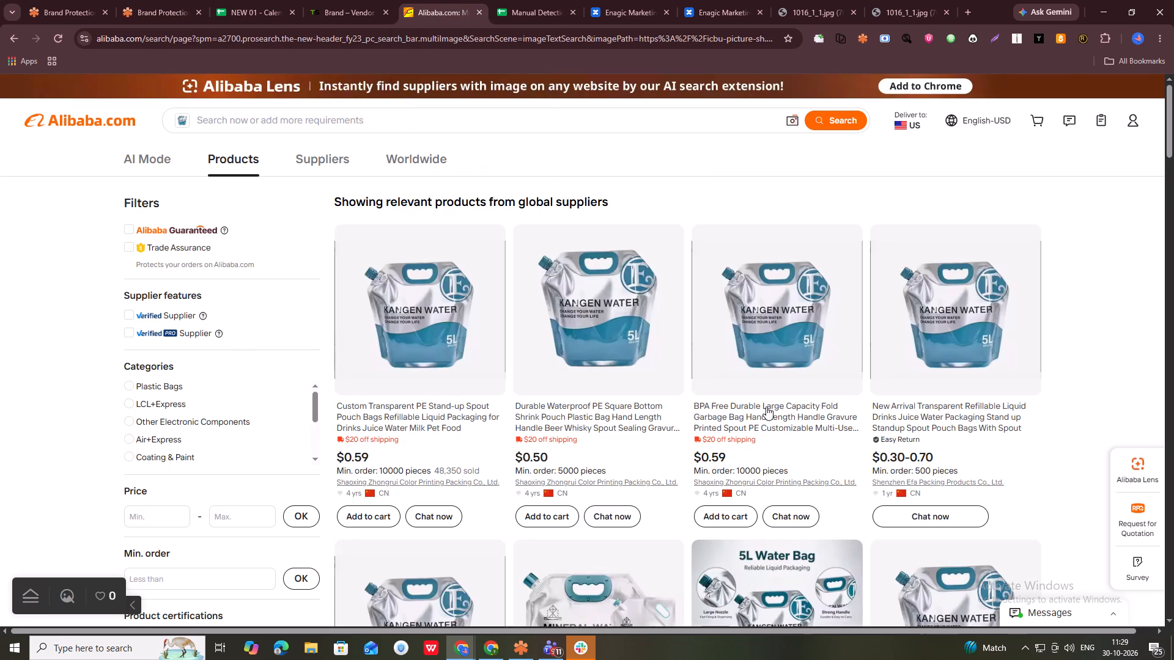
scroll(777, 460, down, 5)
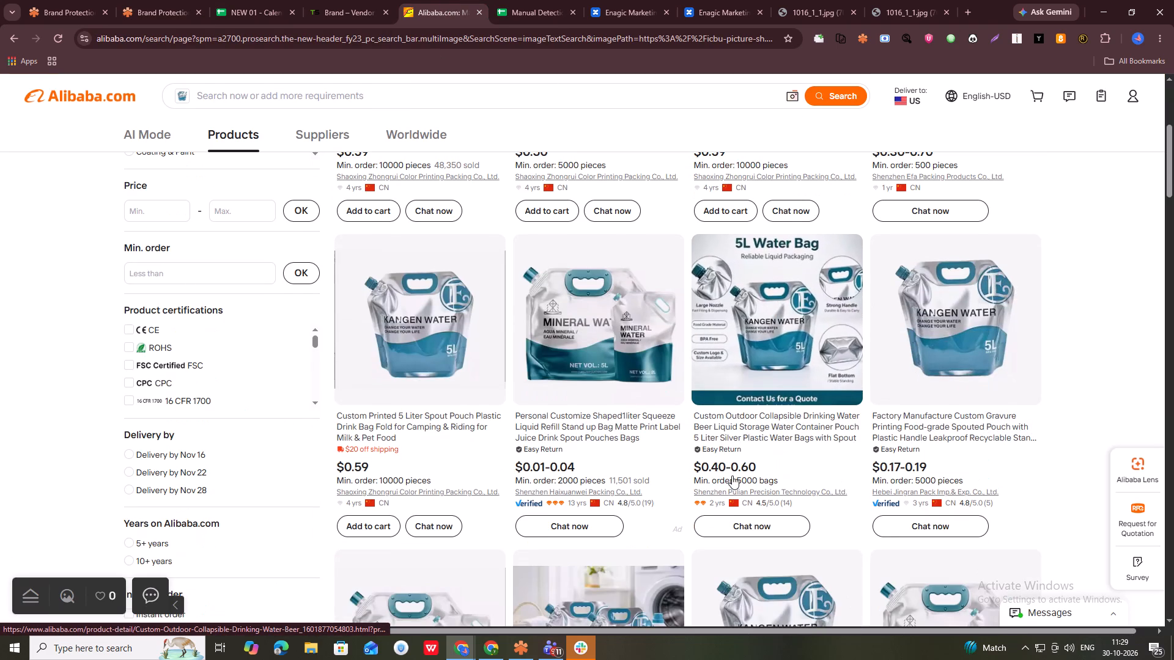
scroll(772, 485, down, 6)
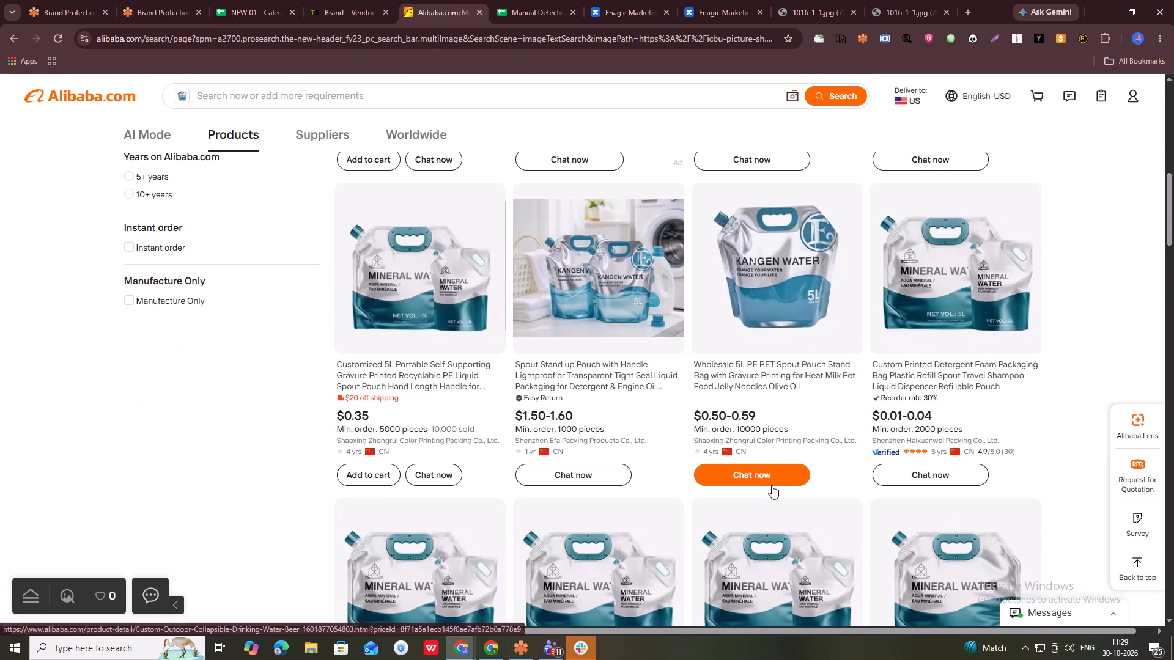
scroll(772, 485, down, 6)
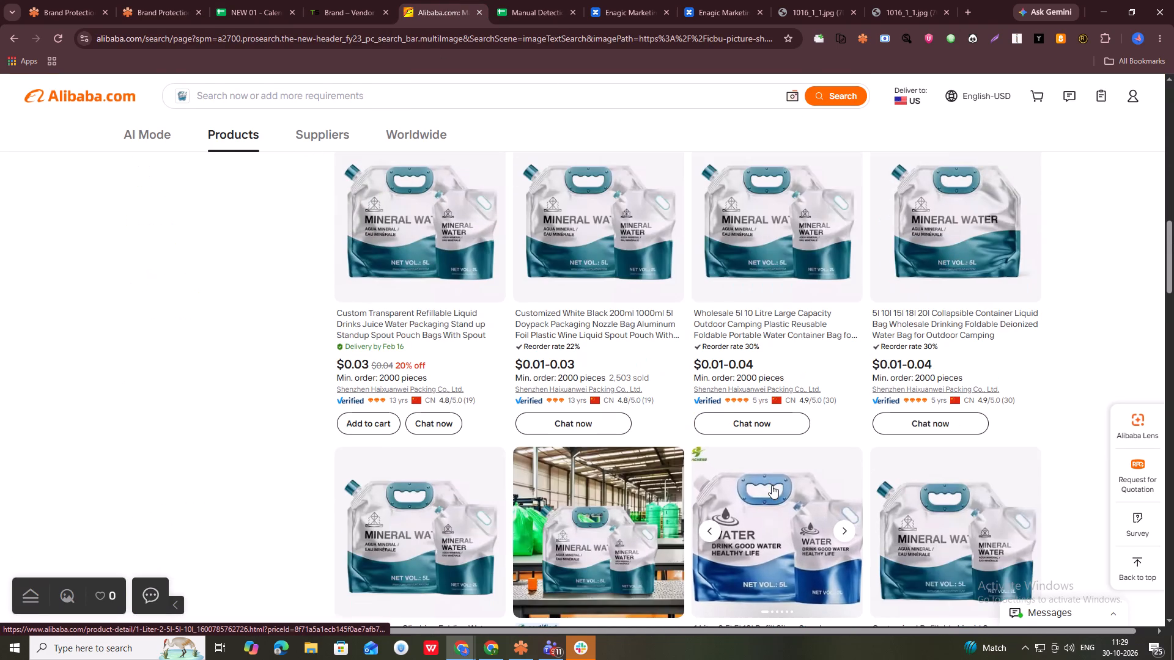
scroll(772, 485, down, 7)
scroll(772, 485, up, 20)
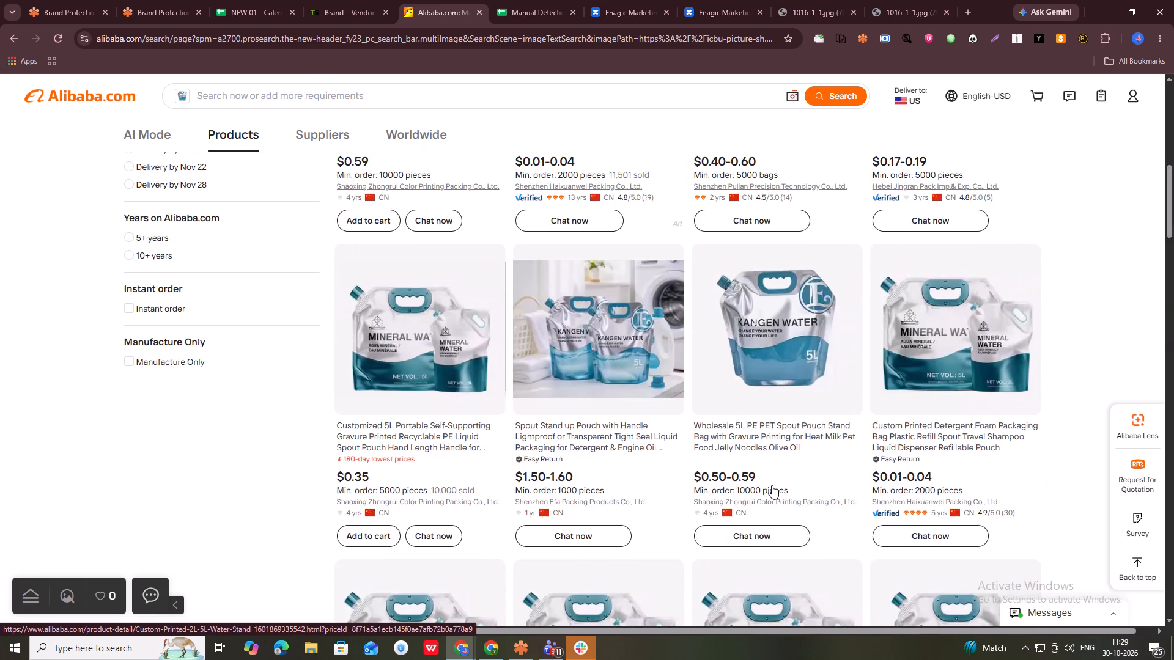
scroll(772, 485, up, 15)
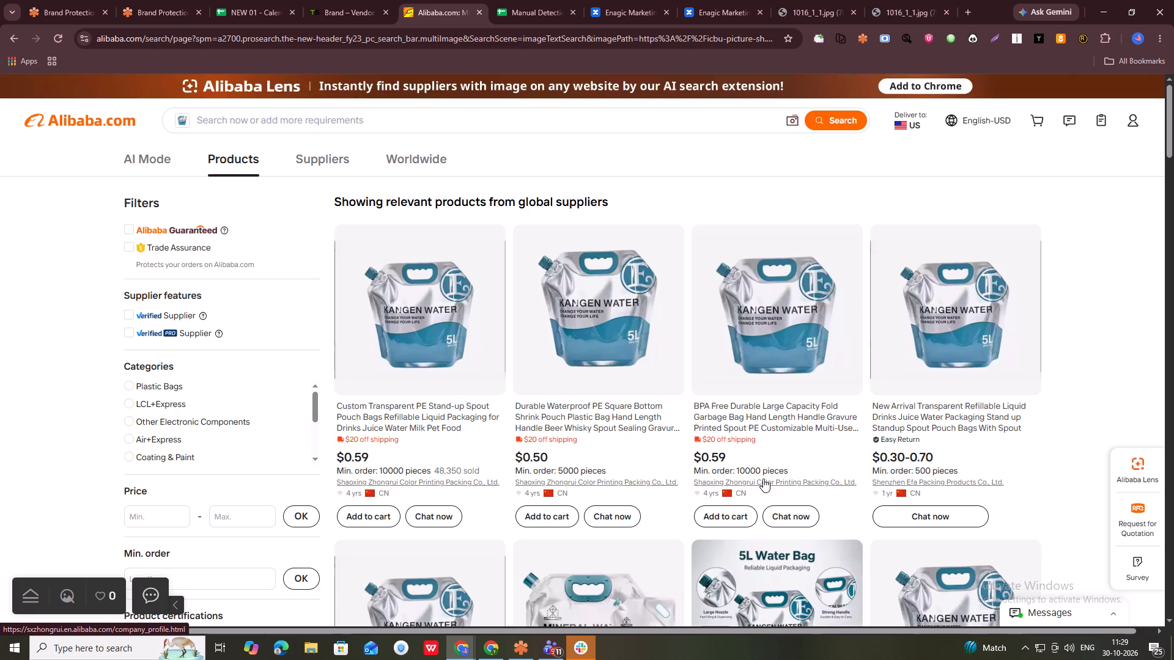
click(168, 0)
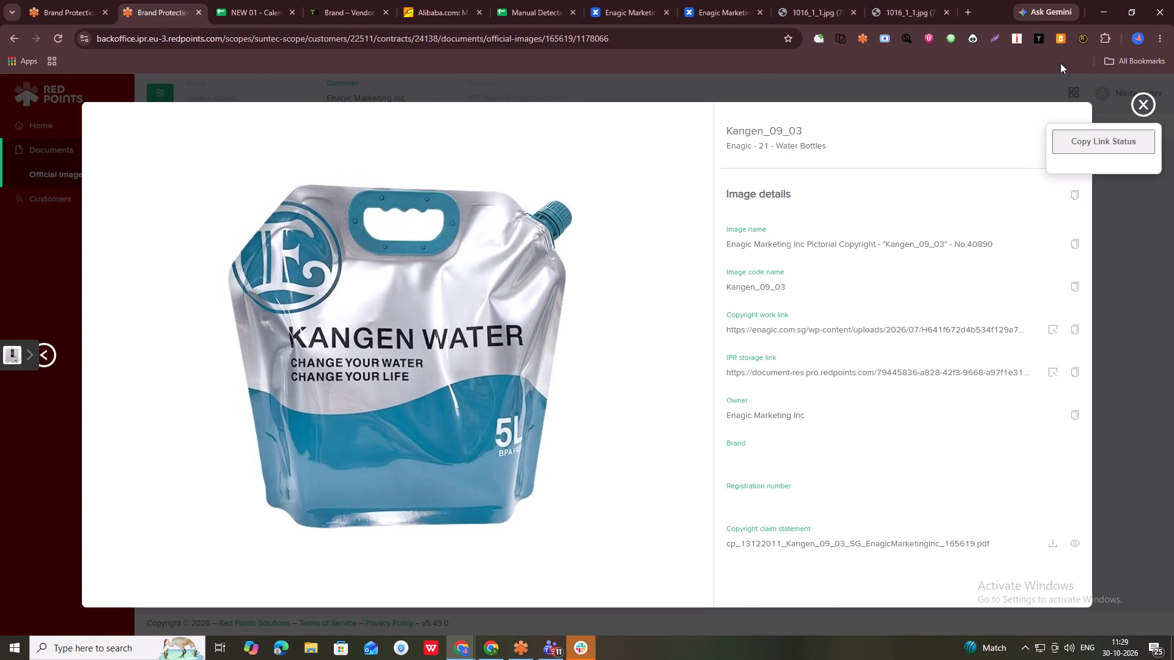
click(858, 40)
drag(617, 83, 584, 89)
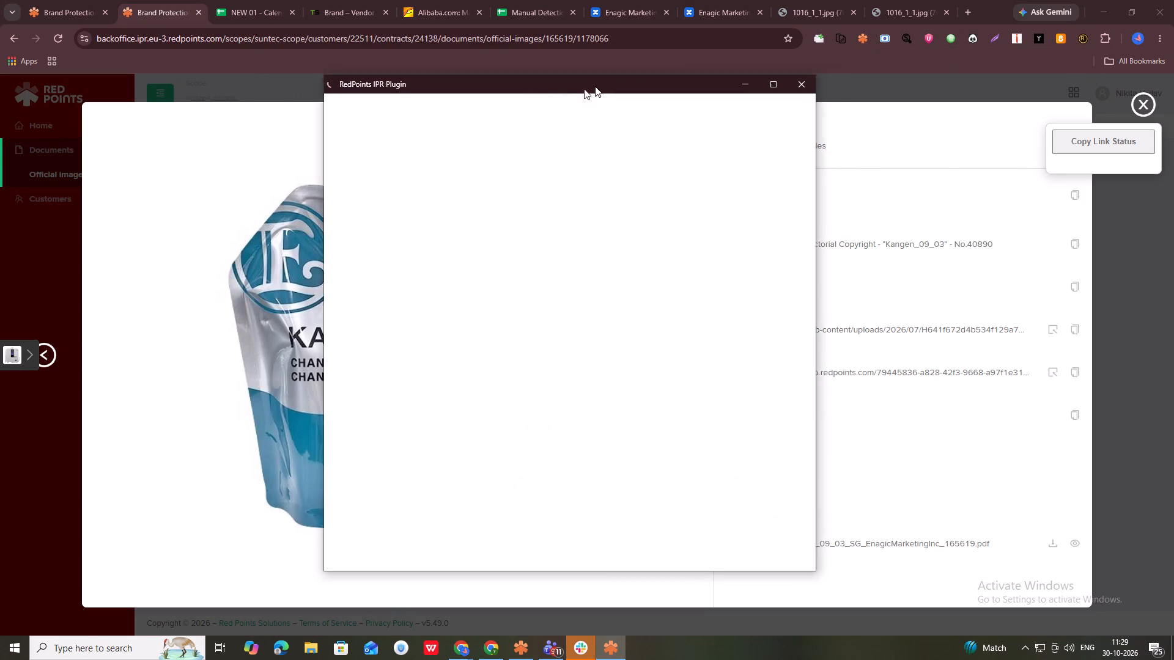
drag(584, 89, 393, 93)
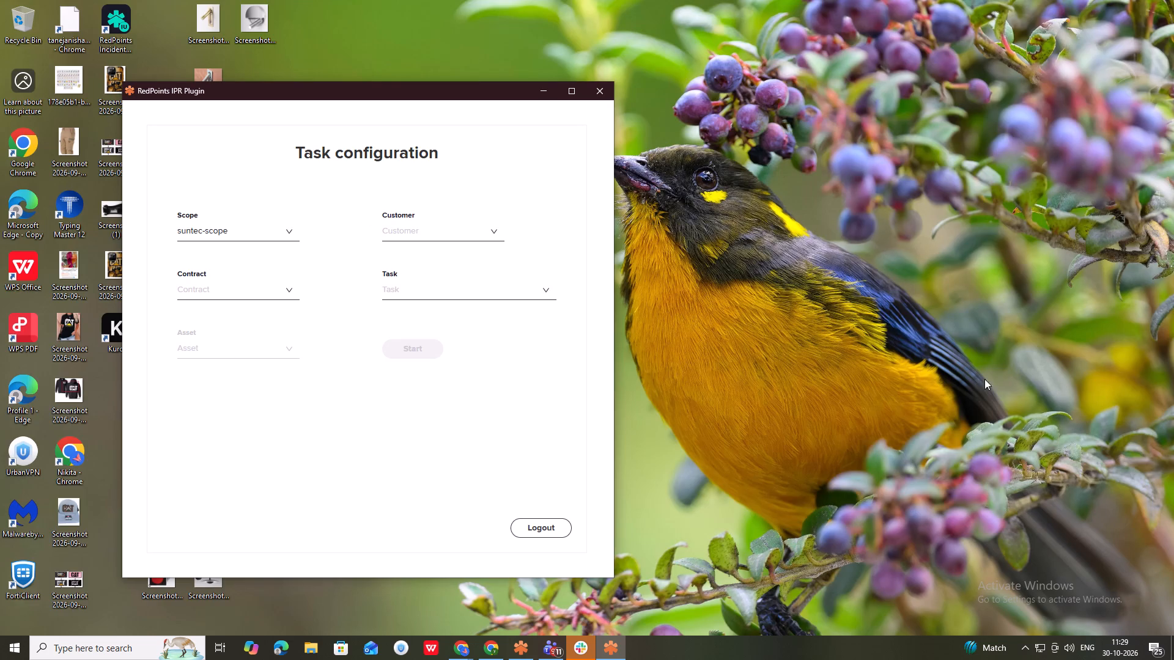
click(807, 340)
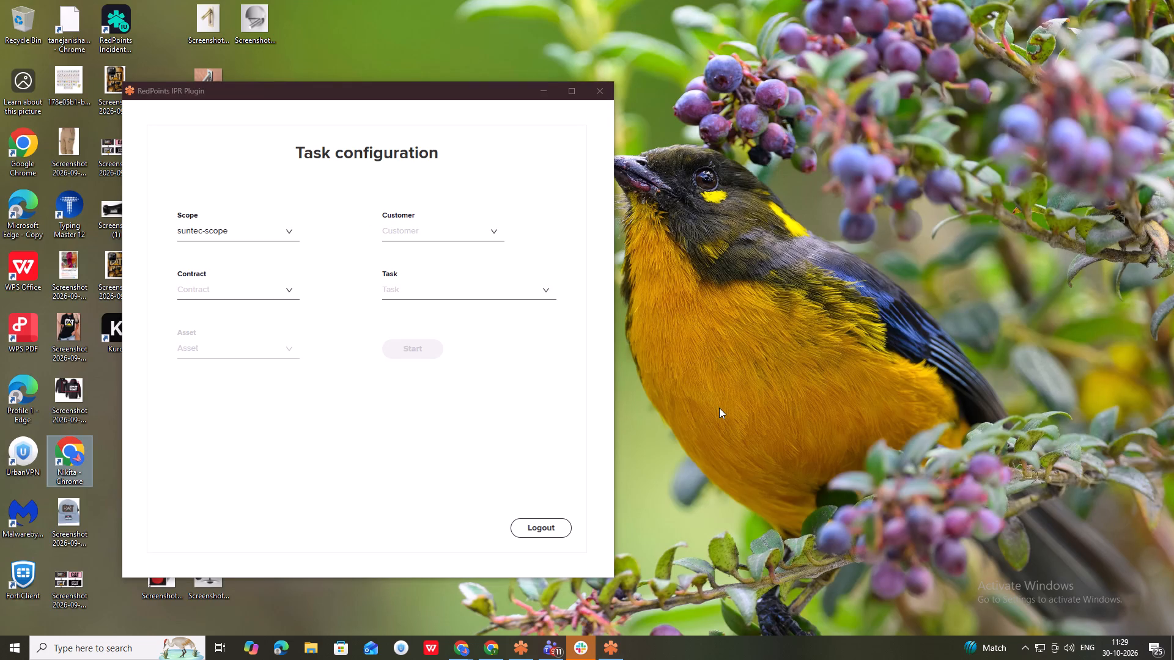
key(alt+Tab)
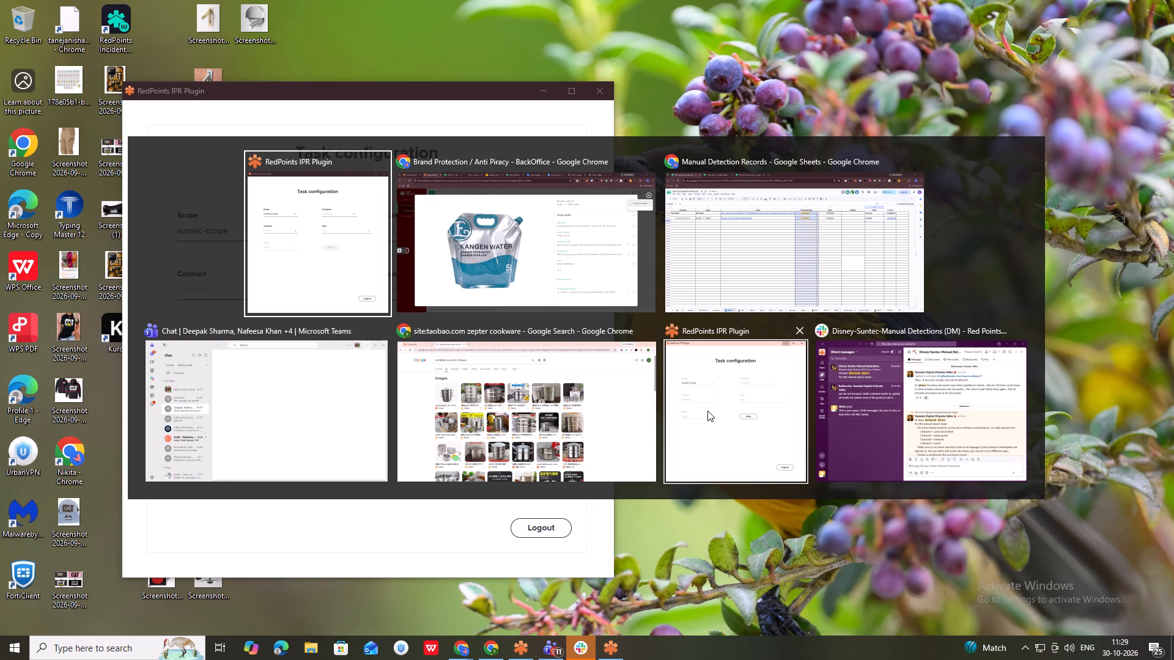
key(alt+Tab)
Start a Detection task in the RedPoints IPR Plugin for Enagic Marketing Inc, IPR Brand Protection contract, asset Enagic - 21 - Water Bottles.
click(862, 40)
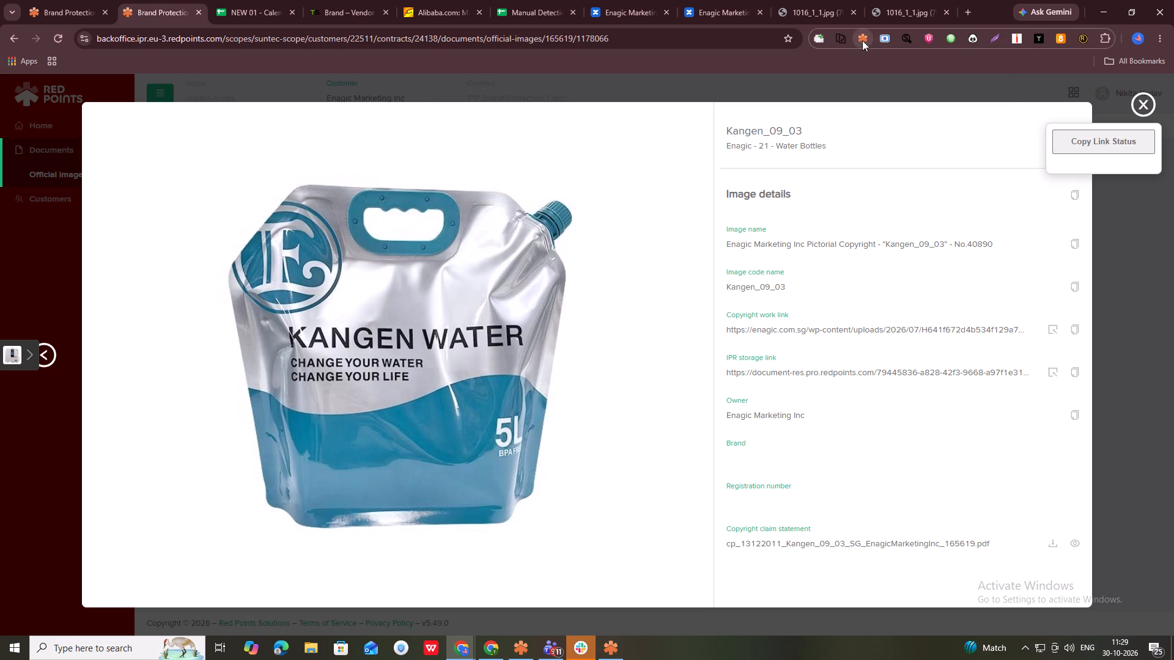
drag(652, 83, 602, 105)
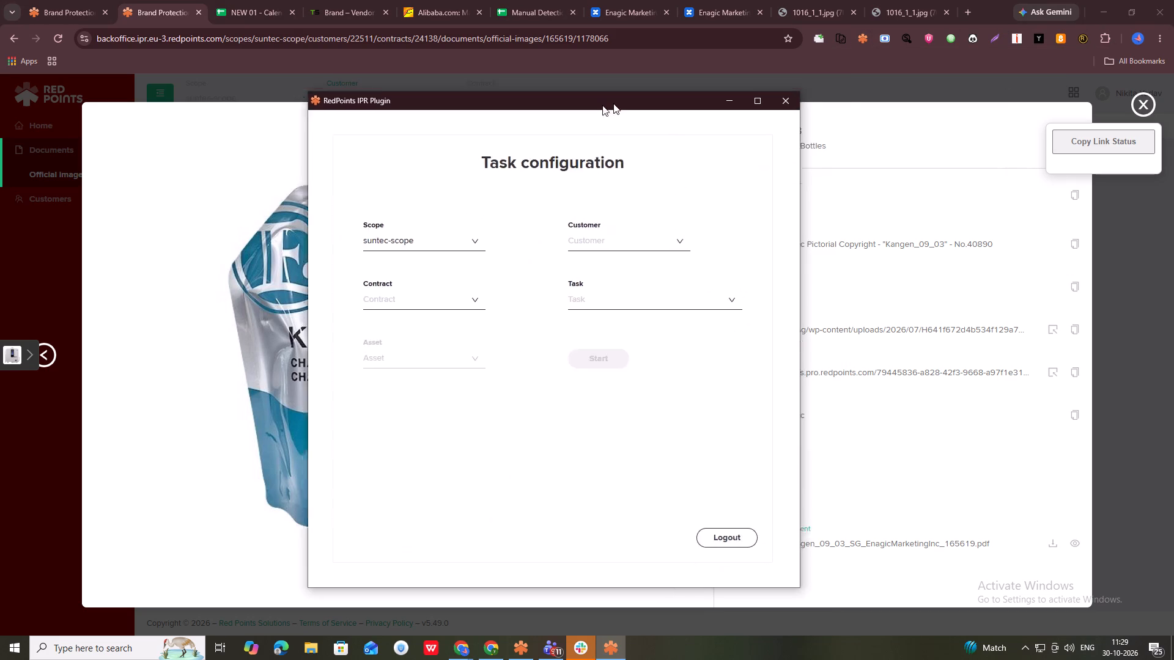
drag(602, 105, 444, 98)
click(449, 237)
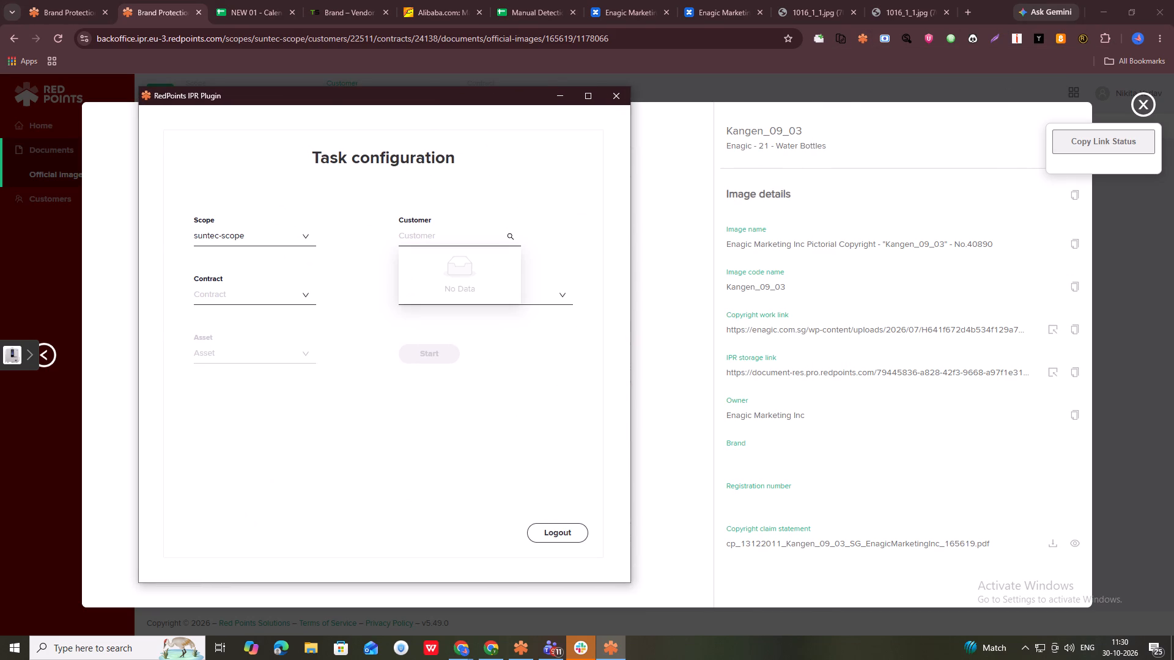
text(ena)
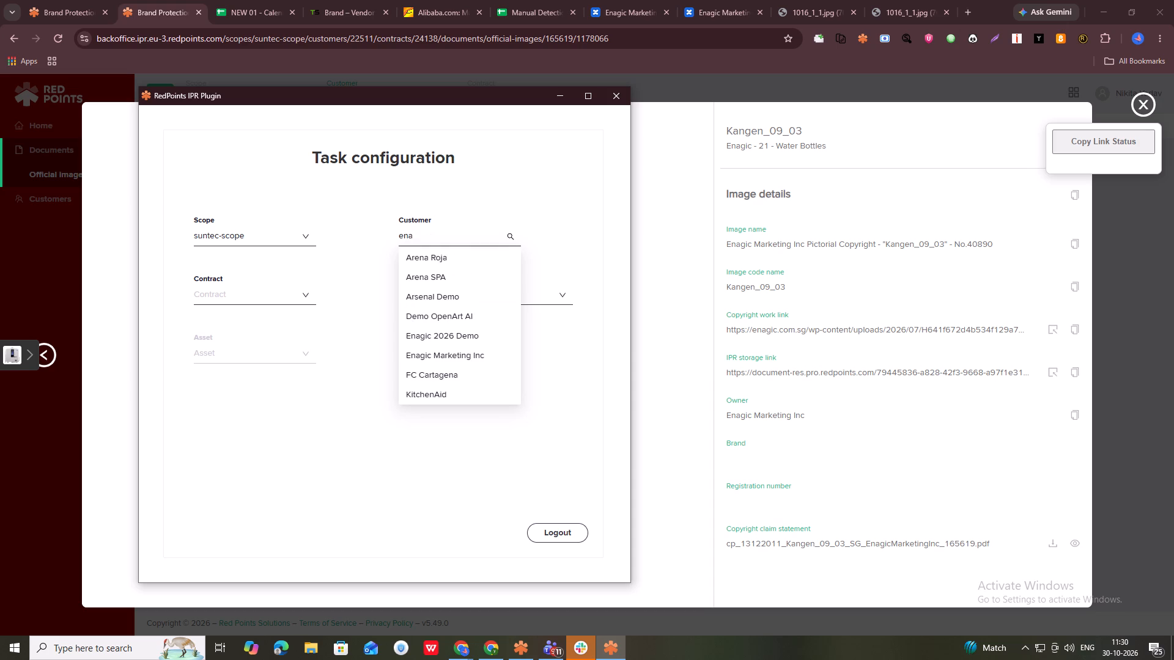
click(452, 355)
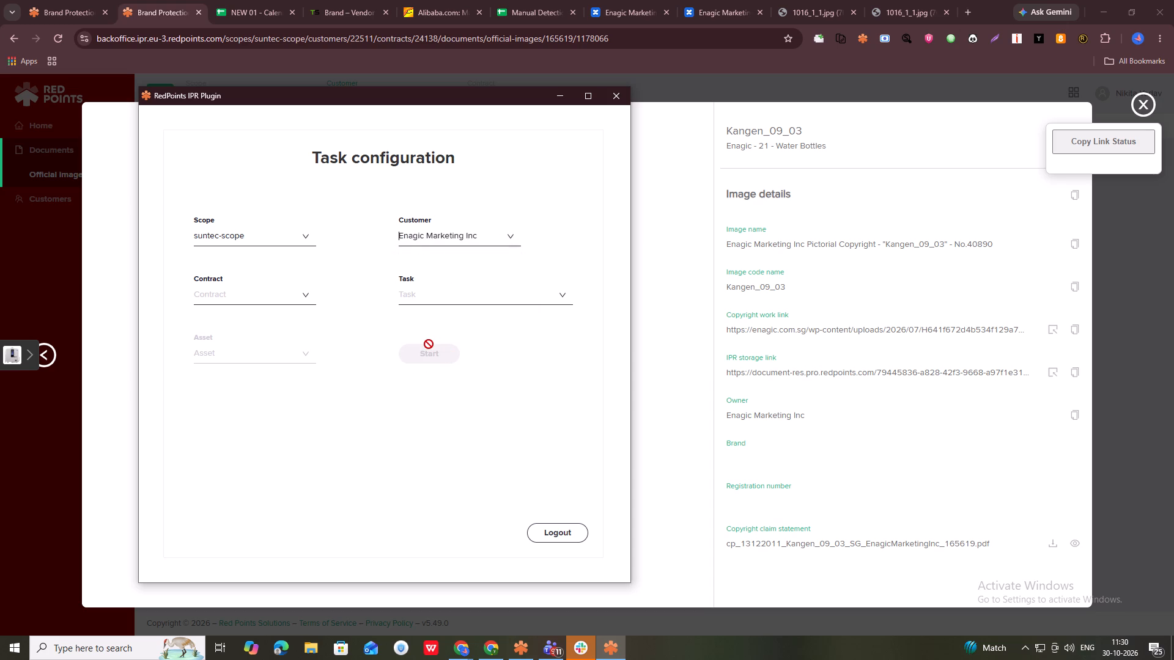
click(420, 304)
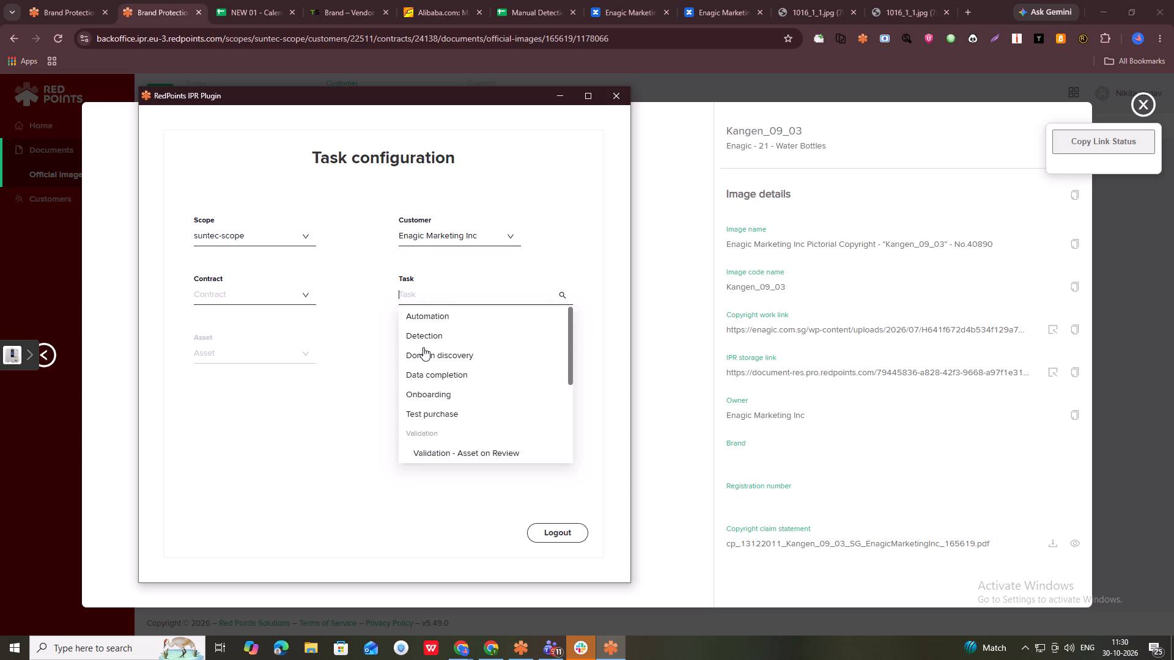
click(426, 337)
click(251, 296)
click(241, 315)
click(245, 350)
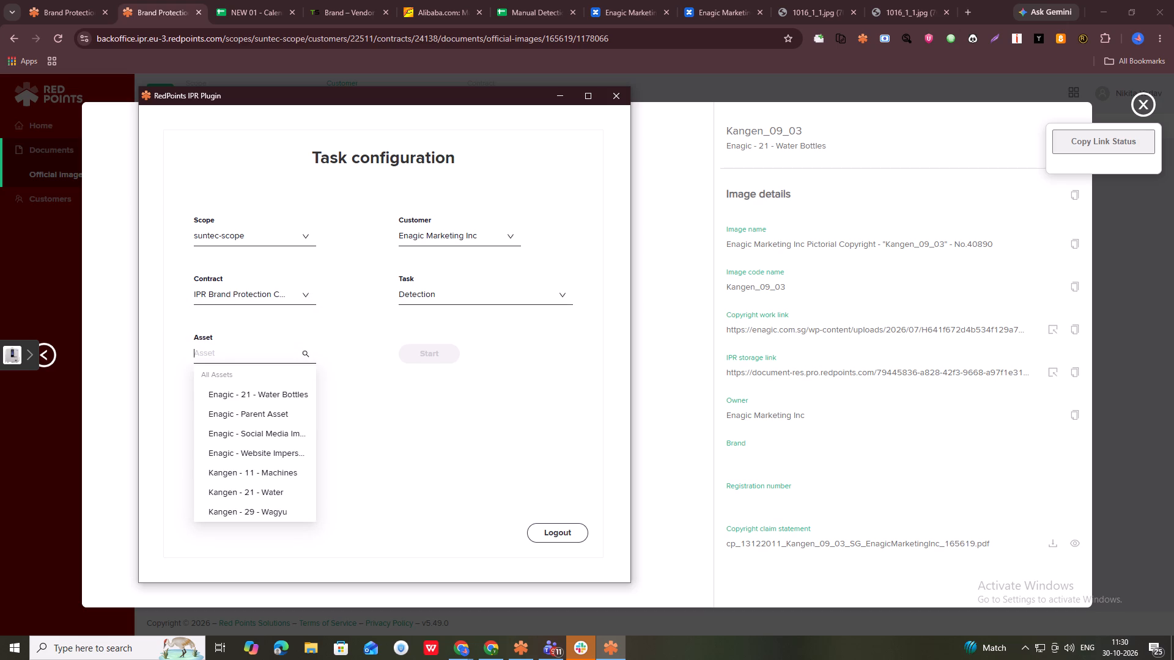
click(255, 392)
click(437, 357)
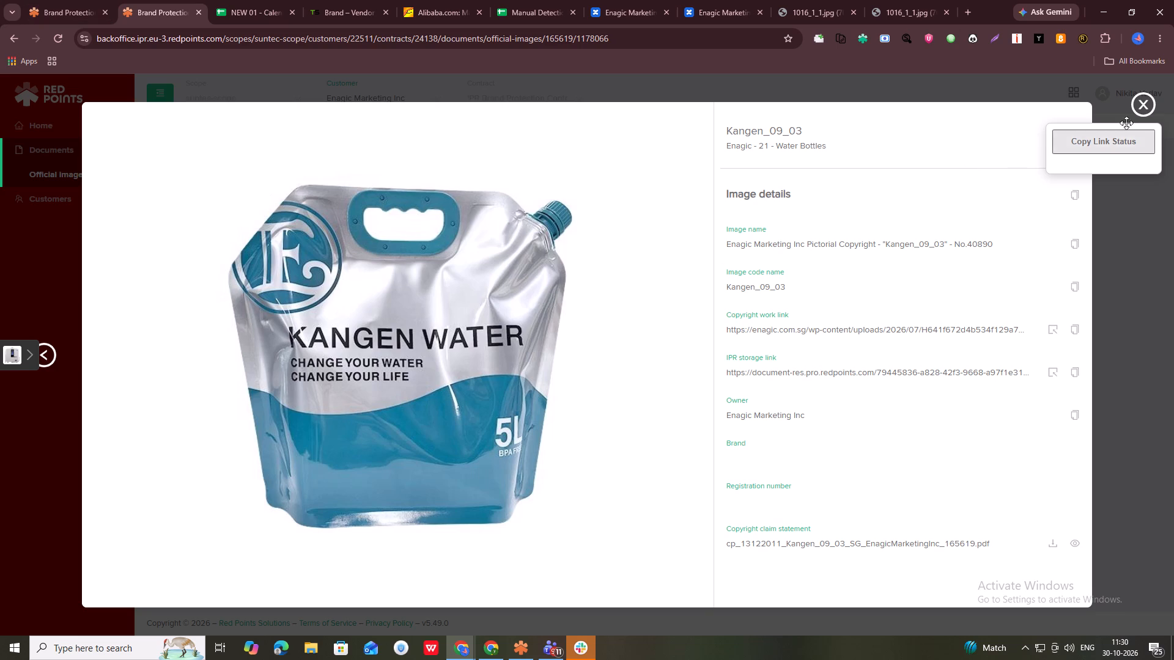
drag(429, 420, 834, 0)
Close the Kangen_09_03 image details, search all customers for Enagic Marketing Inc and open its brands management page.
click(132, 0)
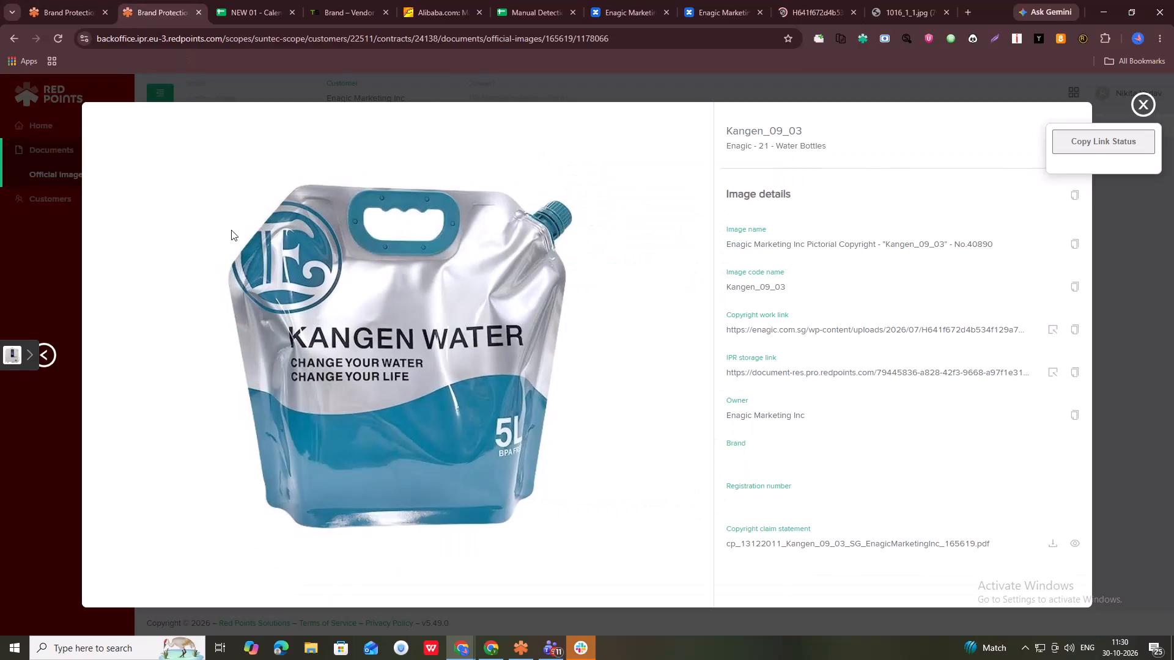
click(1143, 105)
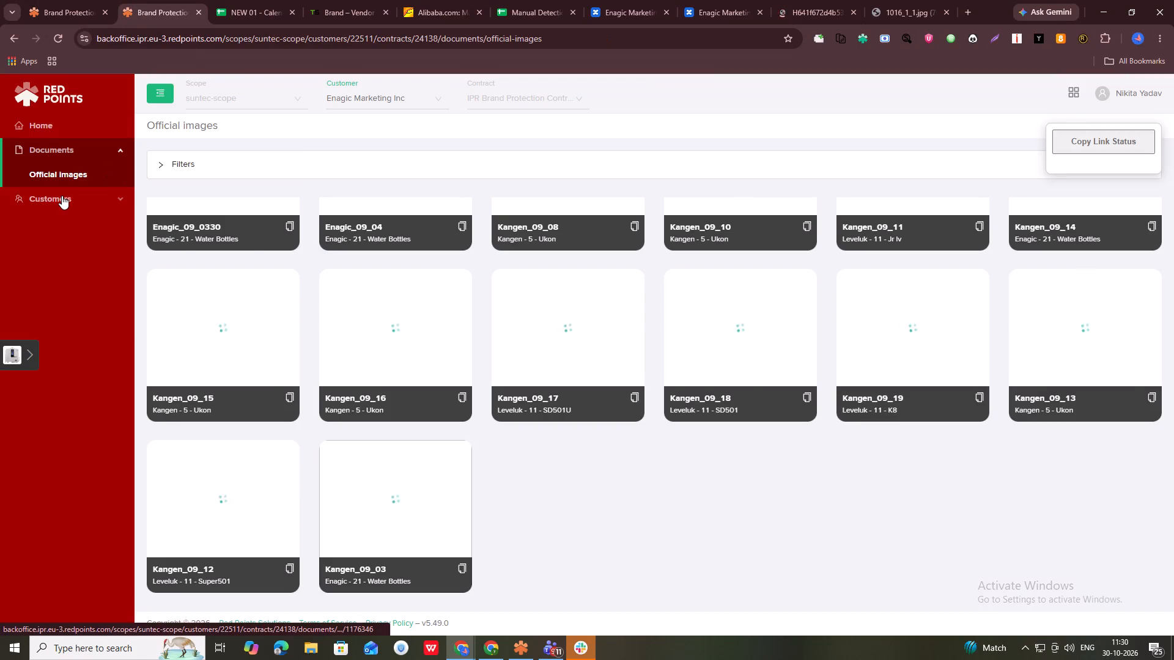
click(53, 199)
click(69, 201)
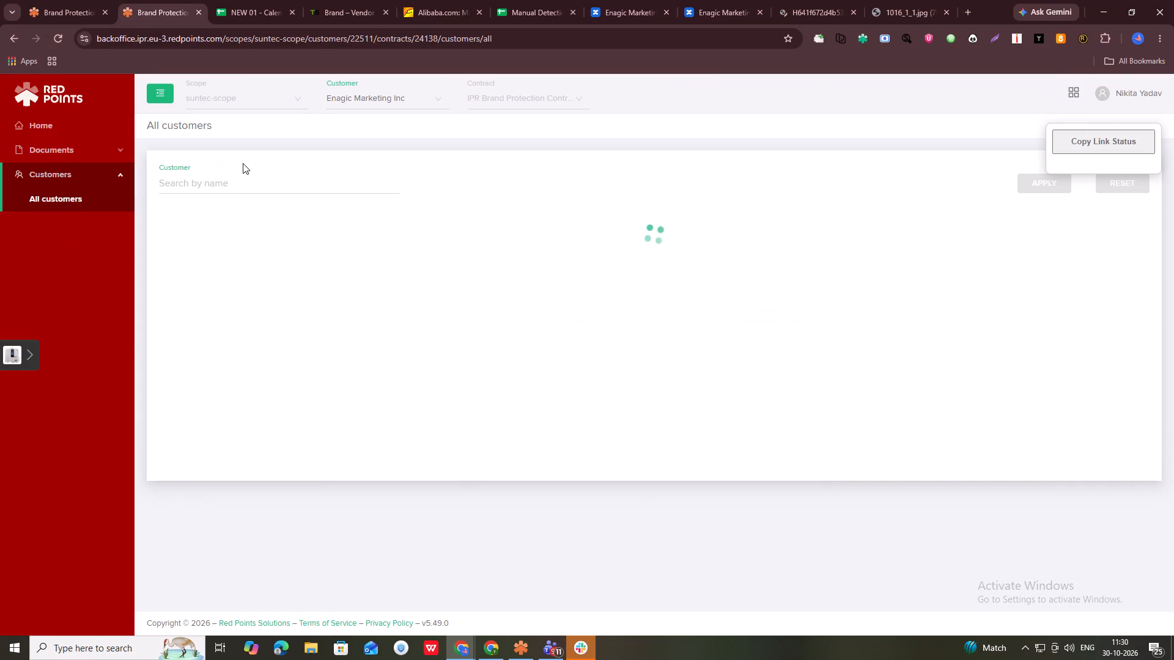
click(282, 183)
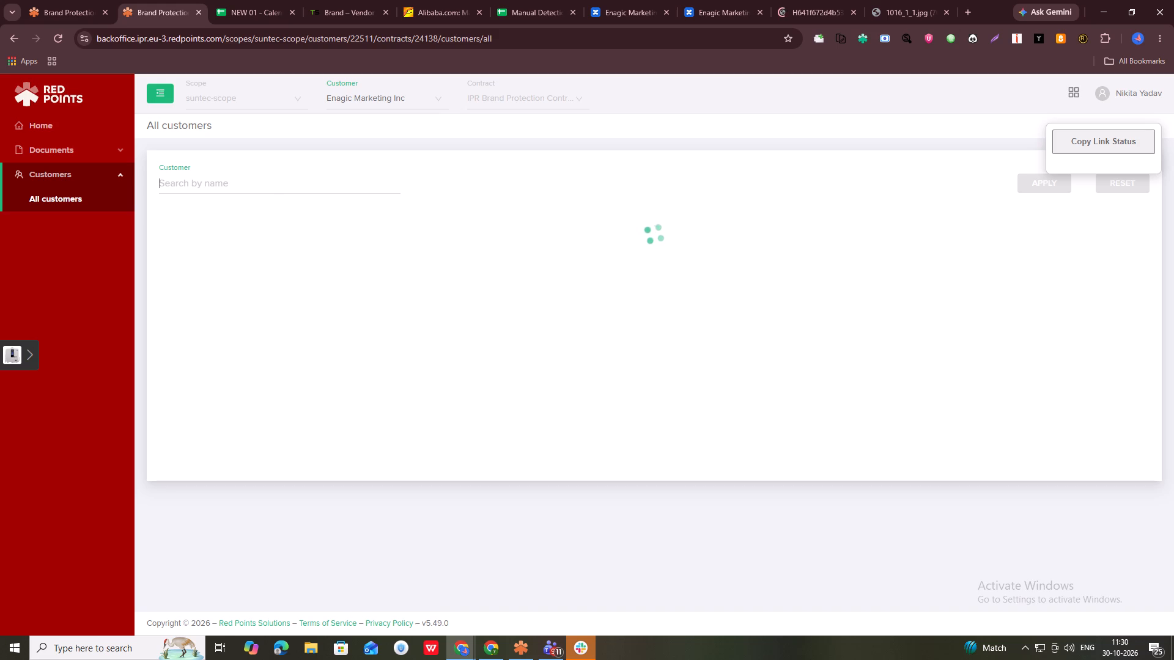
key(super+v)
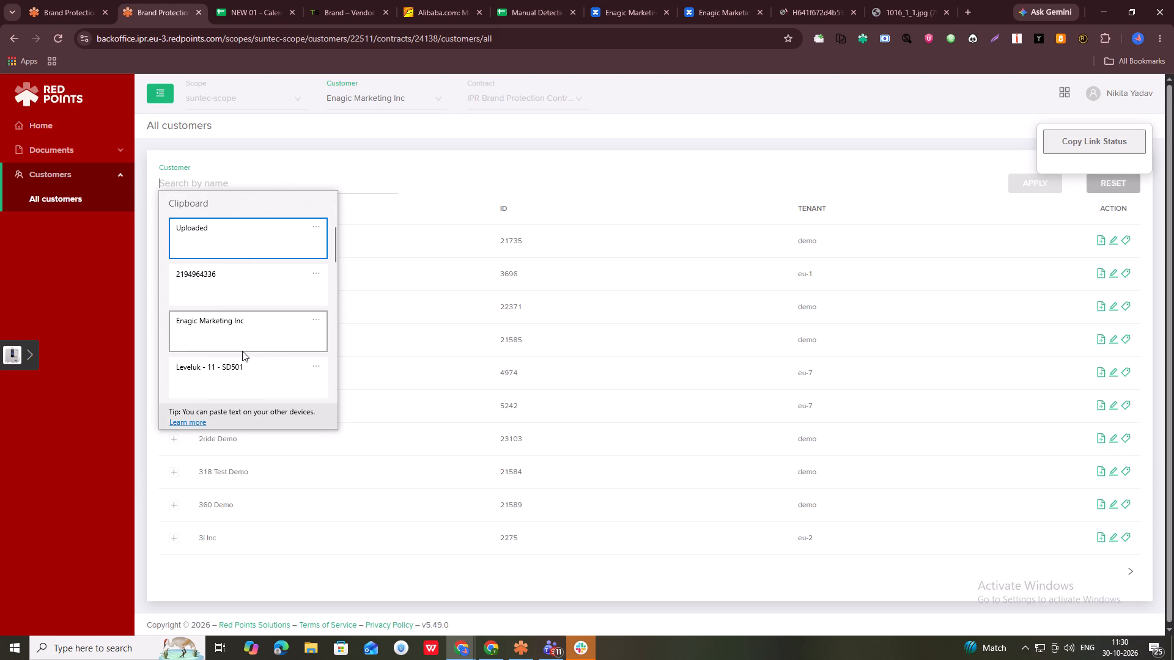
click(253, 322)
key(ctrl+v)
click(1028, 183)
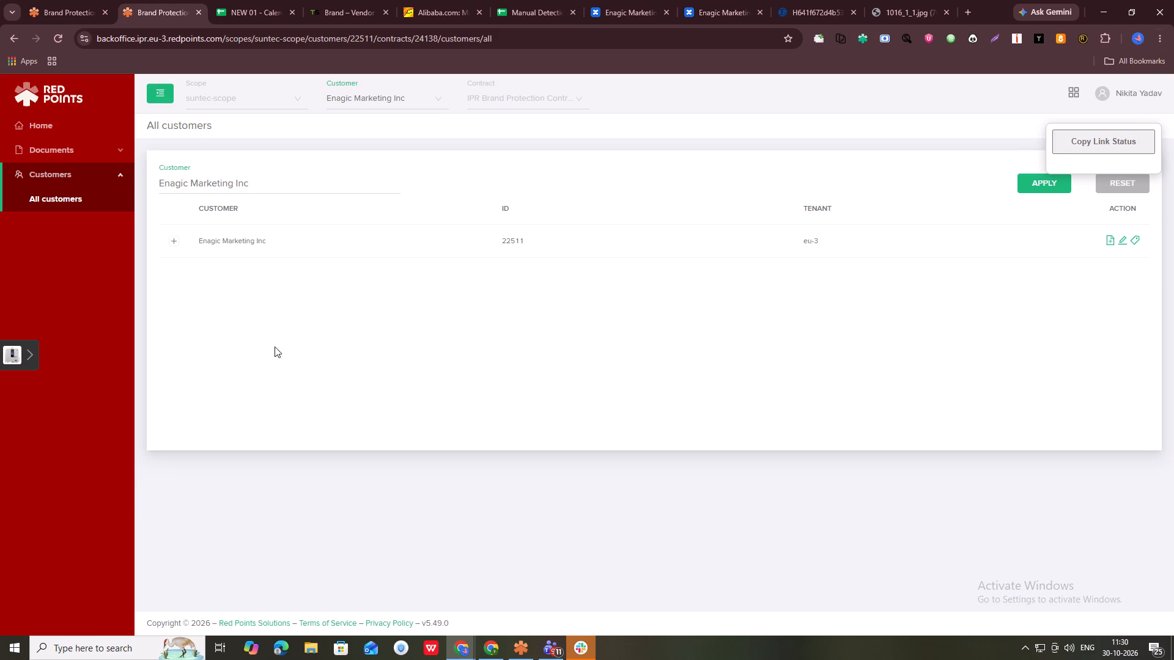
click(1139, 237)
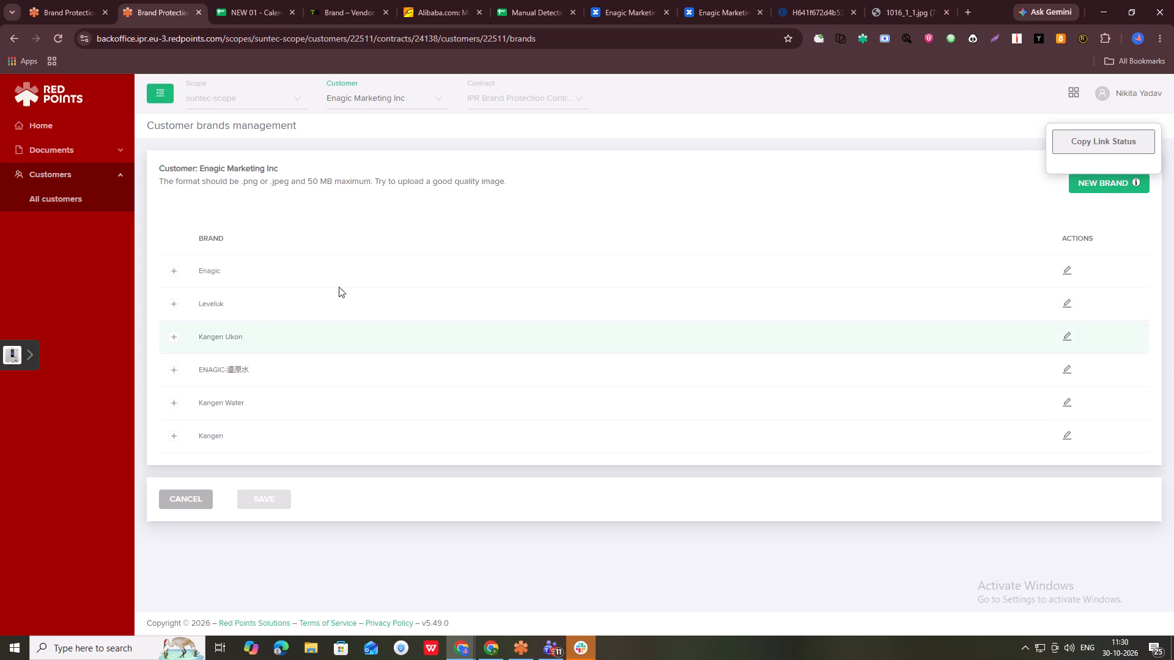
Expand the Kangen Water and Kangen brands and examine their registered logos.
click(177, 403)
scroll(450, 402, down, 2)
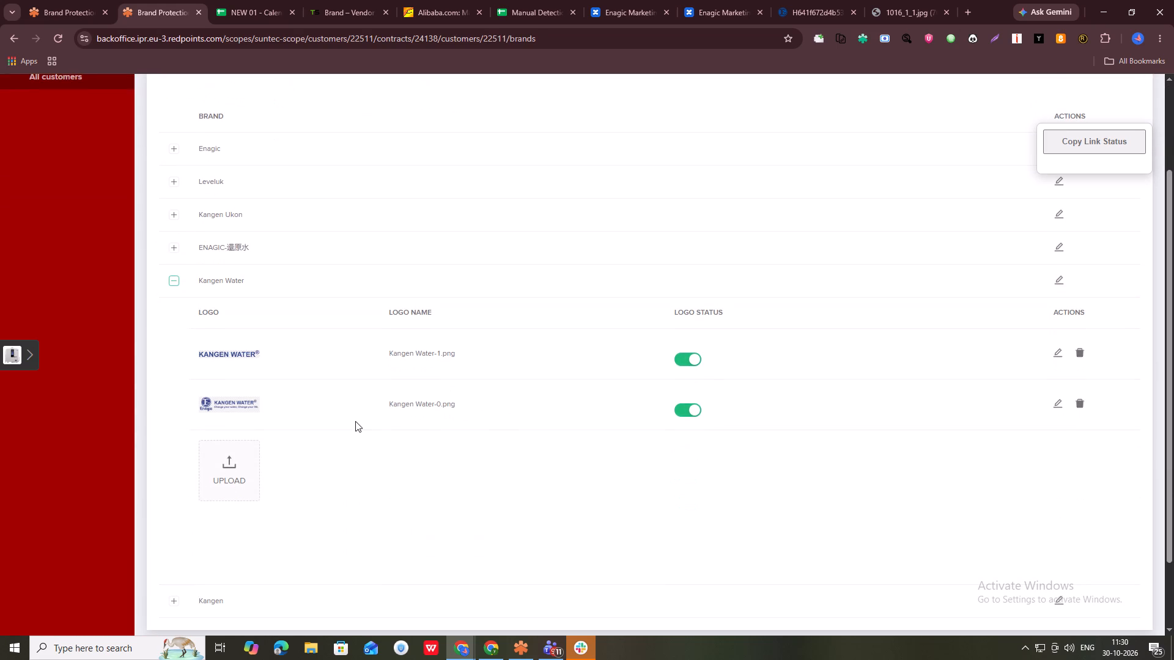
scroll(363, 418, down, 2)
click(174, 516)
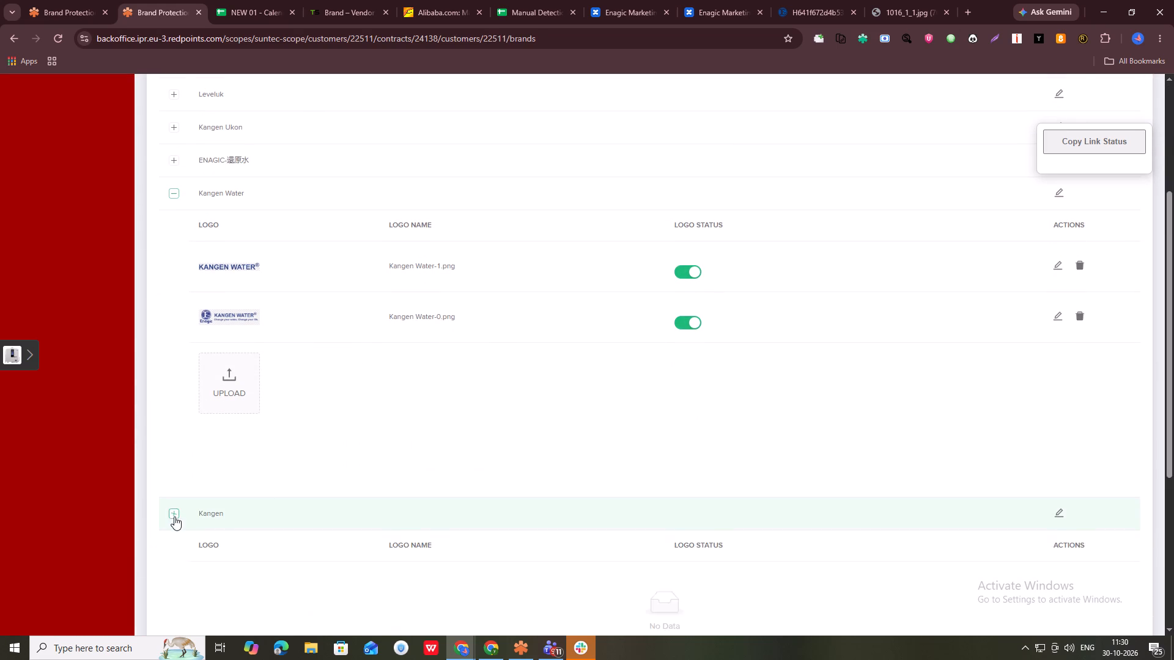
scroll(353, 452, down, 2)
scroll(353, 452, up, 1)
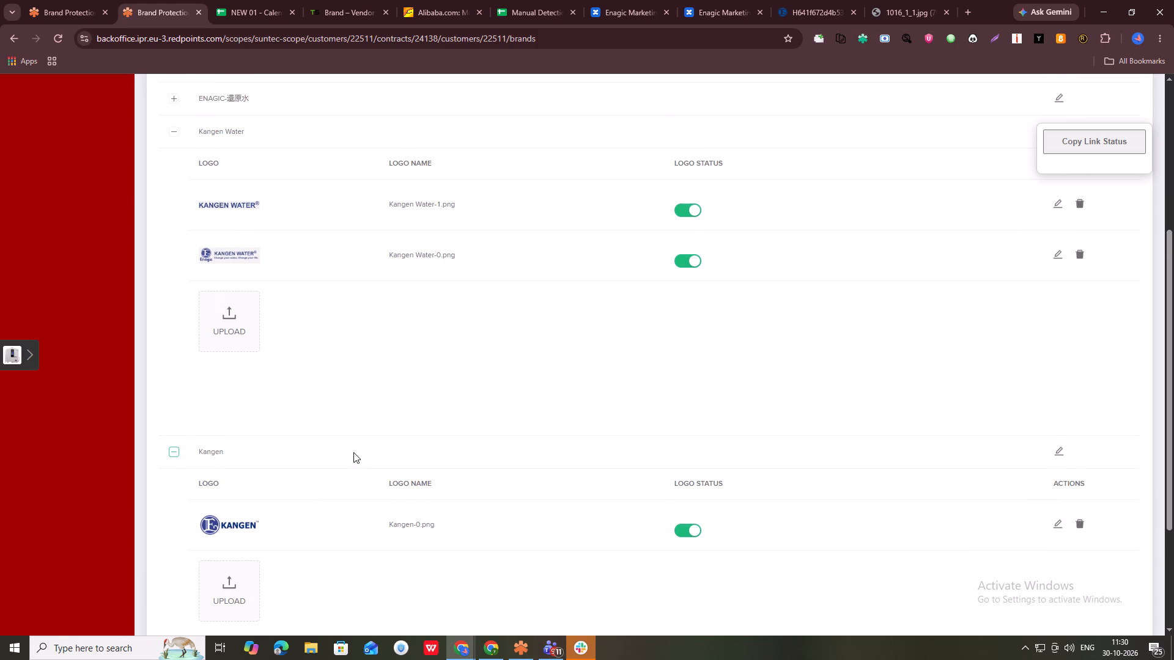
scroll(473, 434, up, 5)
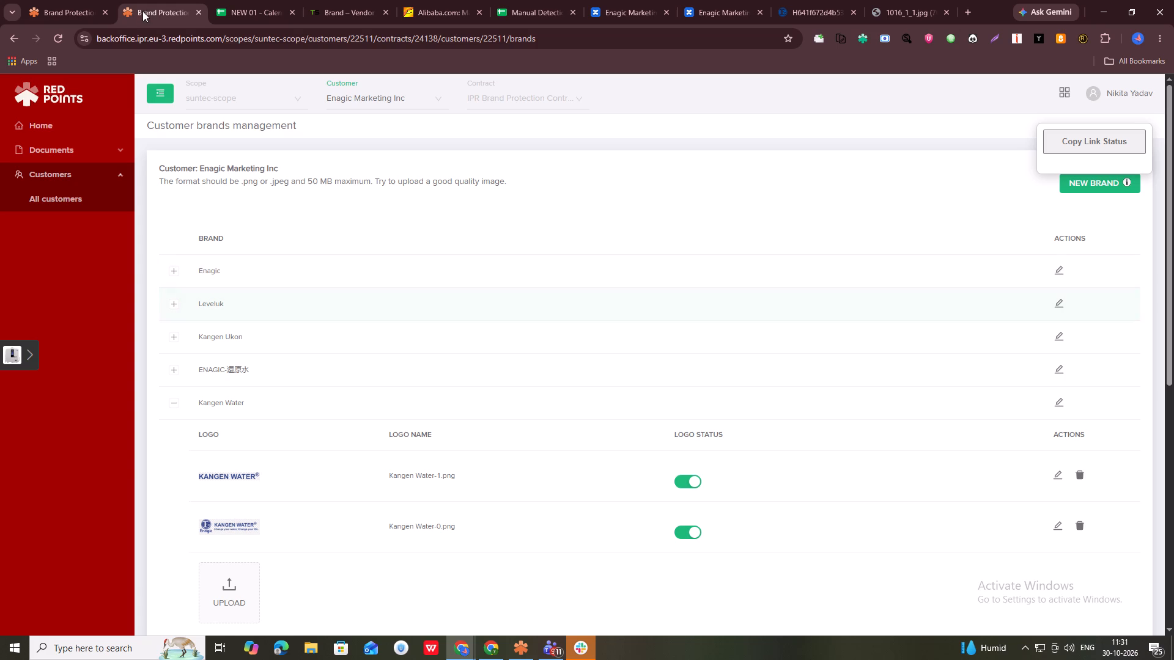
scroll(290, 394, down, 2)
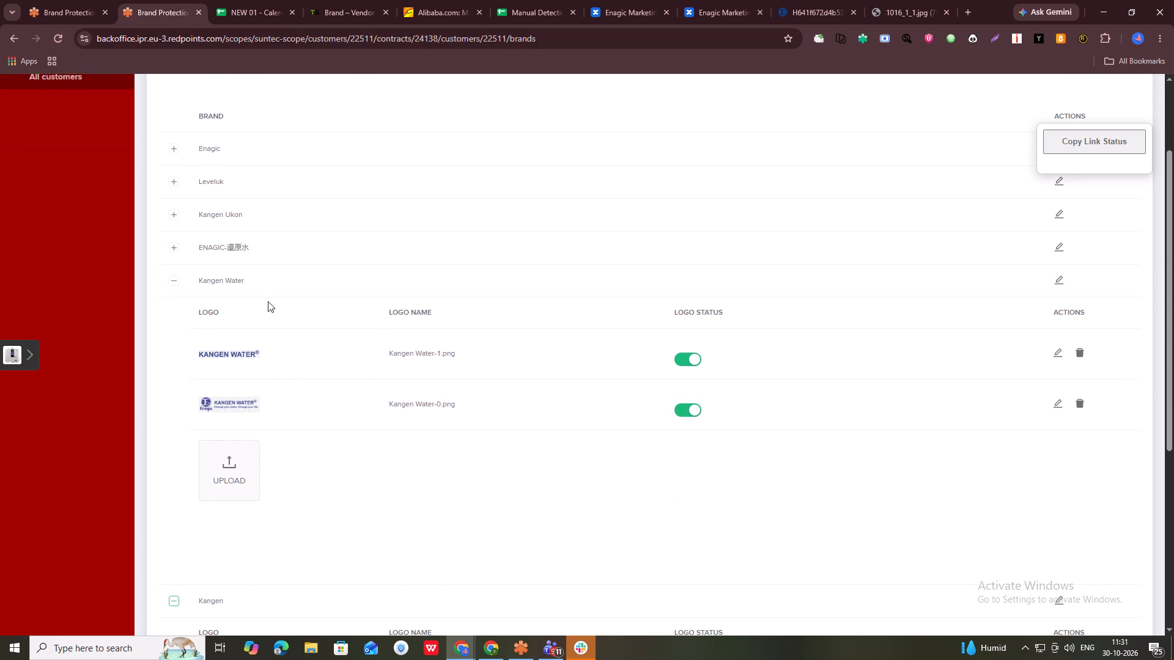
Duplicate the customer brands management tab.
right_click(149, 0)
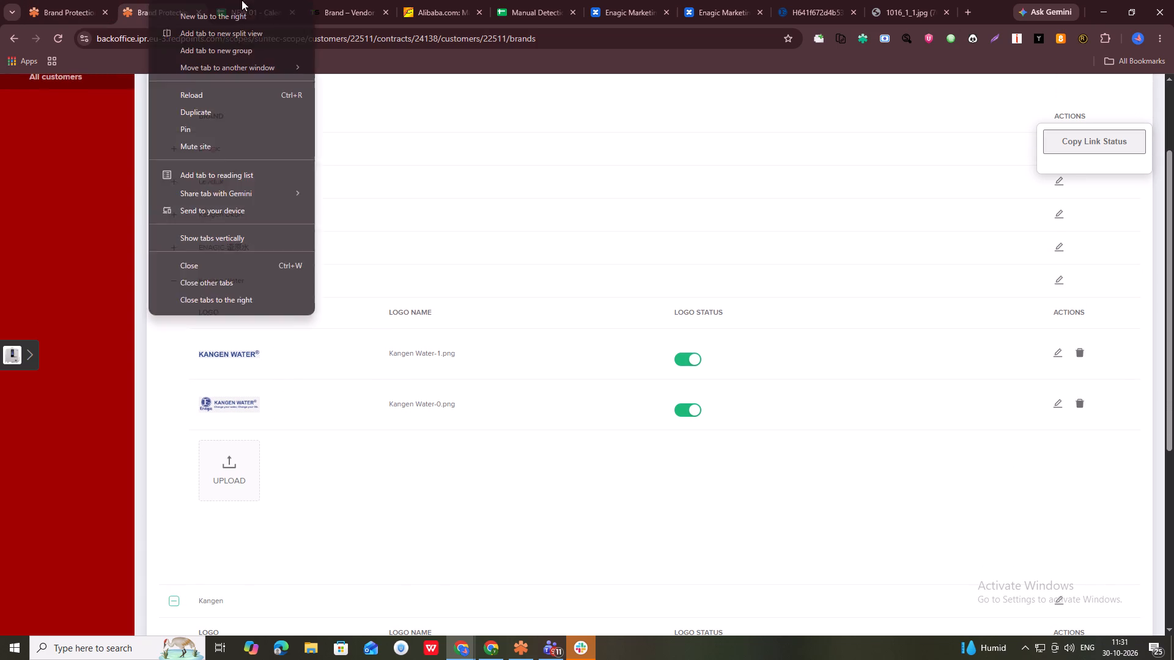
click(209, 117)
Compare the Kangen Water and Kangen brand logos with the pouch listings in the Alibaba image search results.
click(136, 0)
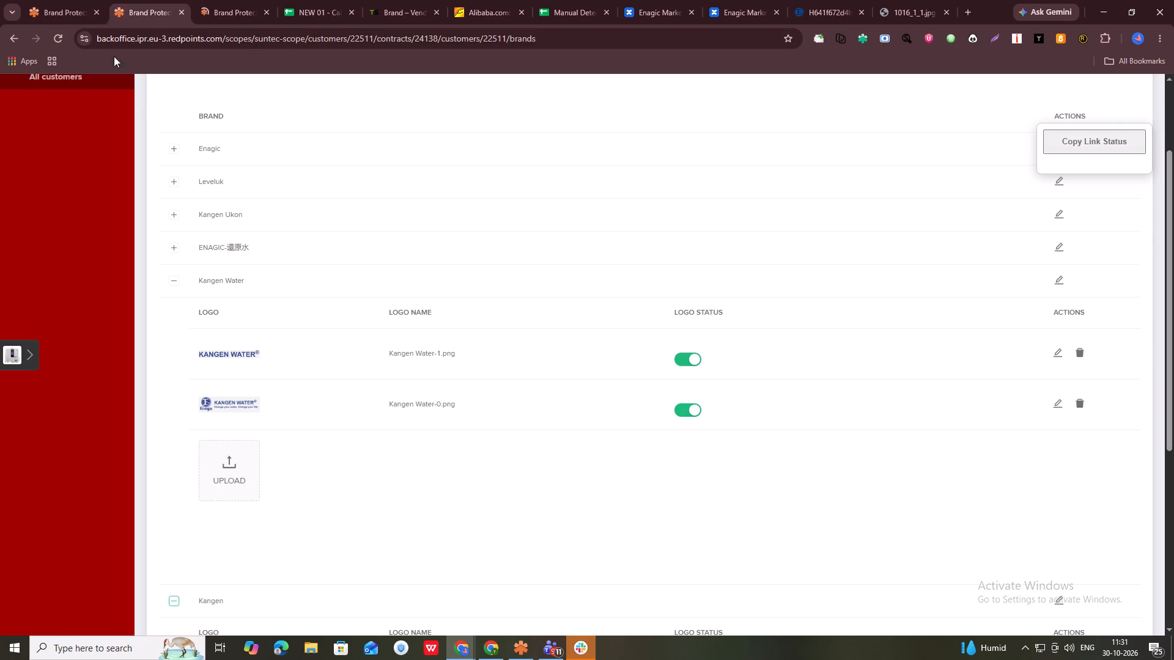
scroll(332, 299, down, 3)
scroll(300, 352, up, 2)
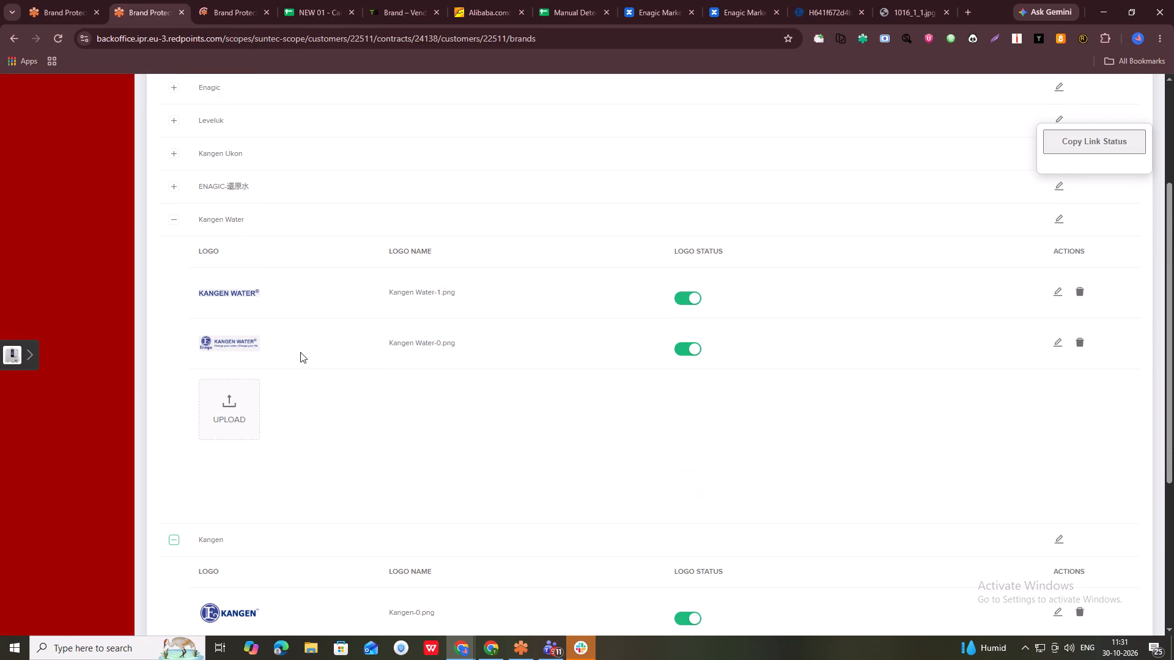
scroll(300, 350, down, 2)
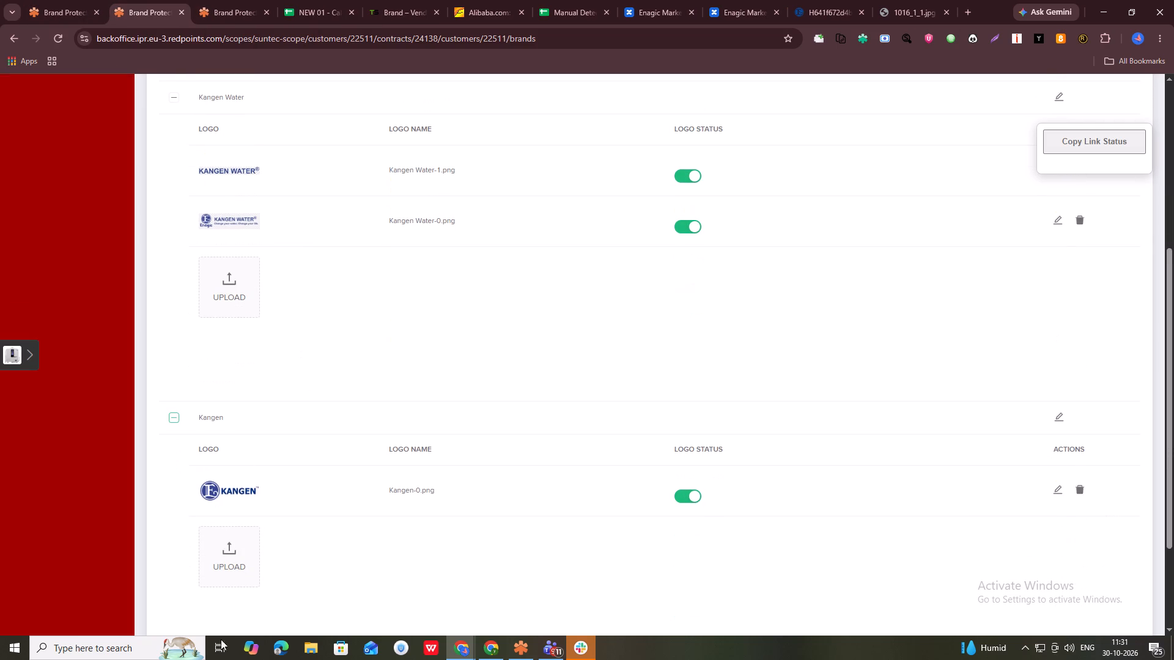
scroll(255, 357, up, 1)
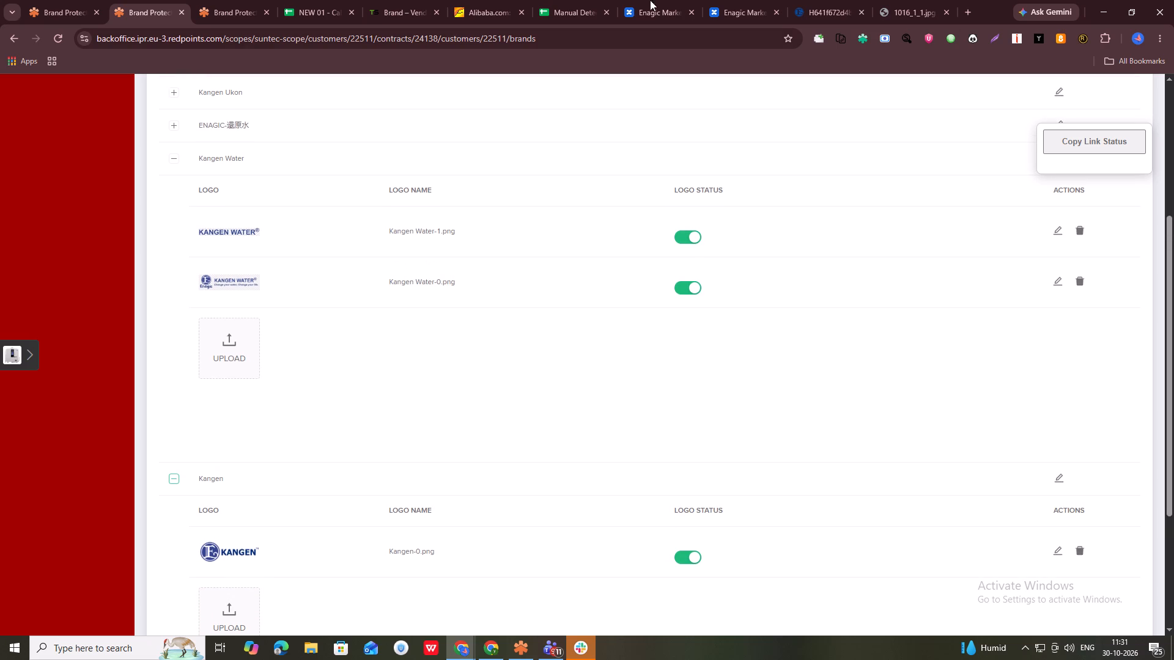
click(509, 0)
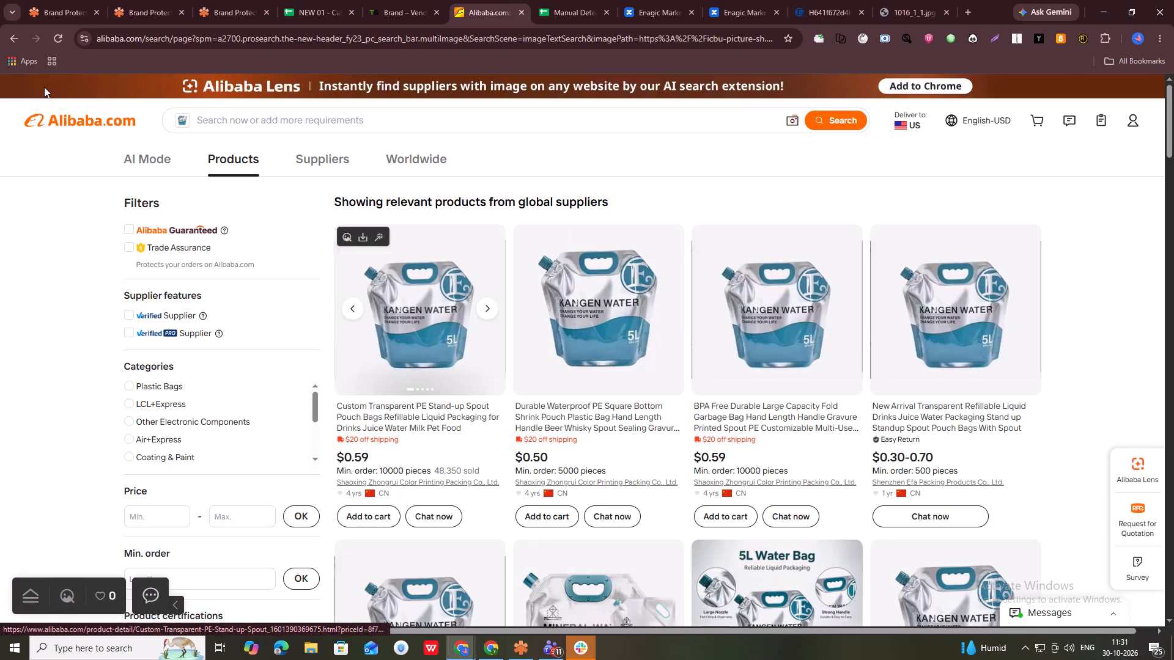
In the duplicated tab, open Enagic Marketing Inc's official images and filter them by the asset Kangen - 21 - Water.
click(221, 0)
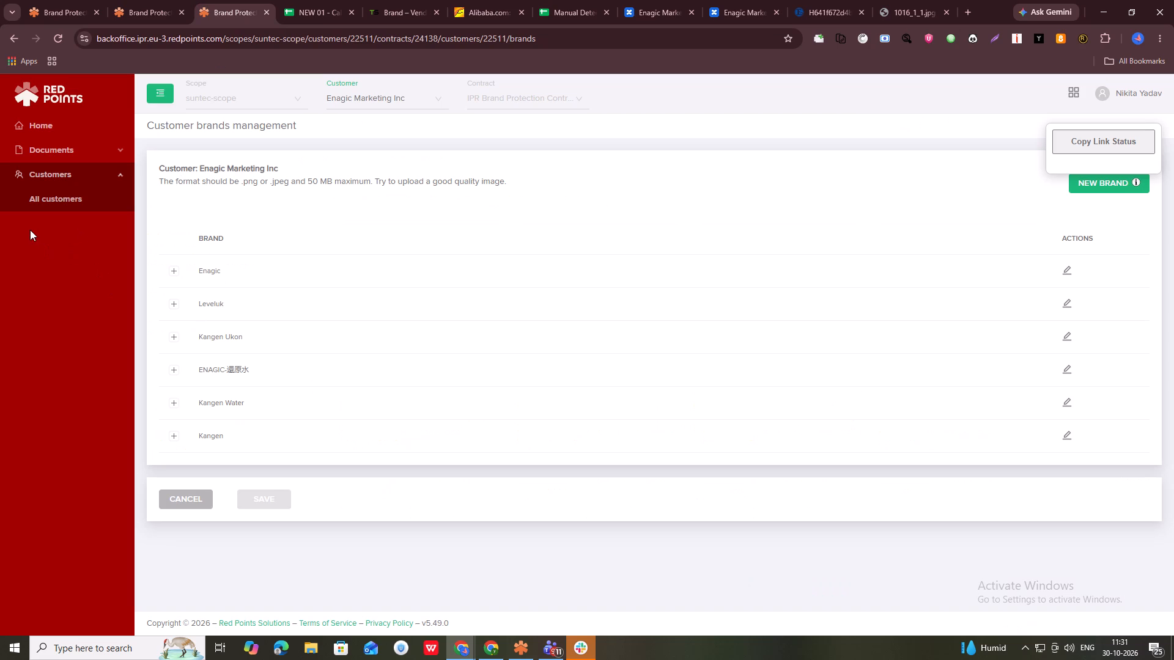
click(61, 153)
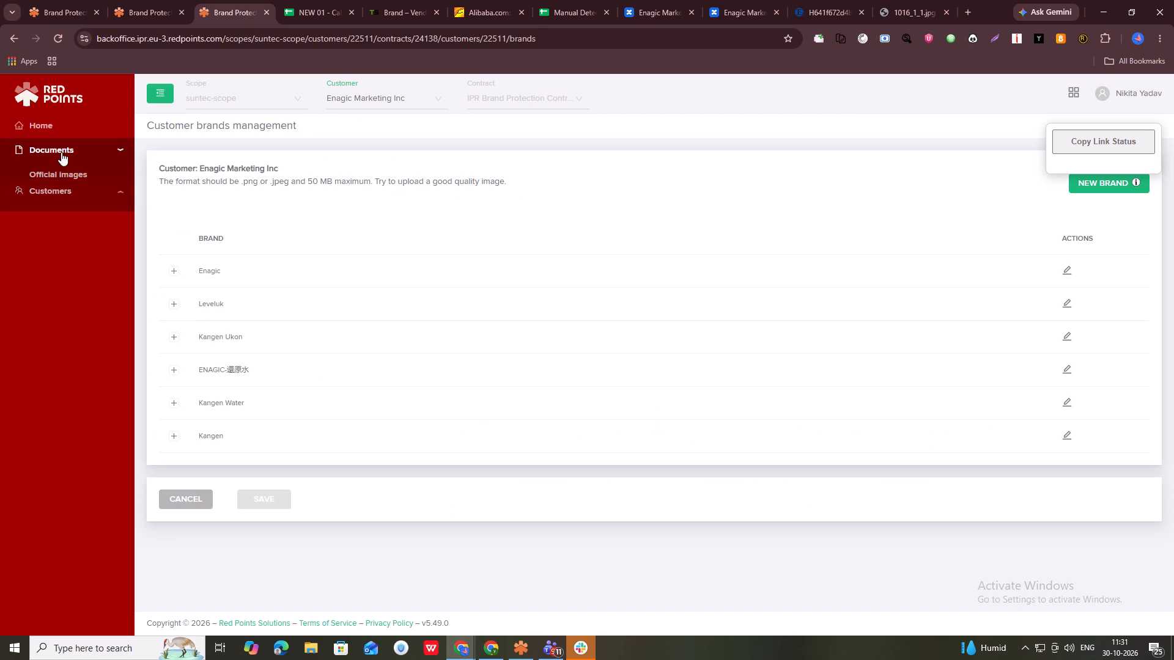
click(61, 172)
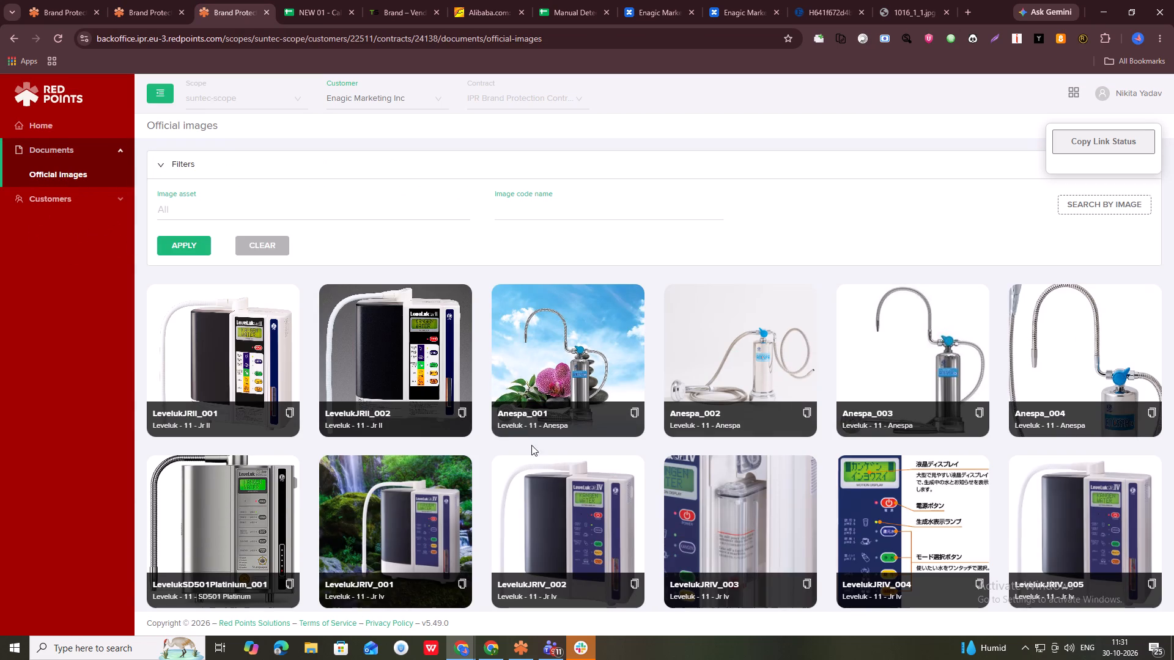
click(342, 205)
scroll(292, 285, down, 1)
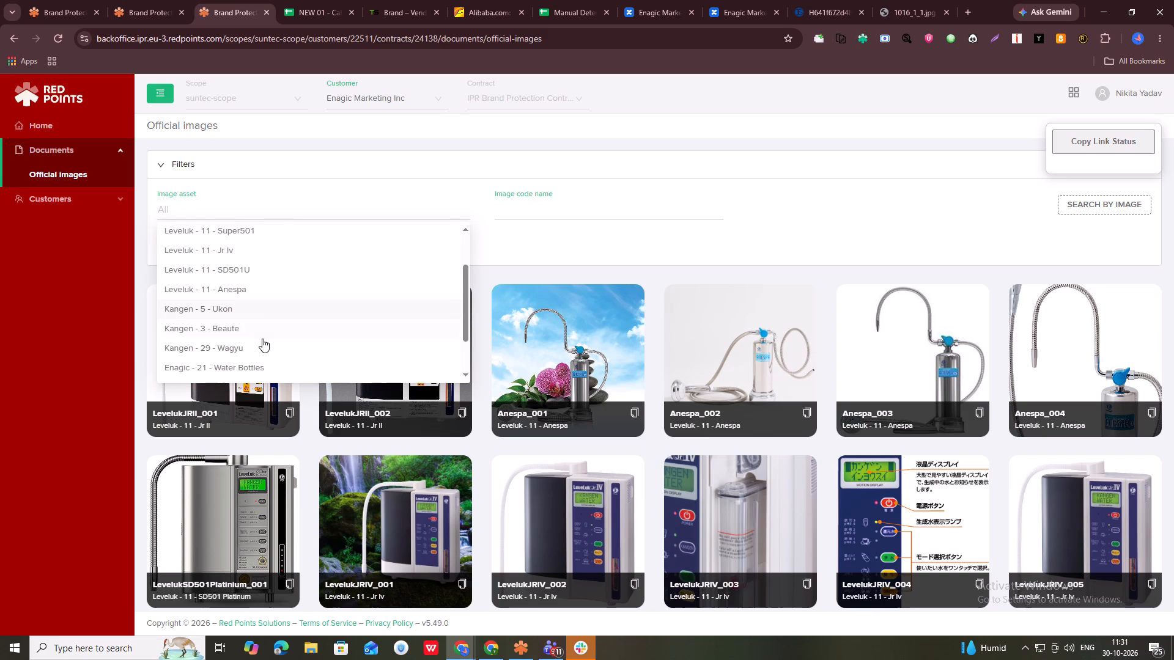
scroll(263, 339, down, 1)
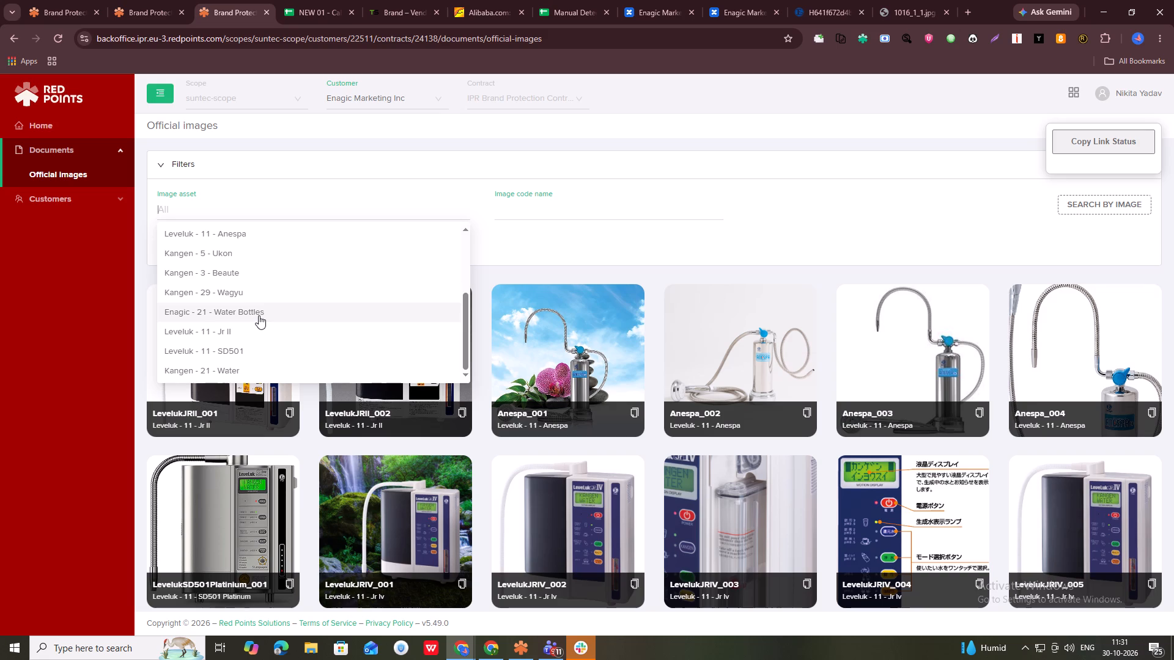
scroll(259, 315, down, 6)
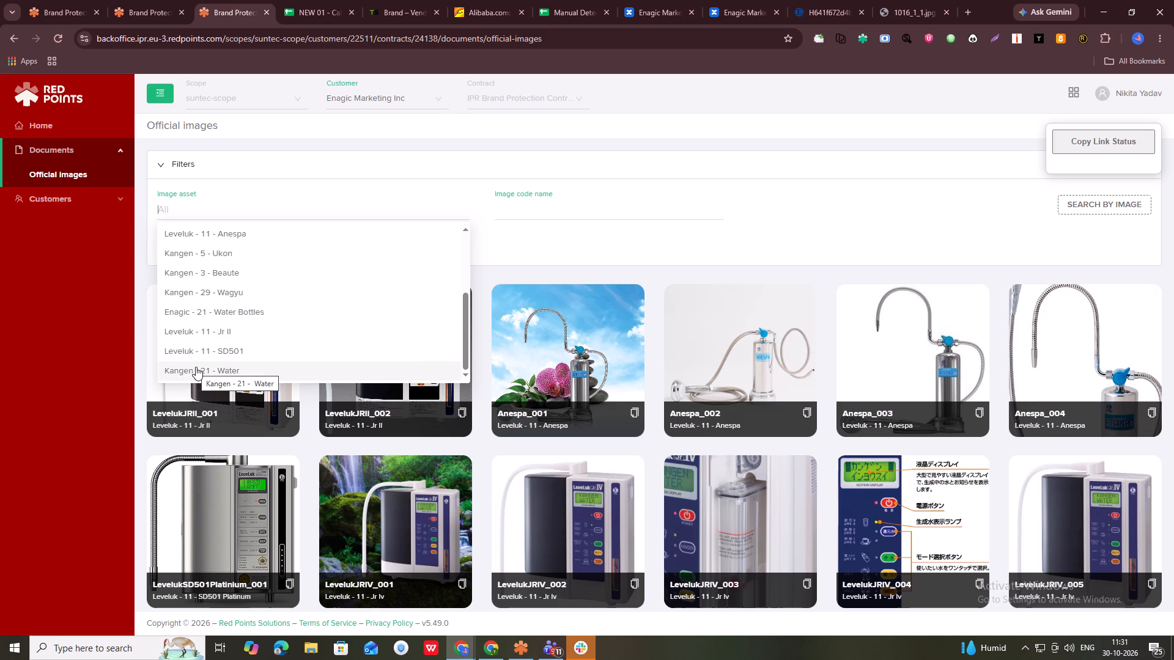
click(196, 367)
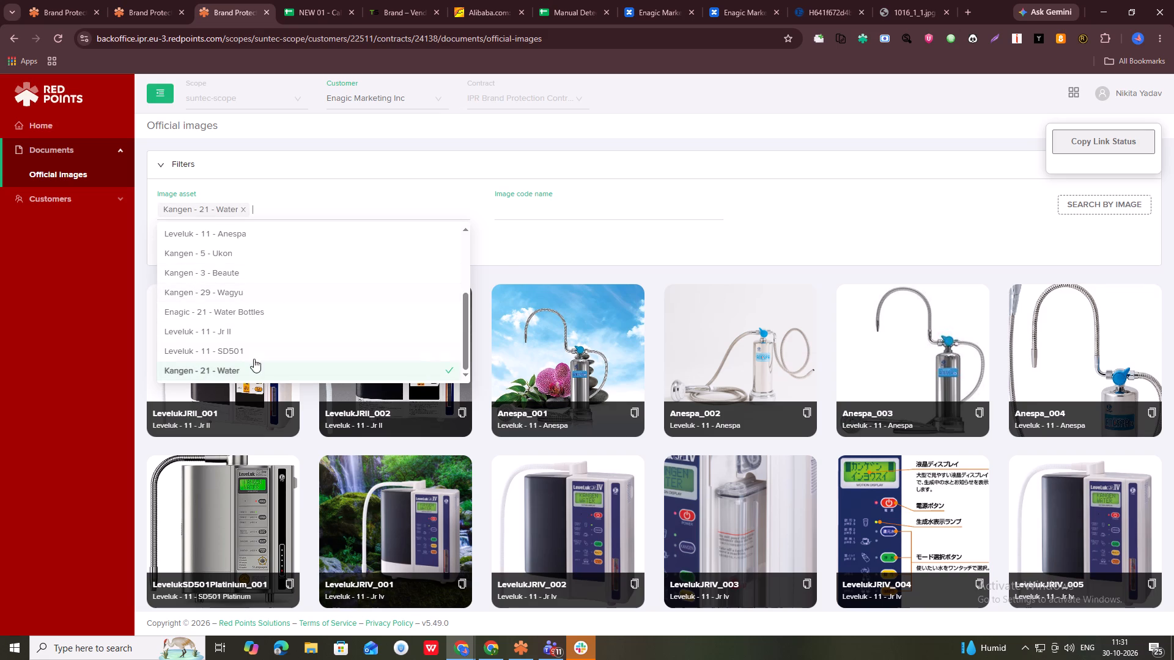
click(497, 252)
right_click(497, 252)
click(188, 243)
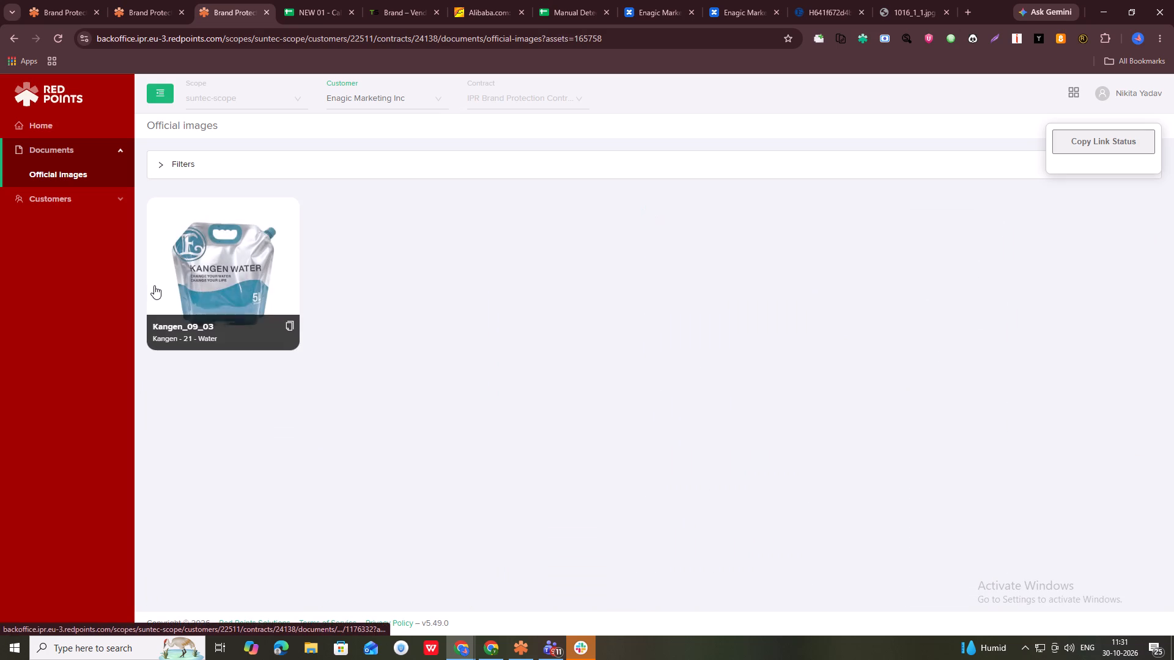
Filter the official images by Kangen - 5 - Ukon, Kangen - 3 - Beaute and Kangen - 29 - Wagyu, and examine the product images.
click(216, 164)
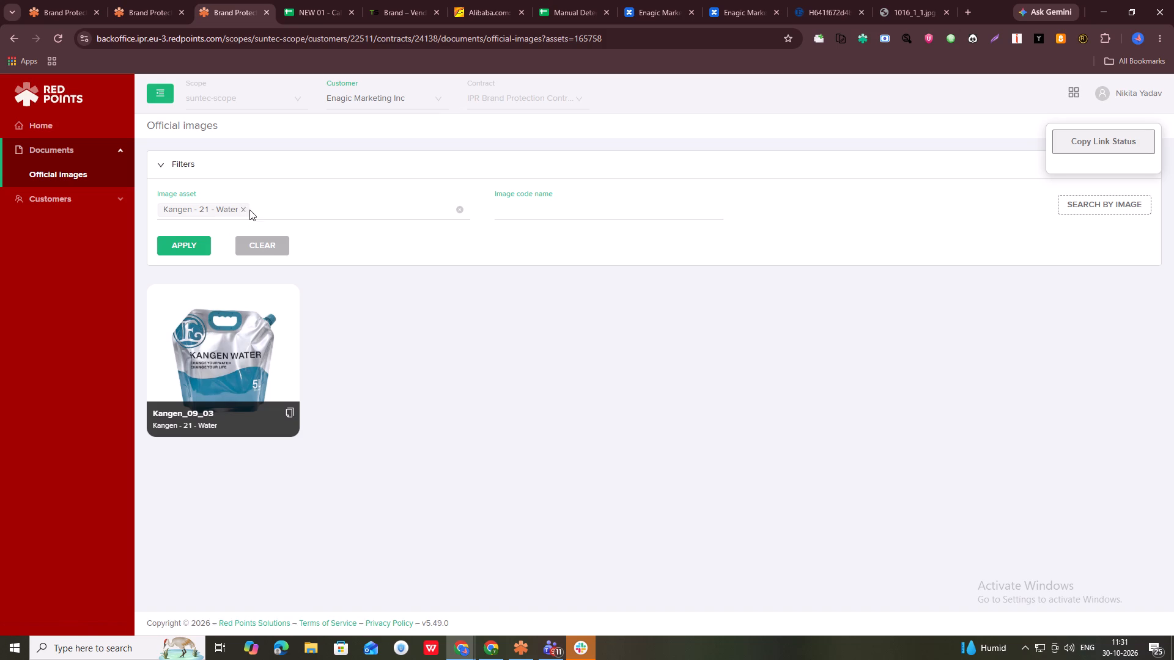
click(252, 209)
click(245, 208)
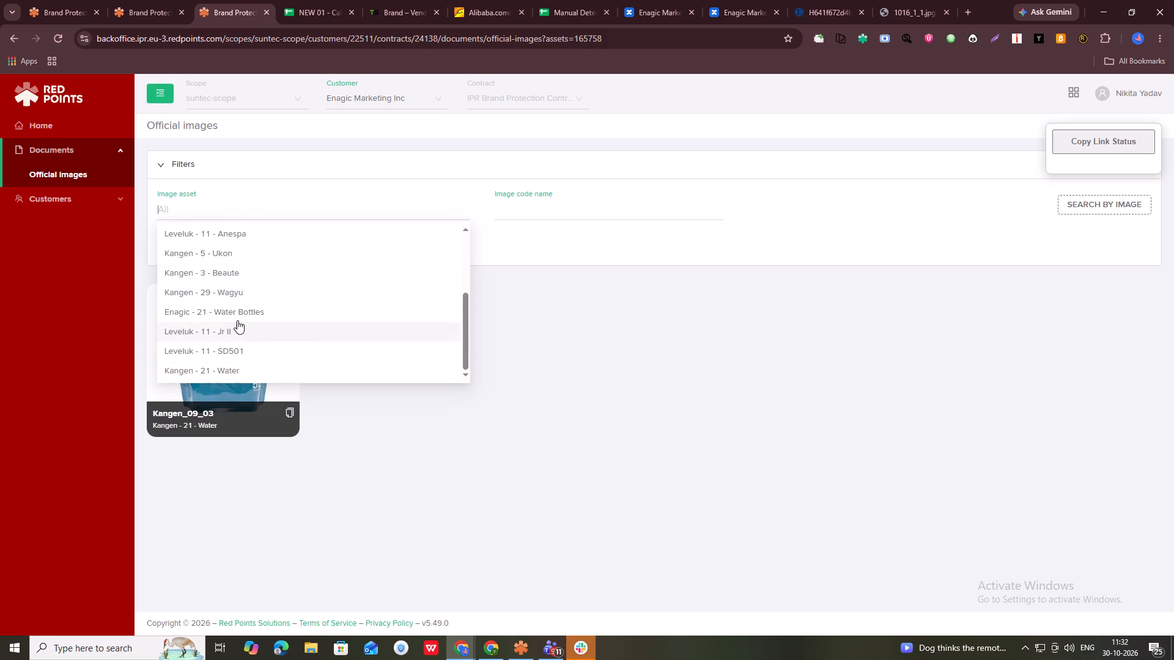
click(211, 256)
click(212, 273)
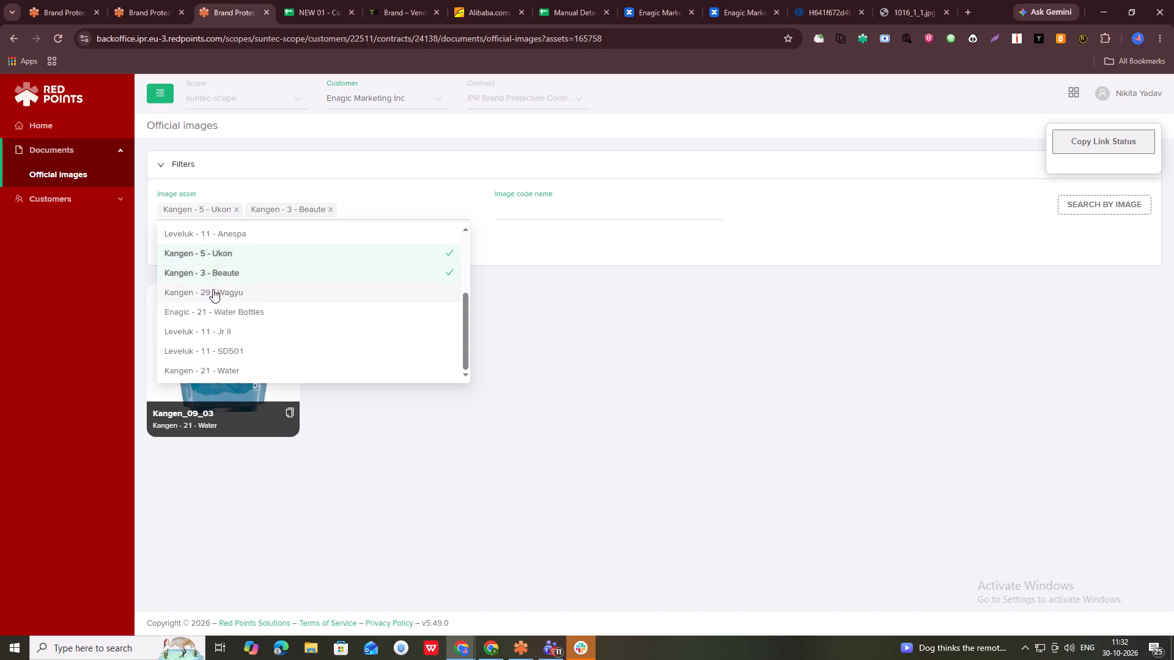
click(213, 290)
scroll(252, 329, up, 2)
click(569, 232)
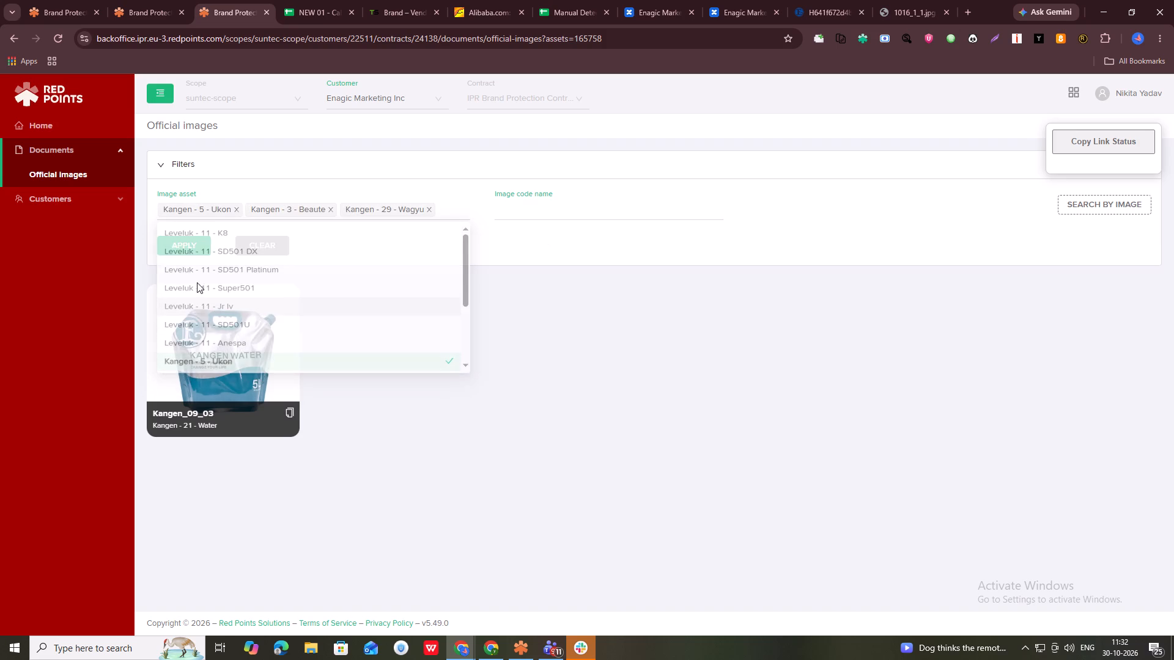
click(177, 246)
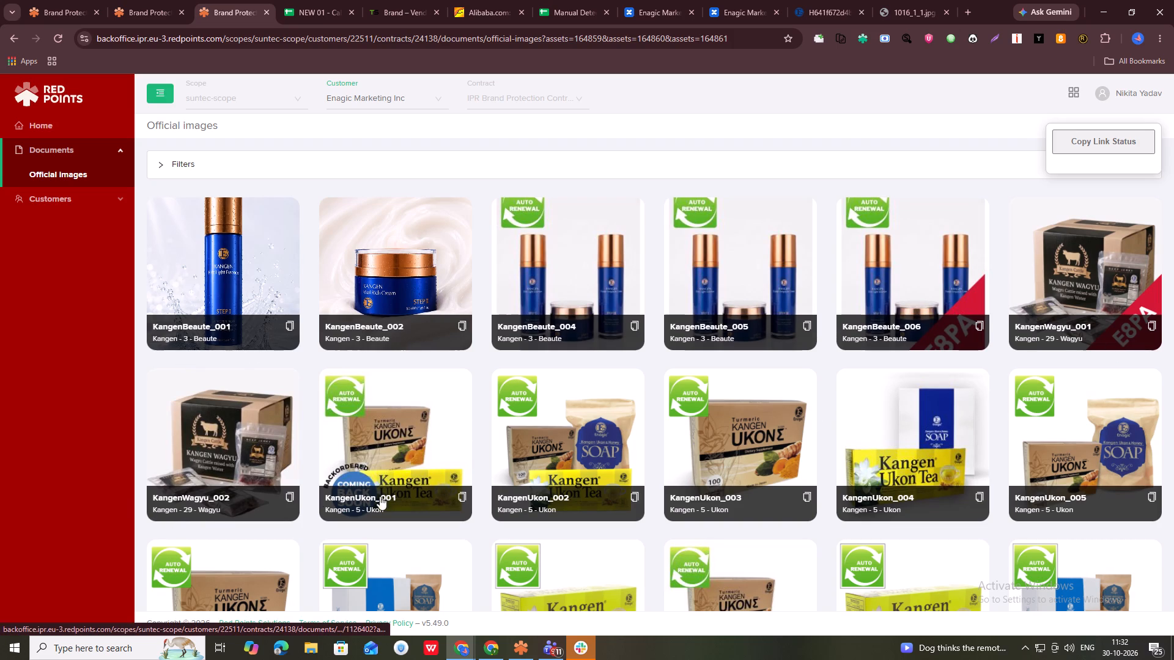
scroll(880, 428, down, 3)
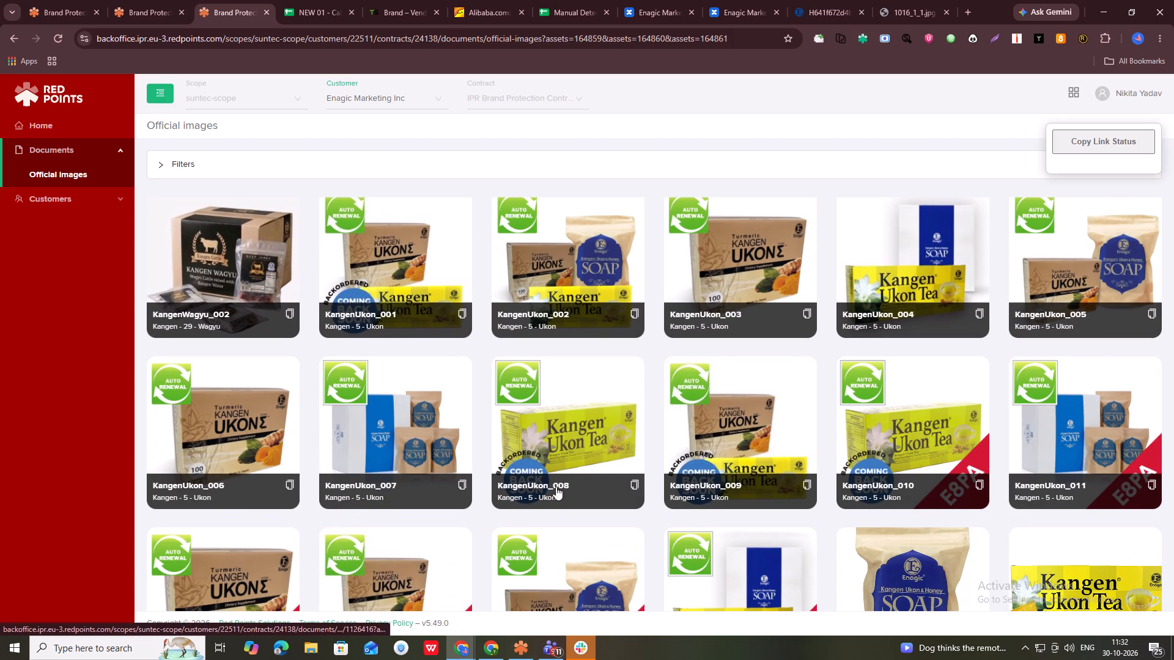
scroll(915, 455, down, 4)
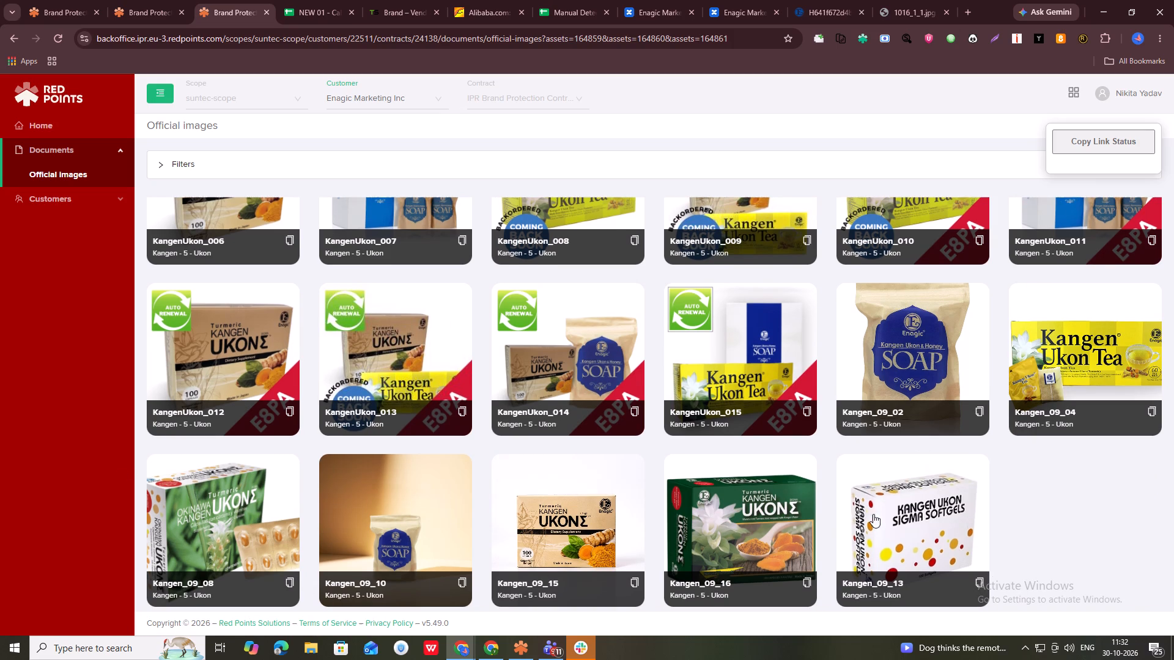
scroll(881, 478, down, 8)
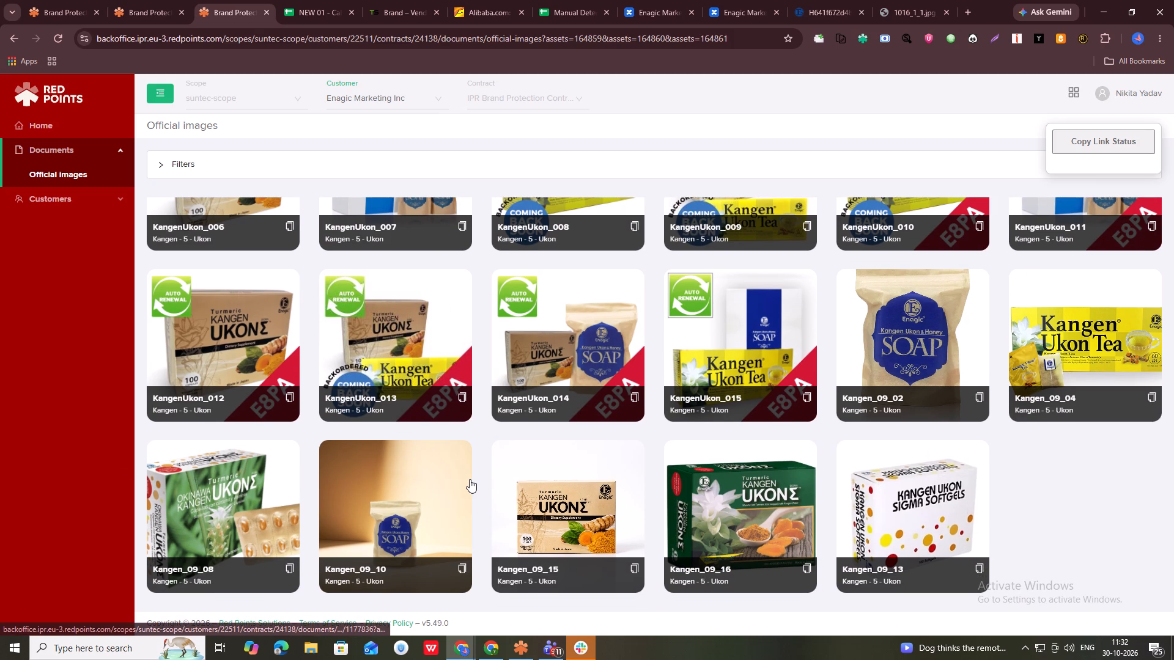
scroll(470, 479, up, 8)
Replace the official images filter with the assets Kangen - 21 - Water and Enagic - 21 - Water Bottles.
click(214, 162)
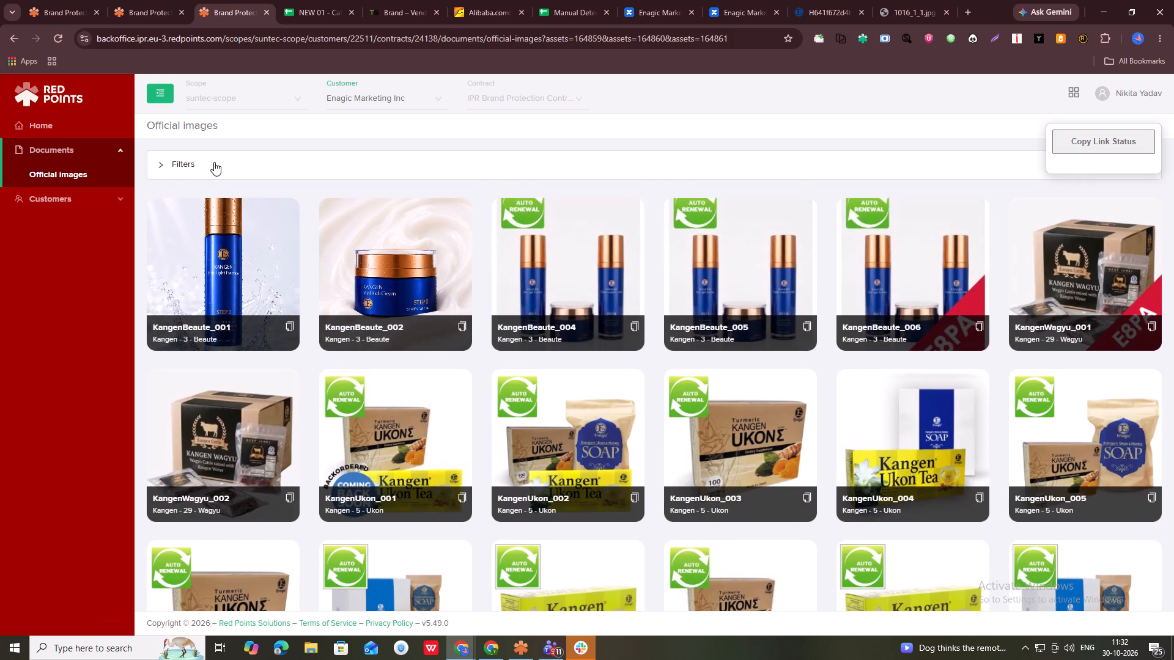
click(259, 246)
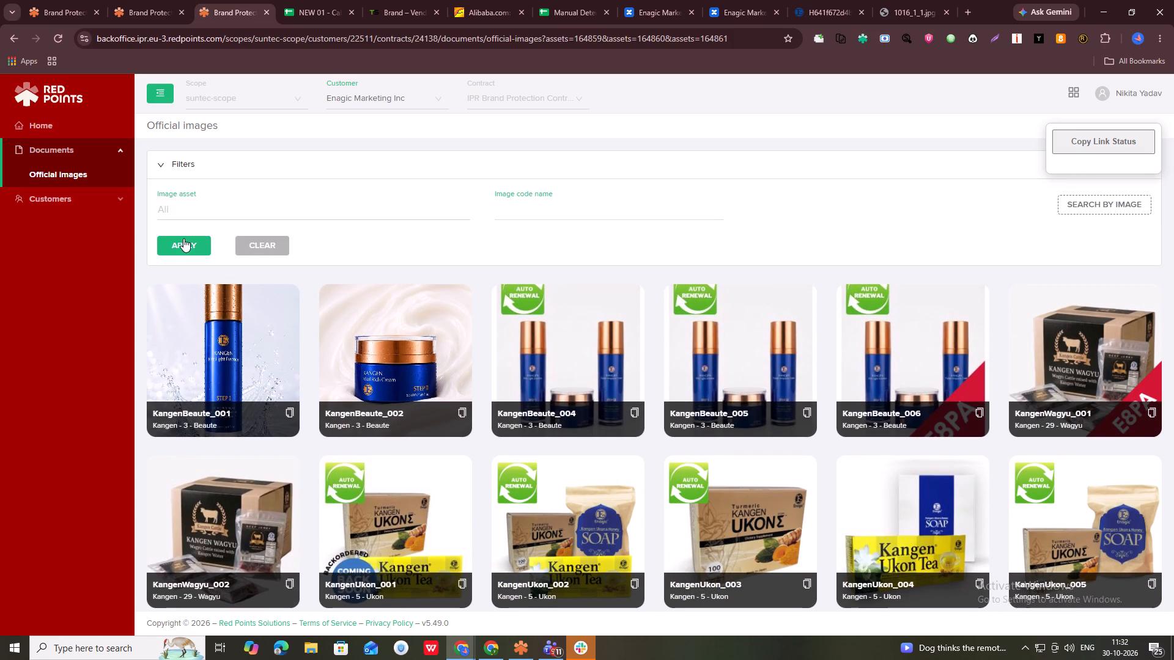
click(213, 210)
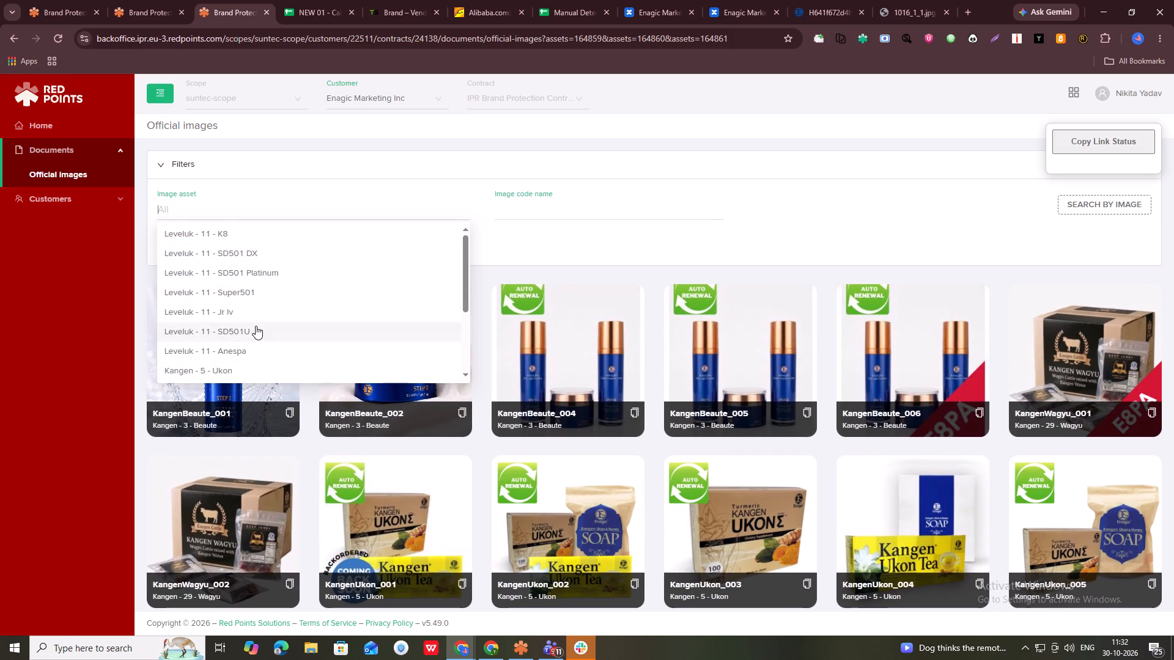
scroll(256, 326, down, 1)
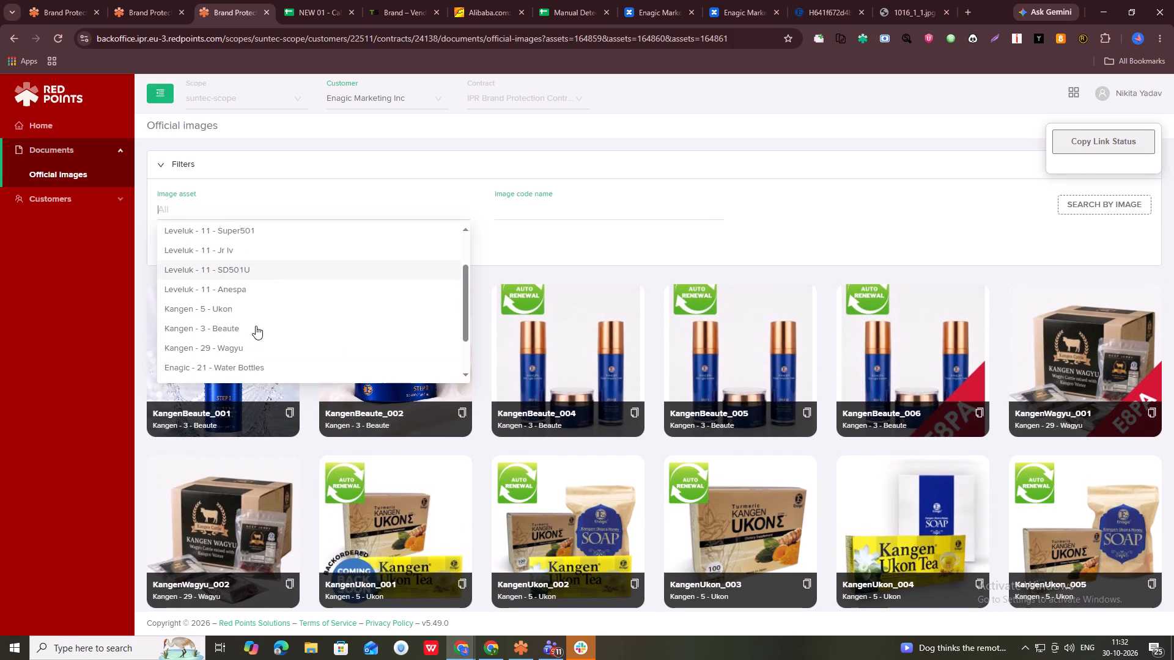
scroll(256, 326, down, 10)
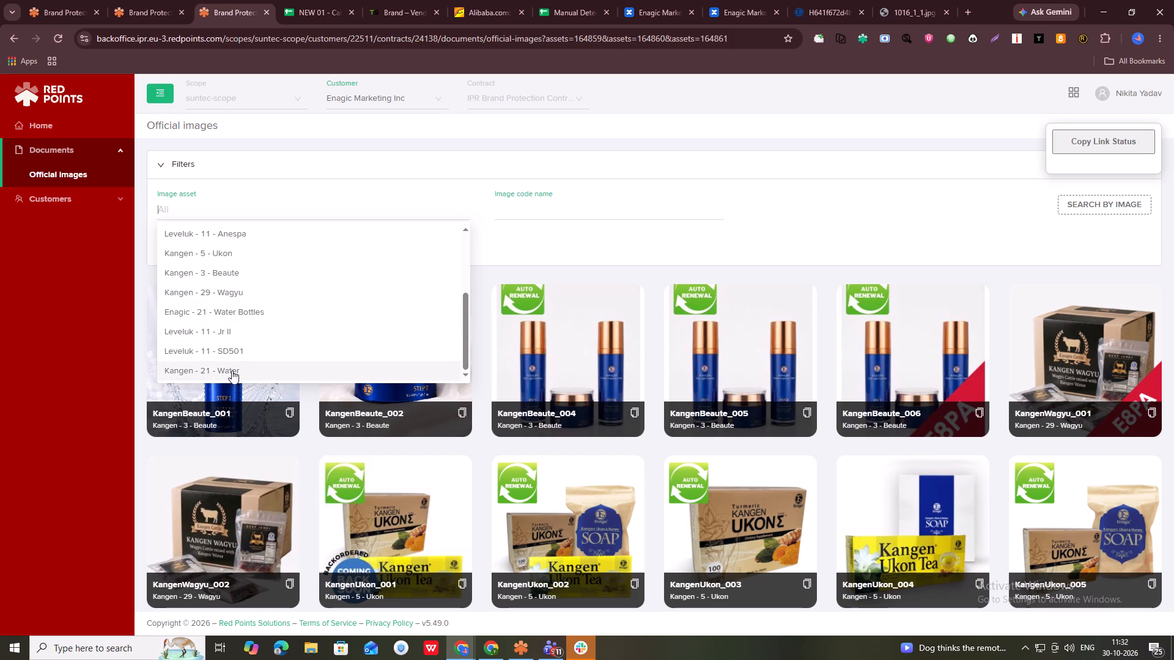
click(232, 370)
click(253, 303)
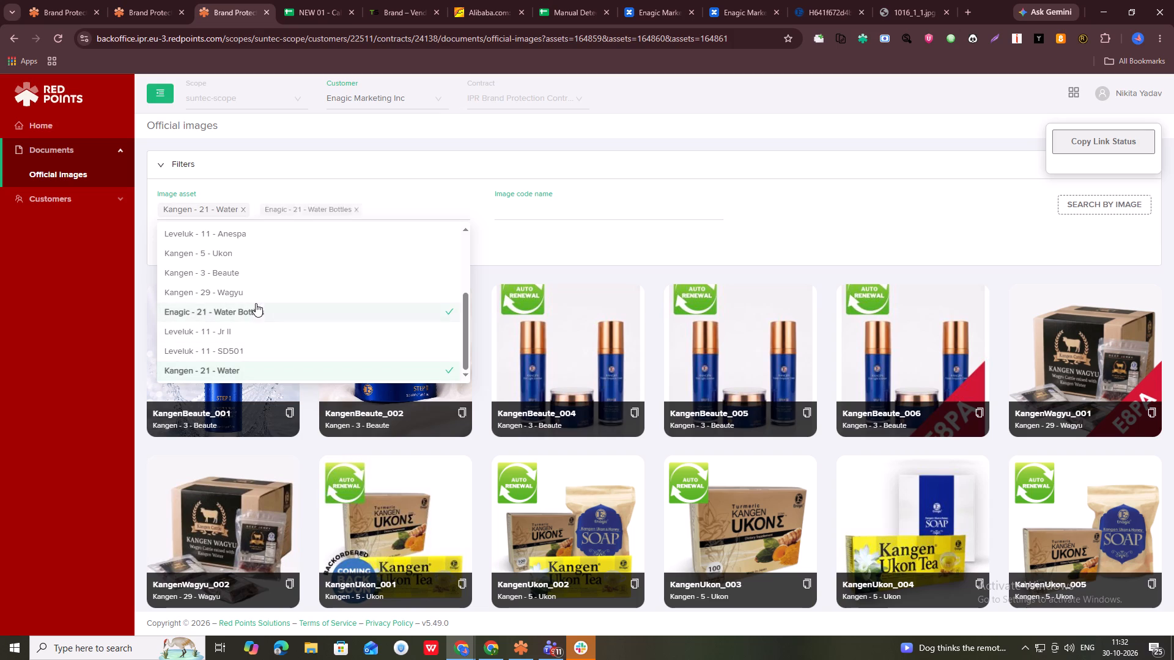
click(559, 245)
click(193, 241)
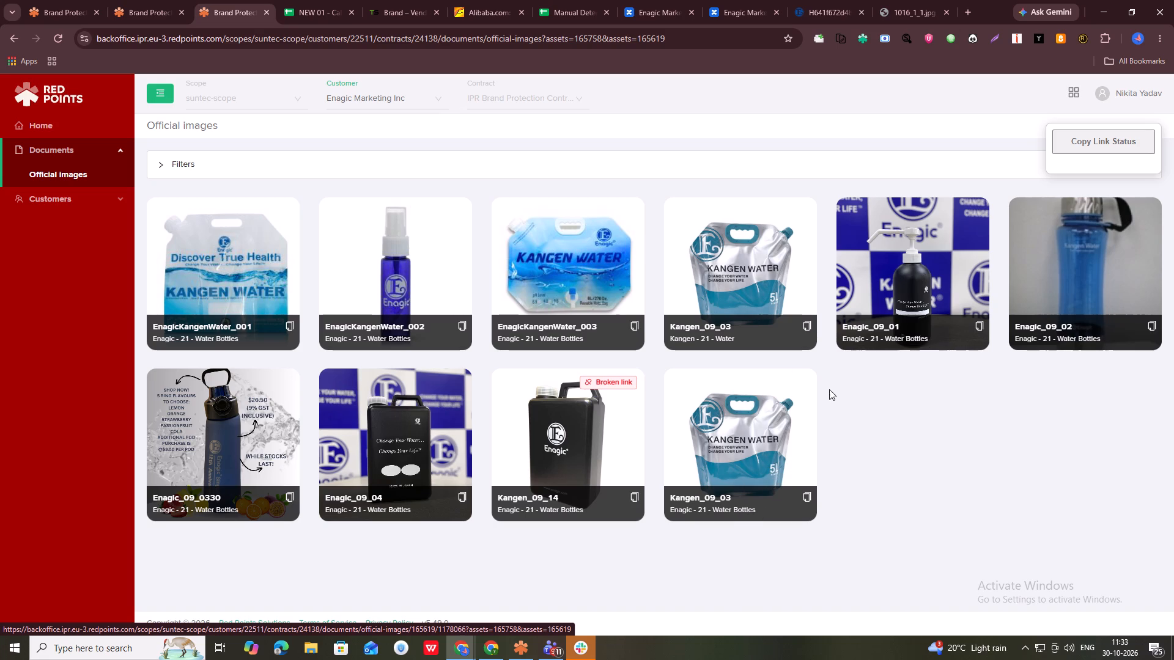
Read through the Enagic manual detection guidelines for Ebay, Aliexpress (US) and Alibaba (US) image searches.
click(682, 0)
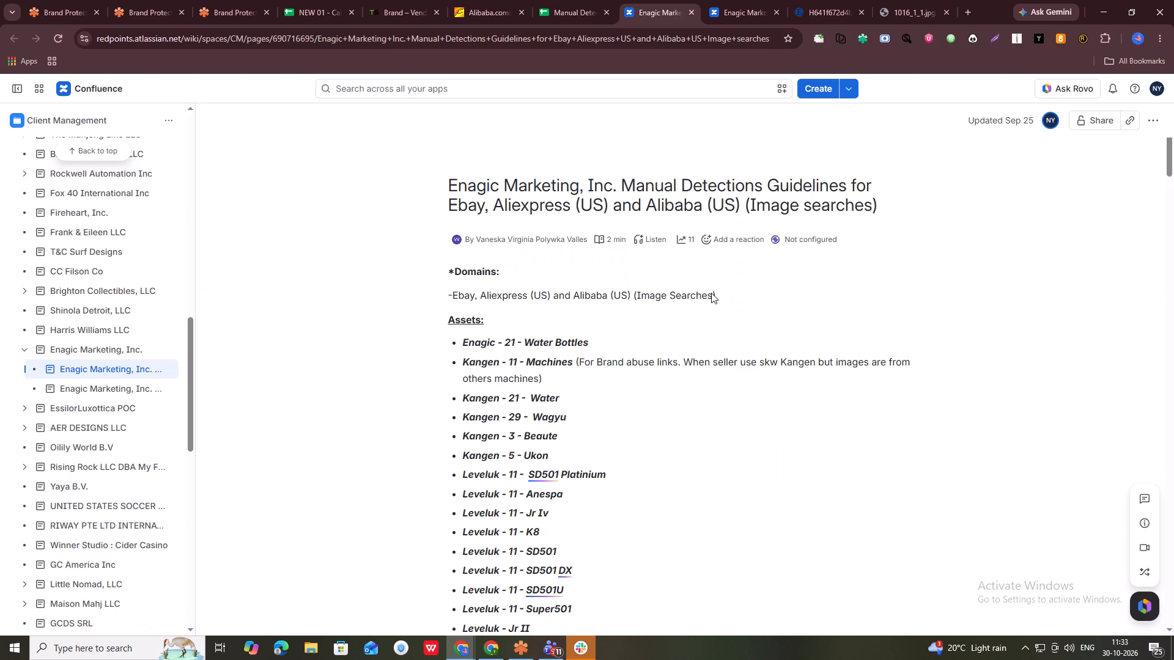
scroll(673, 401, up, 3)
scroll(622, 453, down, 3)
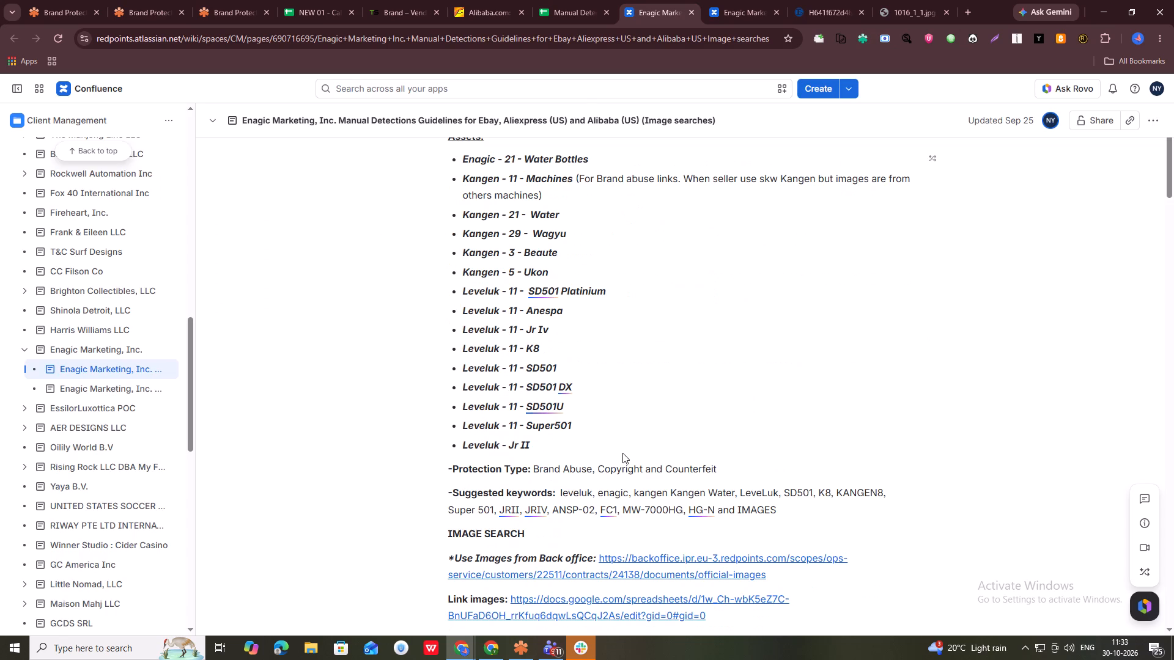
scroll(640, 445, up, 8)
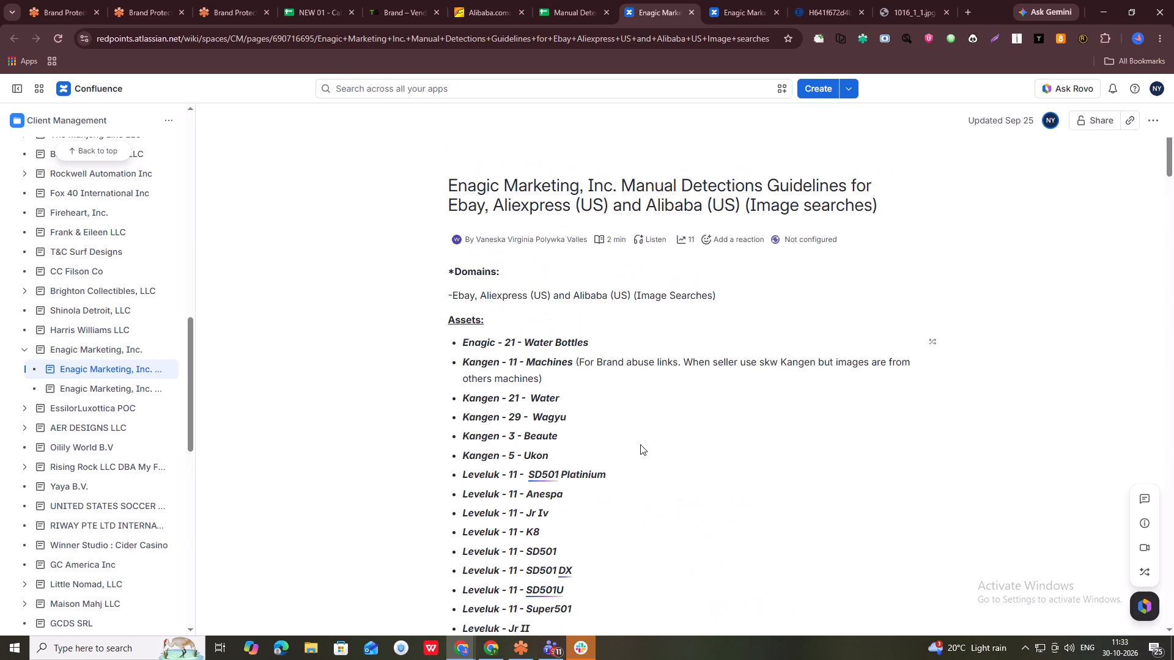
scroll(640, 444, down, 12)
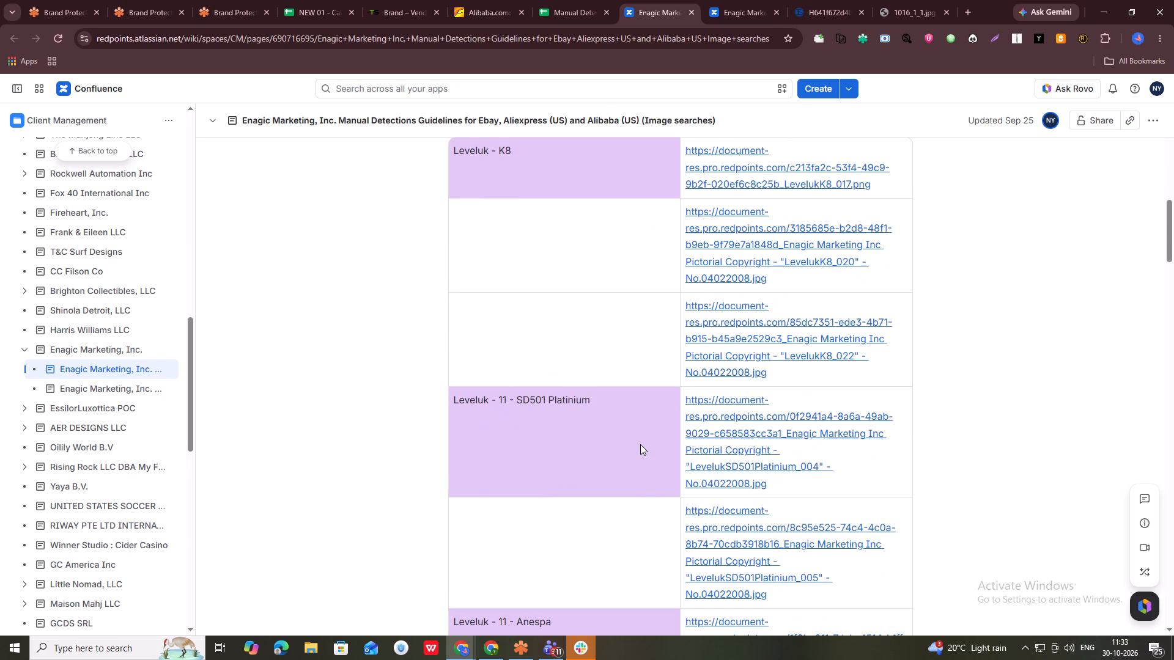
scroll(640, 444, down, 14)
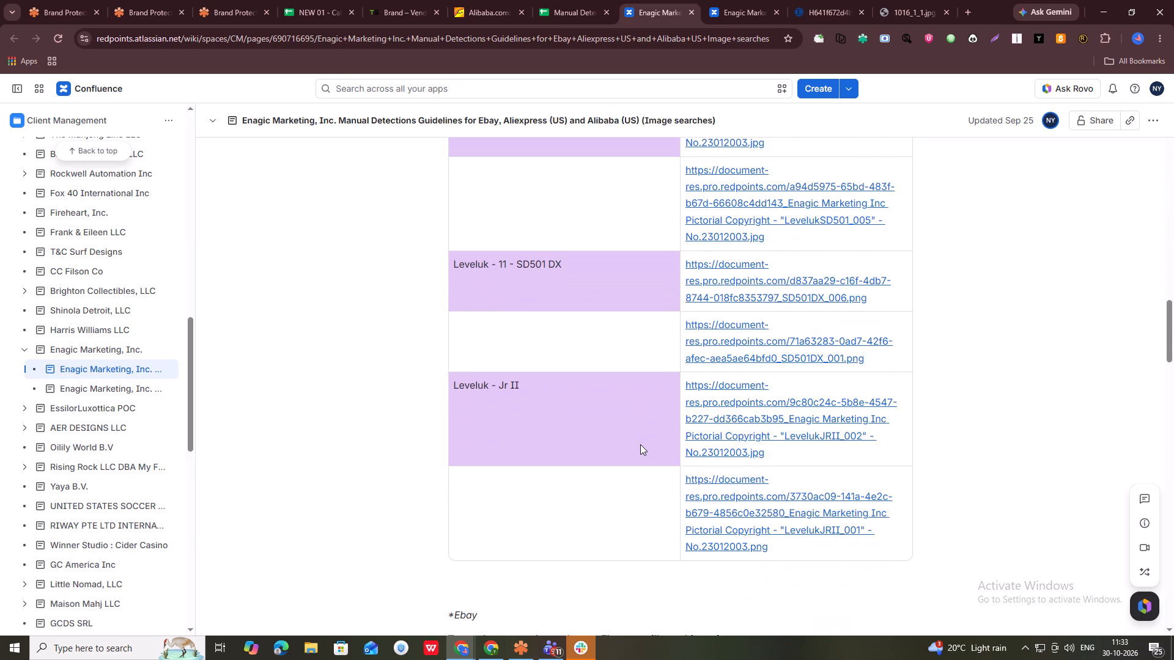
scroll(640, 444, down, 7)
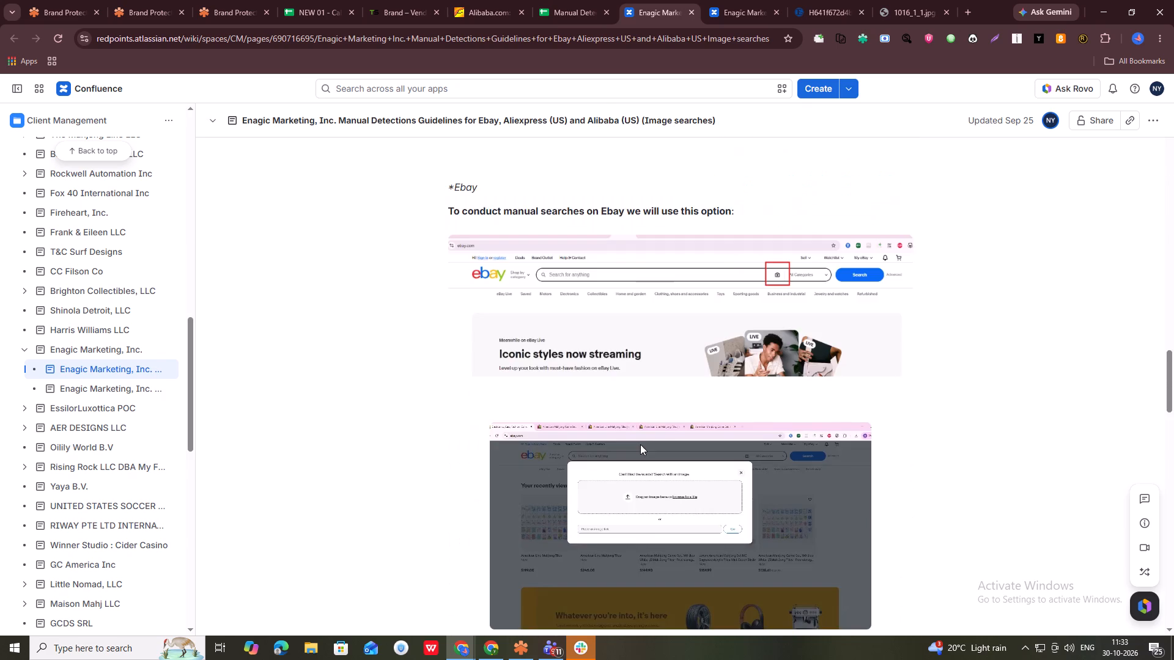
scroll(640, 444, down, 8)
scroll(640, 444, up, 1)
scroll(640, 444, down, 7)
scroll(640, 444, down, 16)
scroll(640, 444, down, 7)
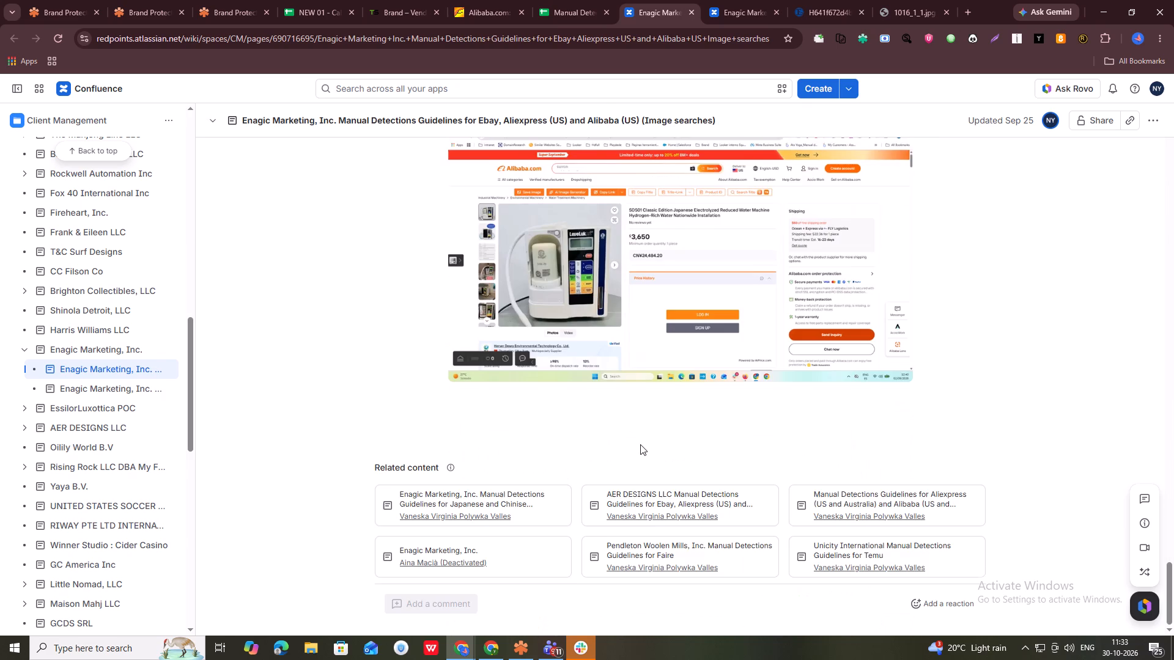
Read through the Enagic manual detection guidelines for Japanese and Chinese marketplaces.
click(777, 0)
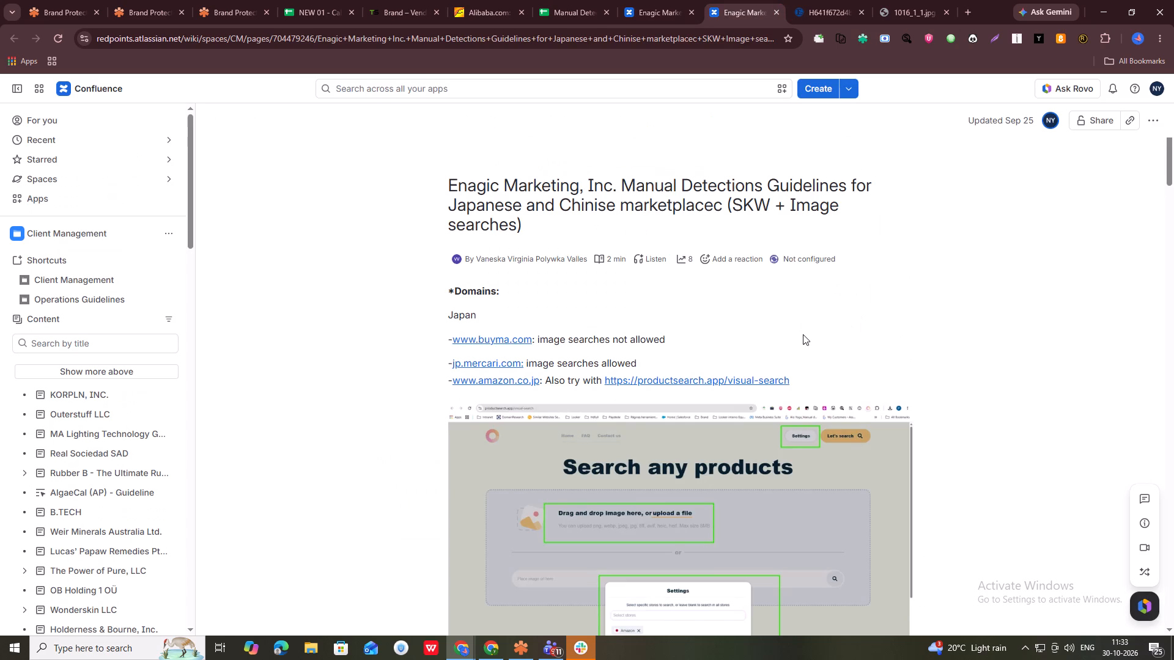
scroll(803, 334, down, 20)
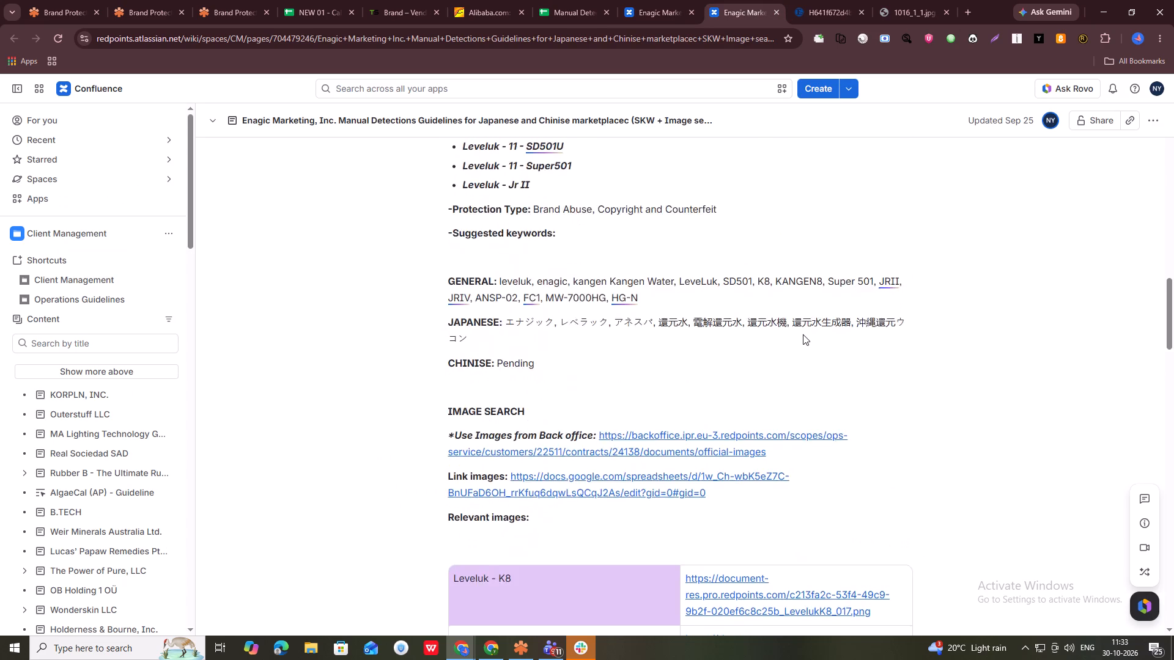
scroll(803, 334, down, 19)
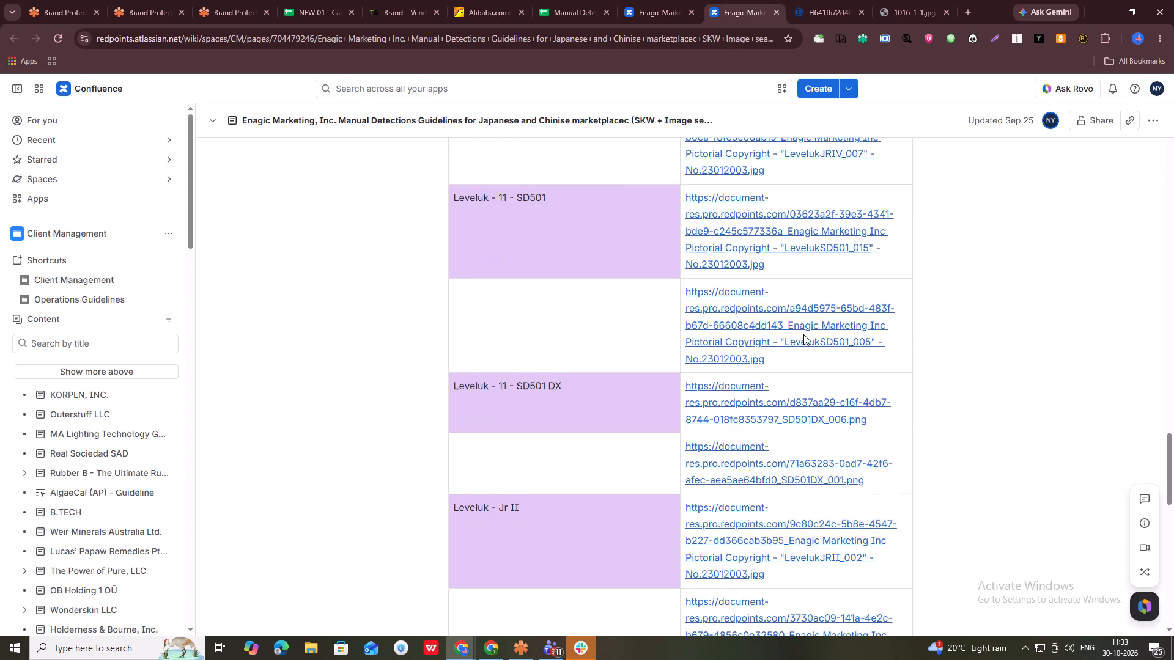
scroll(803, 334, down, 18)
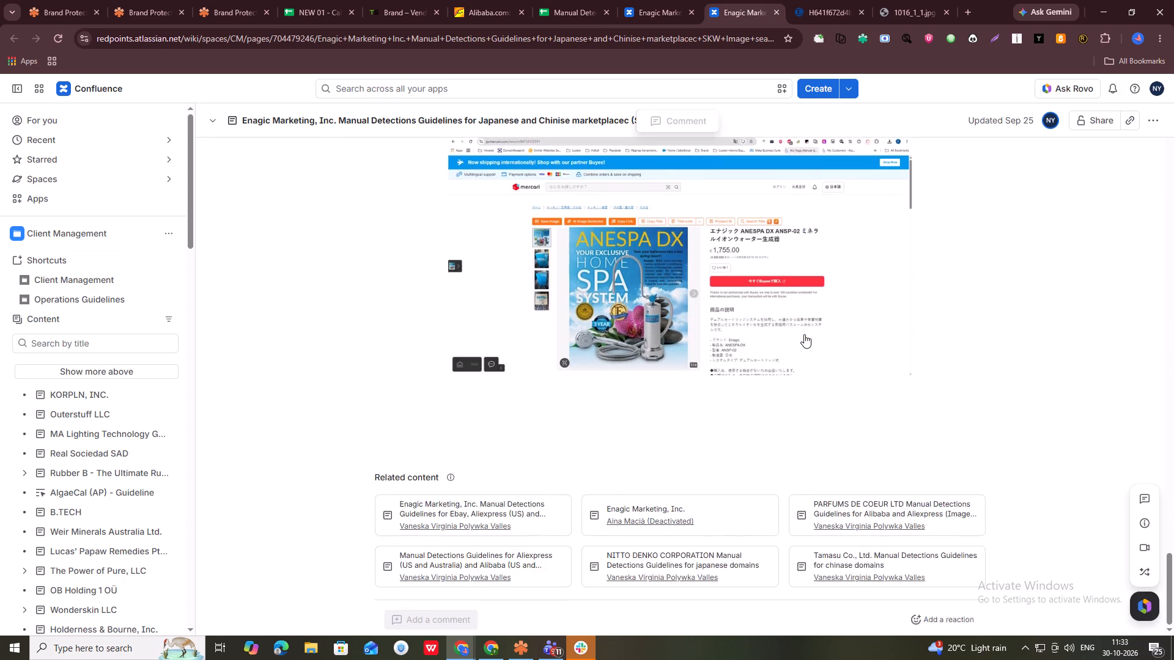
Check the guideline's asset list for the entries Kangen - 21 - Water and Enagic - 21 - Water Bottles.
scroll(804, 334, up, 19)
scroll(804, 334, up, 6)
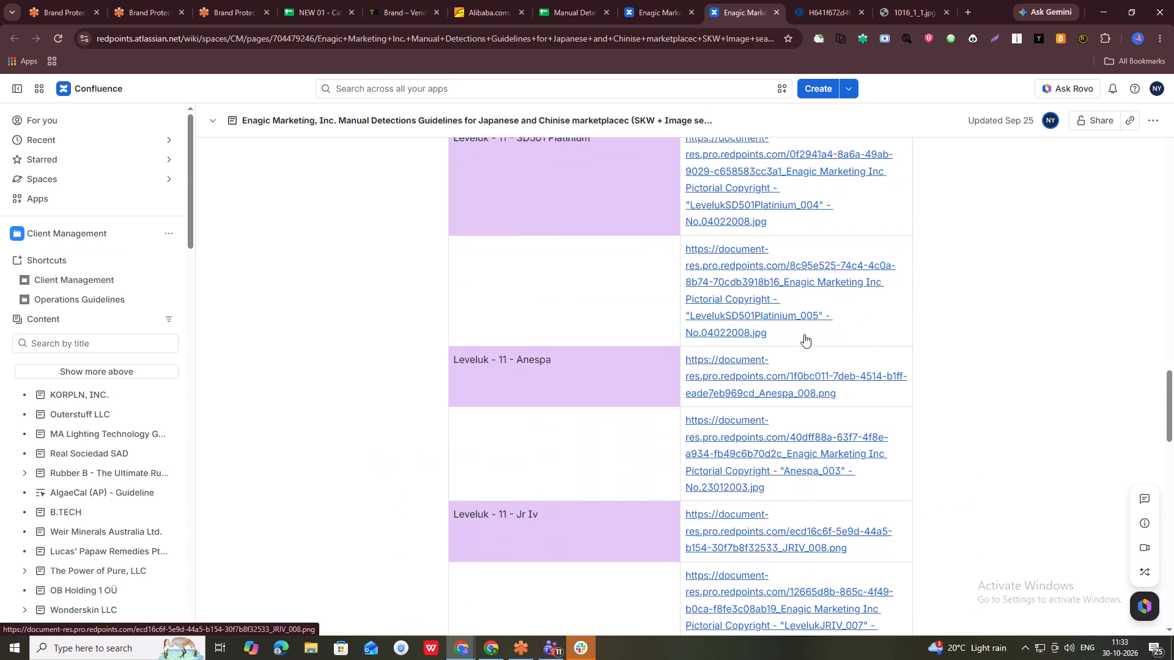
scroll(804, 334, up, 11)
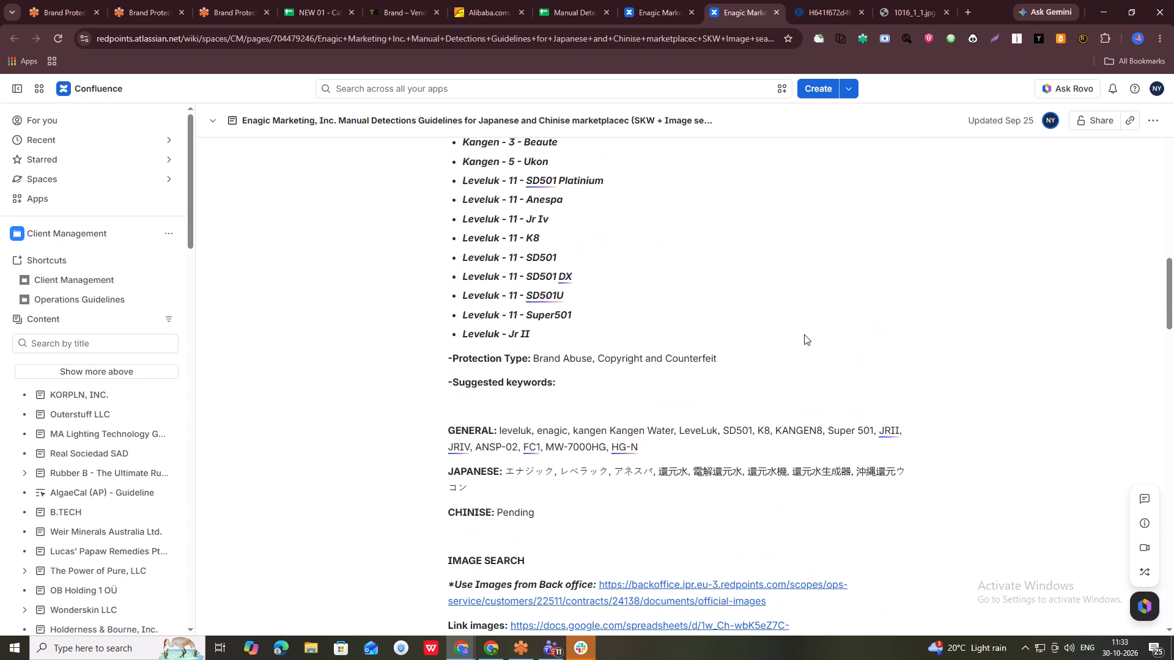
scroll(804, 334, up, 6)
scroll(678, 411, down, 2)
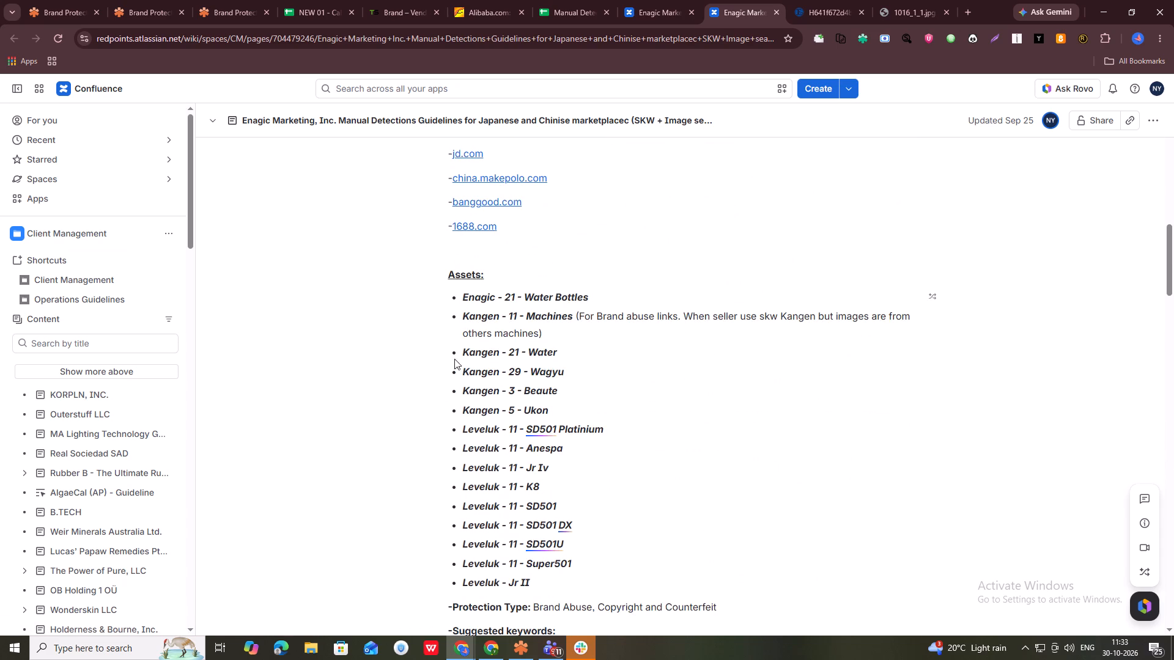
drag(457, 347, 574, 344)
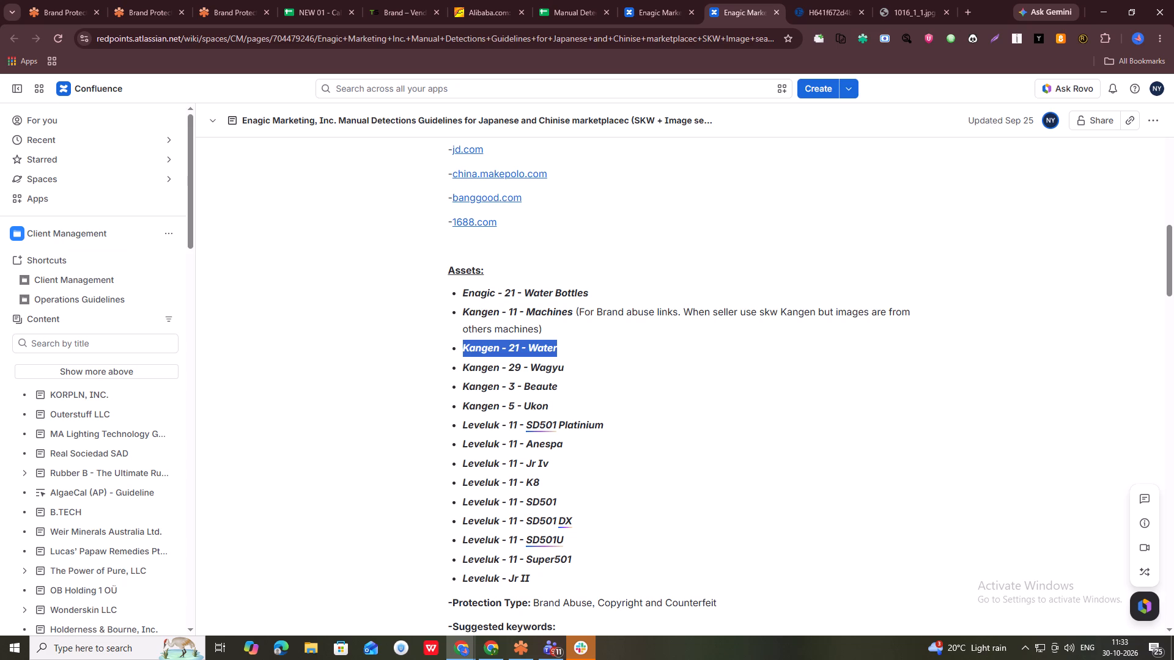
drag(464, 293, 598, 291)
click(755, 428)
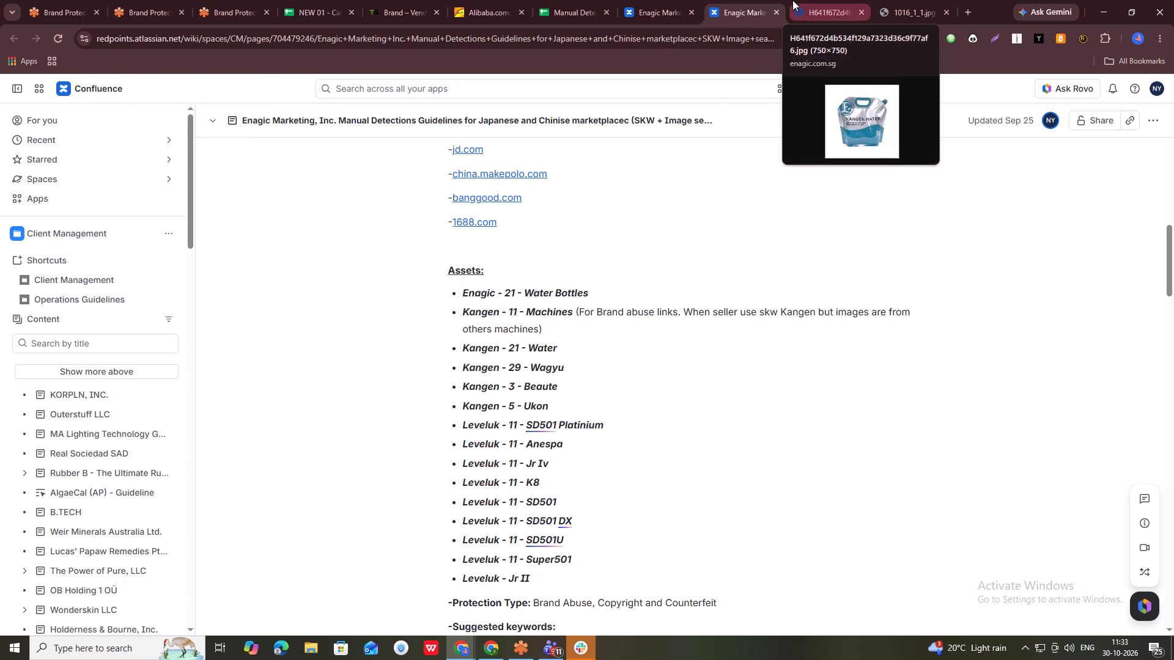
Look through the first page of Alibaba image search results for Kangen Water pouch listings.
click(485, 0)
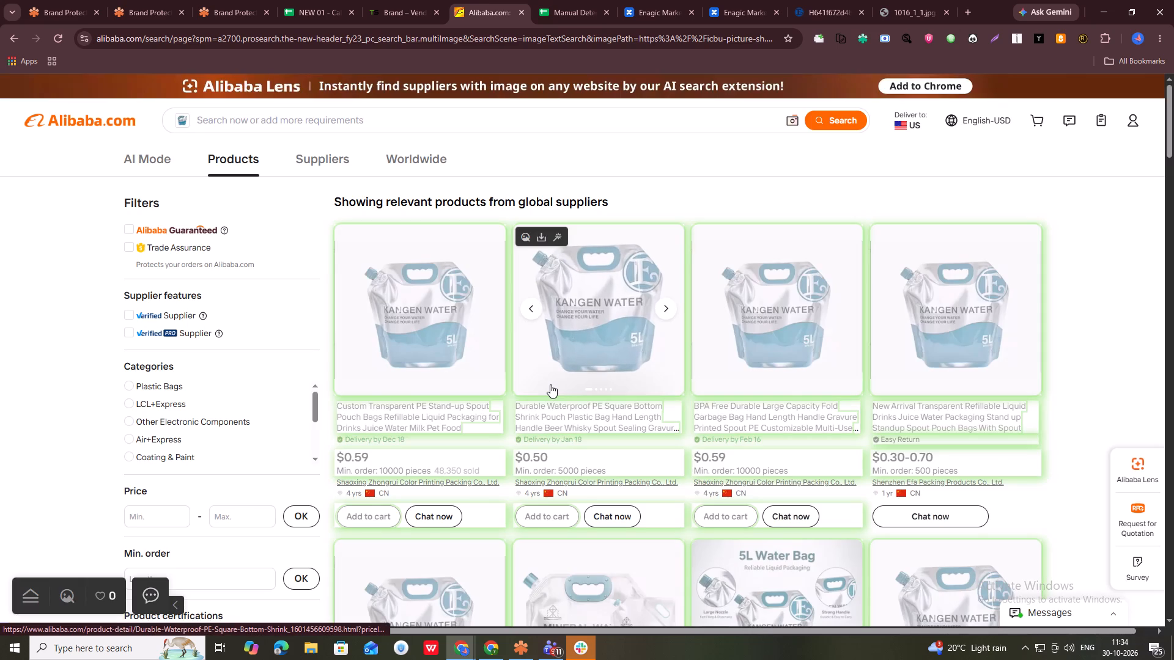
scroll(1090, 395, down, 1)
scroll(914, 462, down, 2)
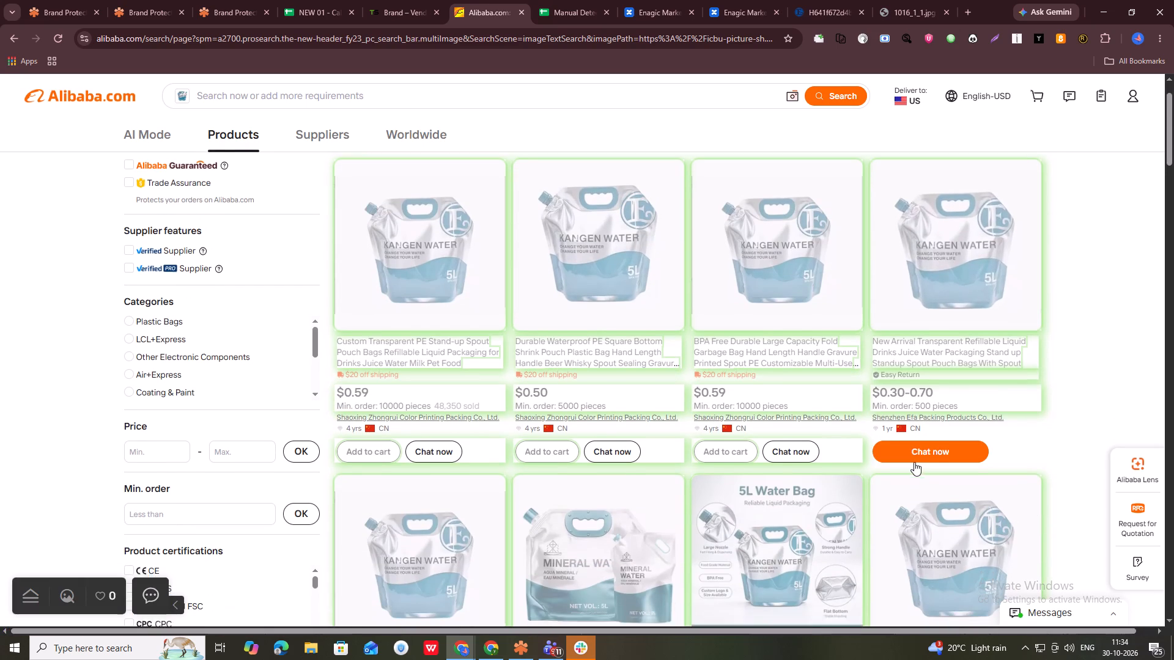
scroll(914, 462, down, 1)
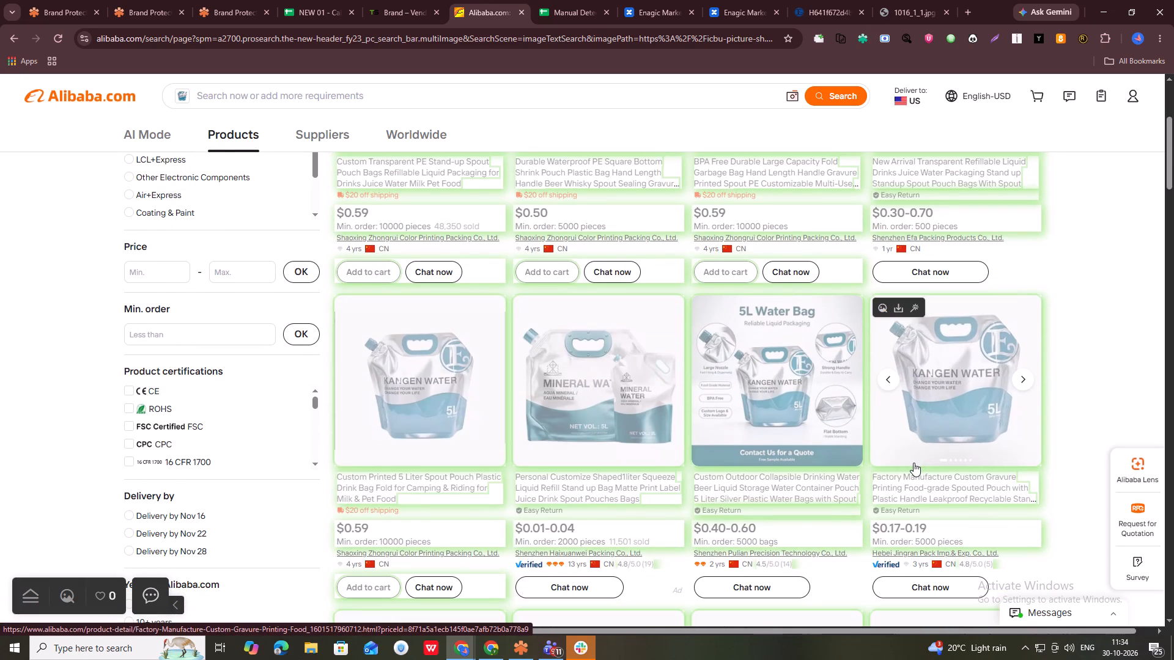
scroll(766, 512, down, 5)
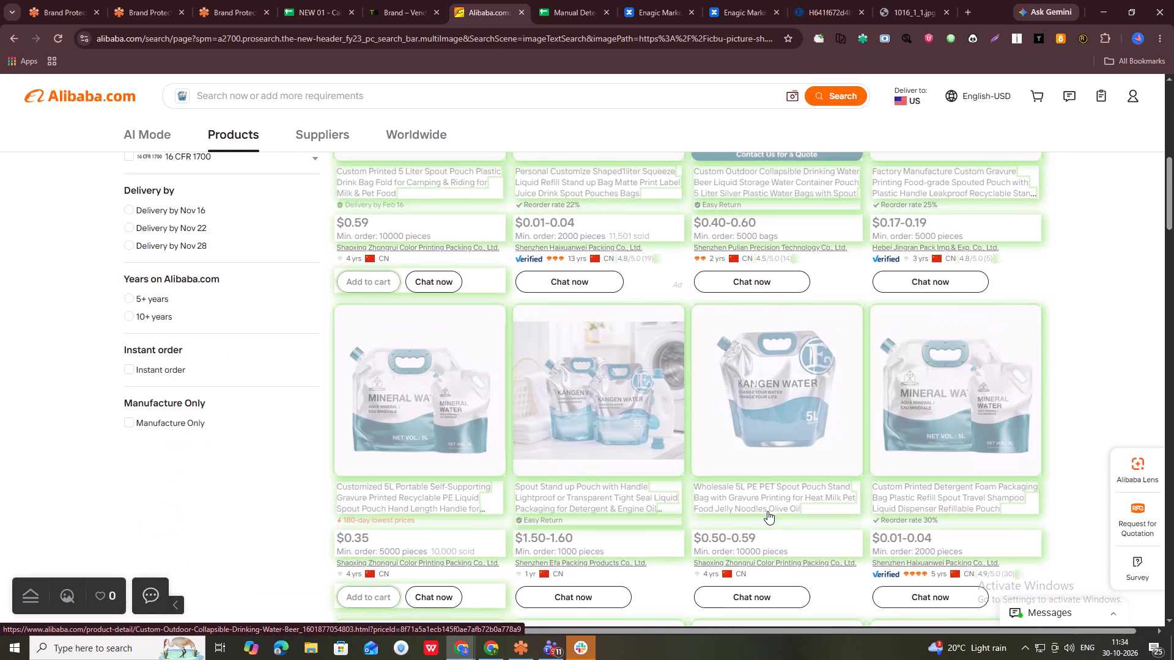
scroll(767, 511, down, 12)
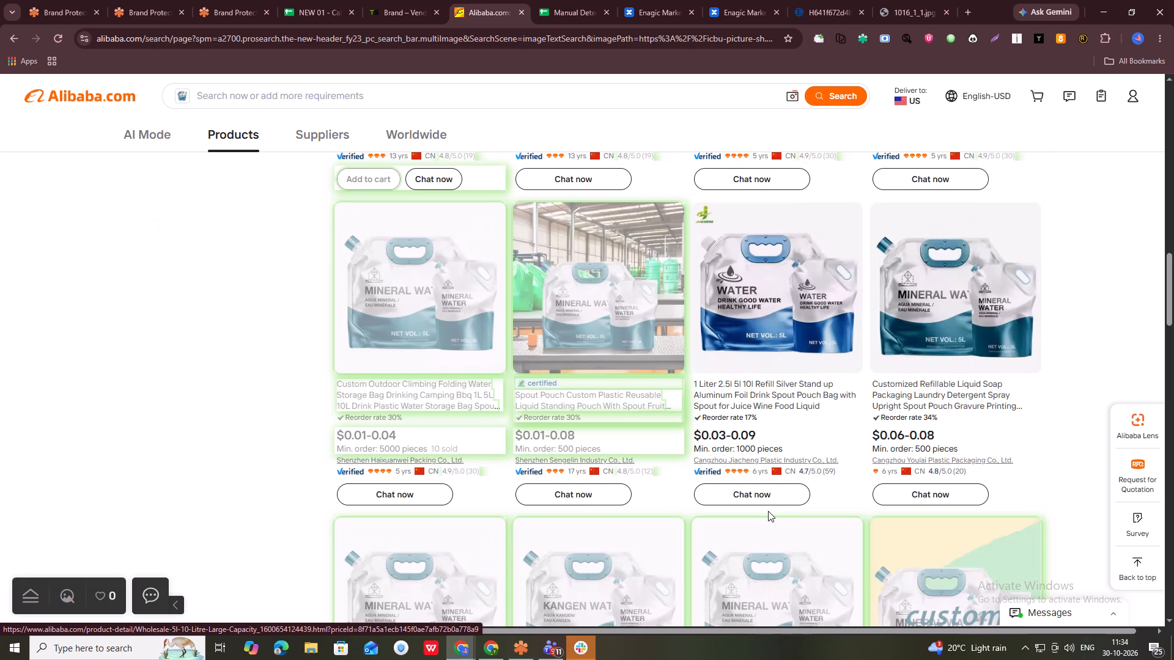
scroll(768, 511, down, 7)
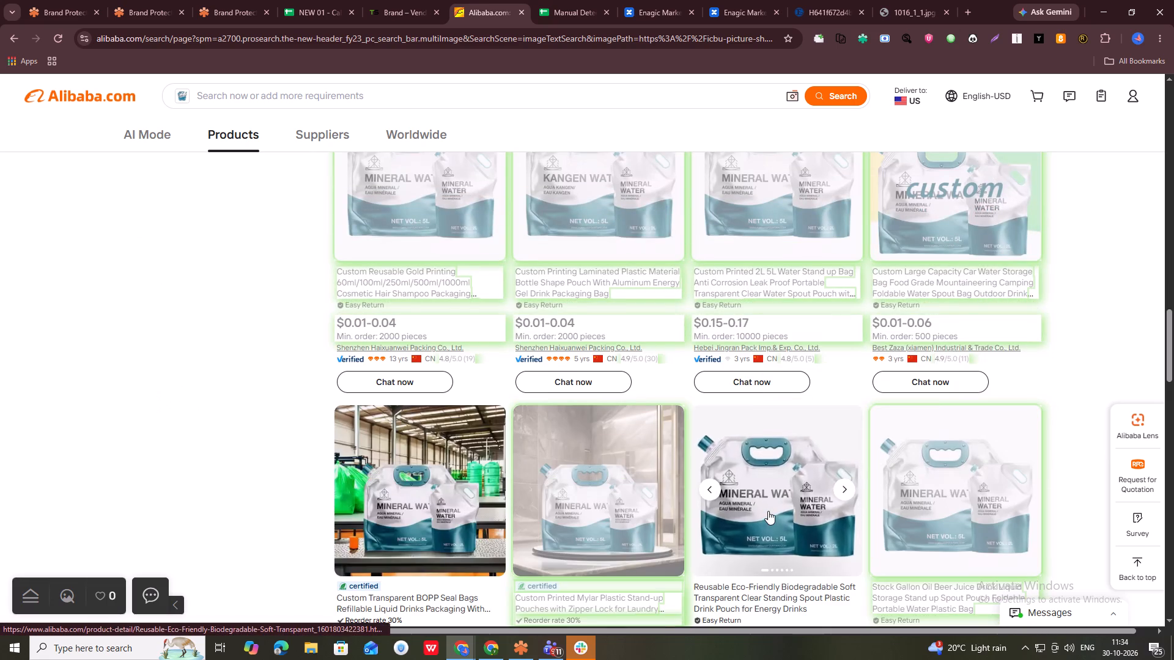
scroll(768, 511, down, 14)
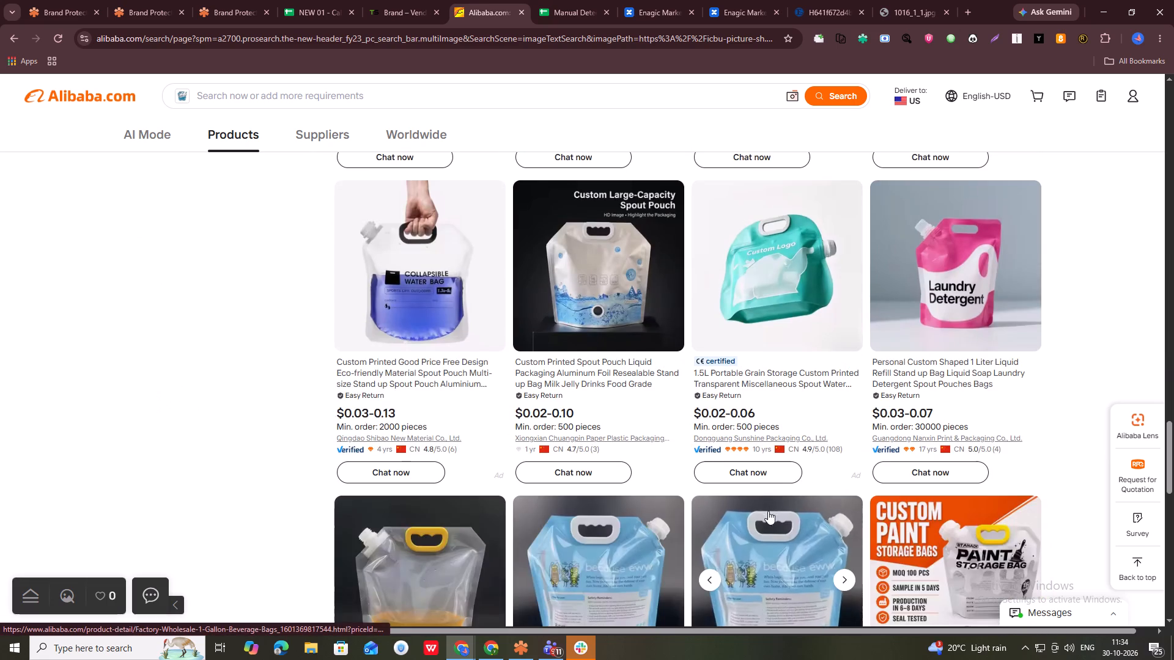
scroll(768, 511, down, 13)
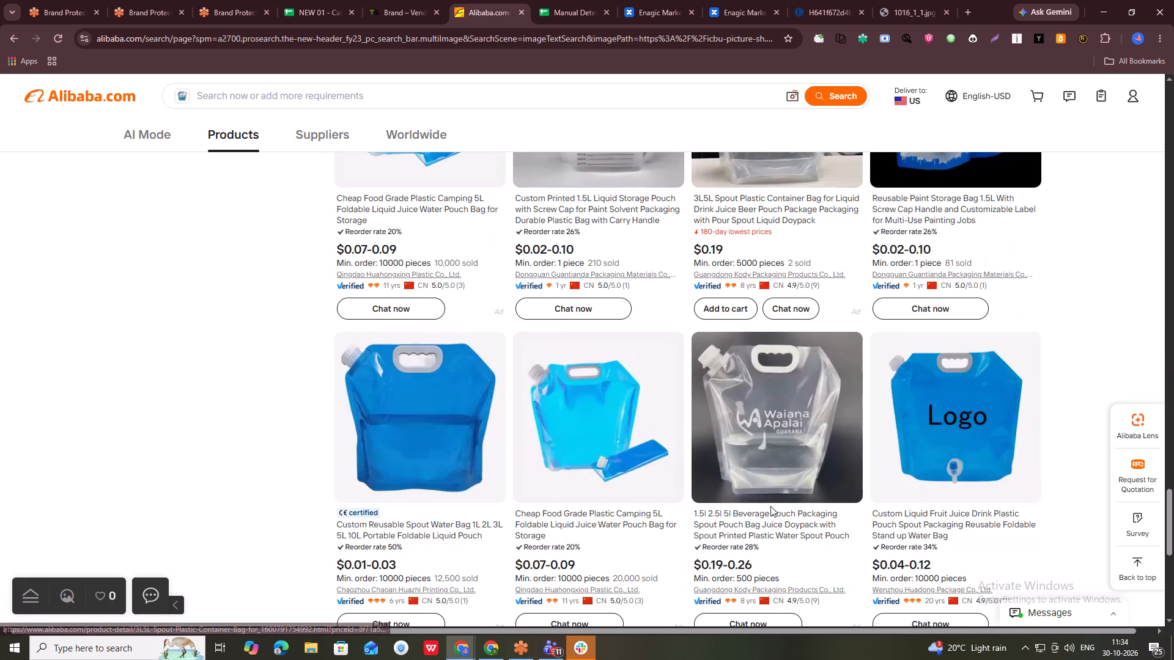
scroll(770, 506, down, 7)
scroll(770, 506, up, 6)
scroll(770, 506, up, 20)
scroll(770, 506, up, 2)
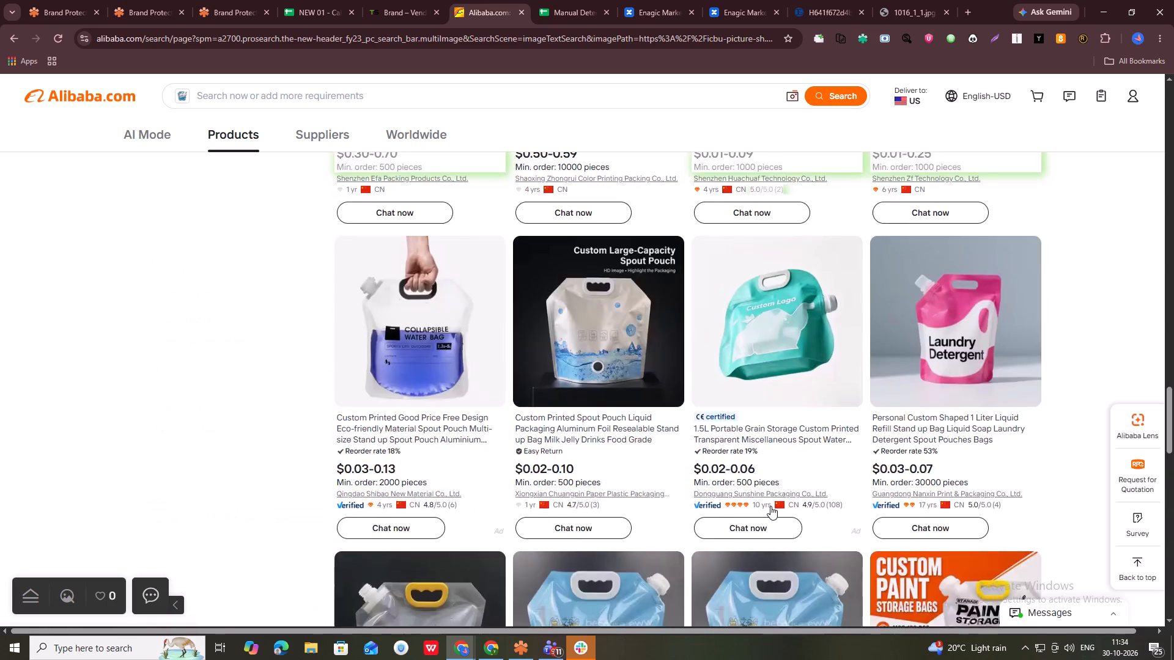
scroll(770, 506, up, 20)
scroll(770, 506, up, 20)
scroll(770, 506, up, 8)
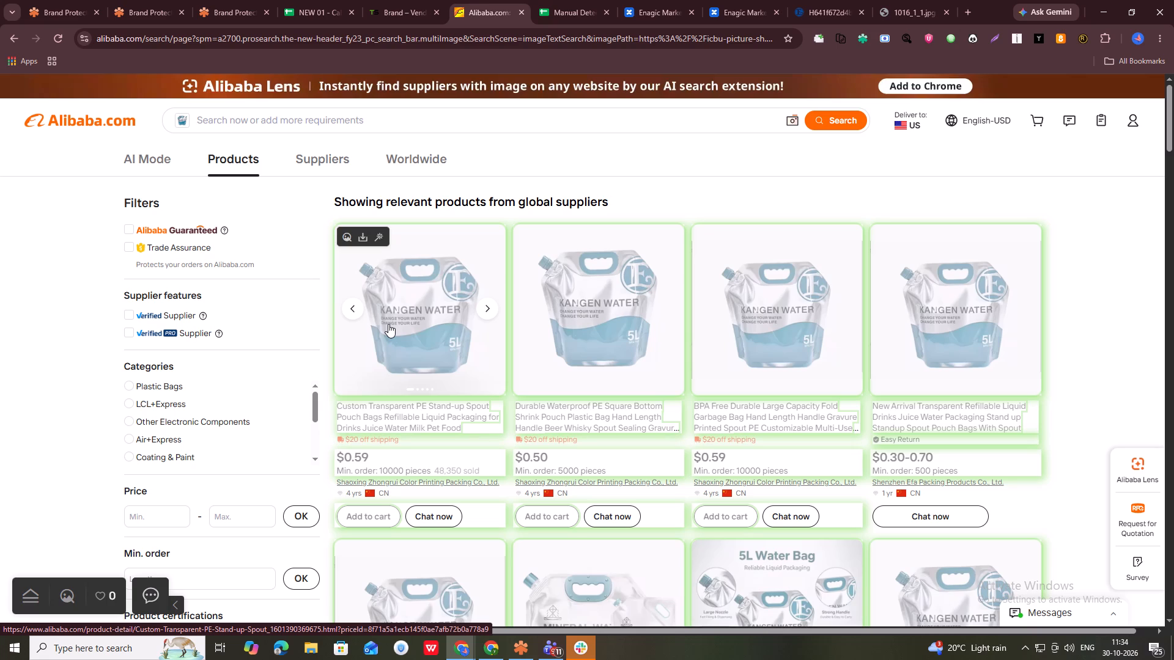
Check the Kangen Water and Kangen brand logos and the official water bottle images against the Alibaba pouch results.
click(160, 0)
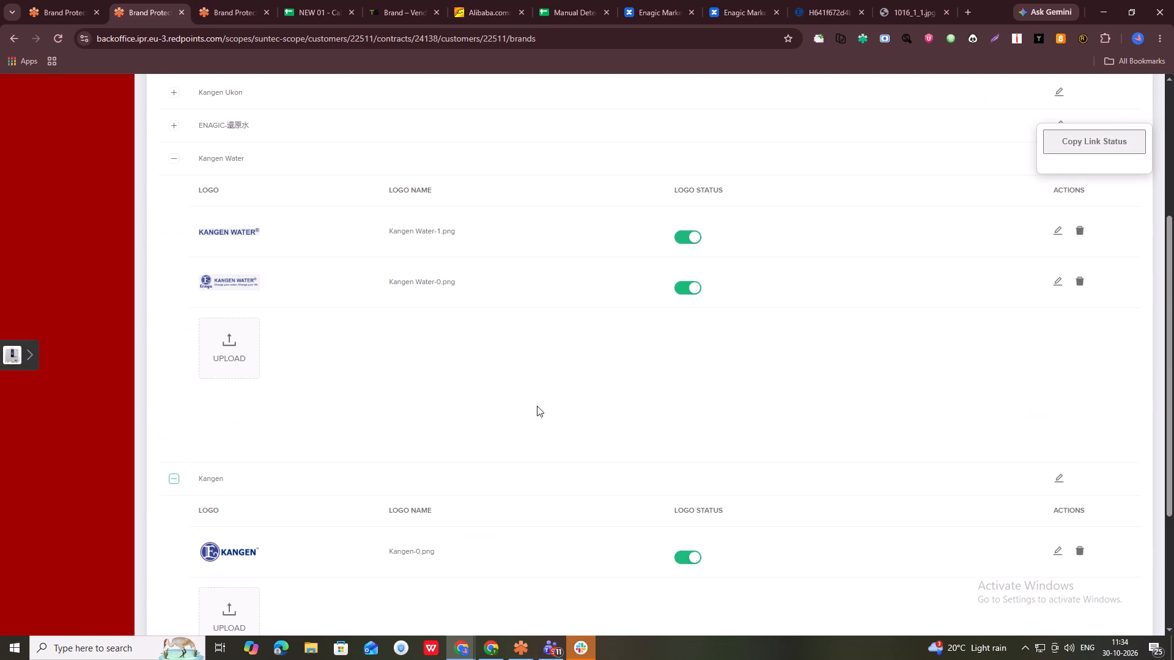
scroll(376, 395, up, 7)
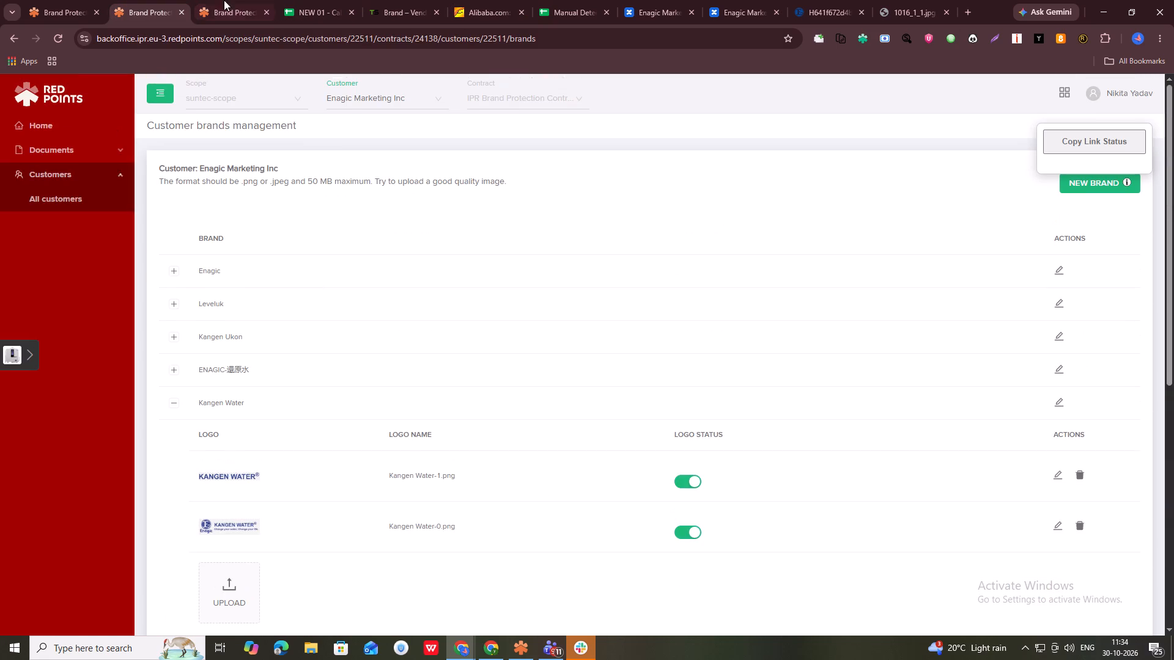
scroll(392, 450, down, 4)
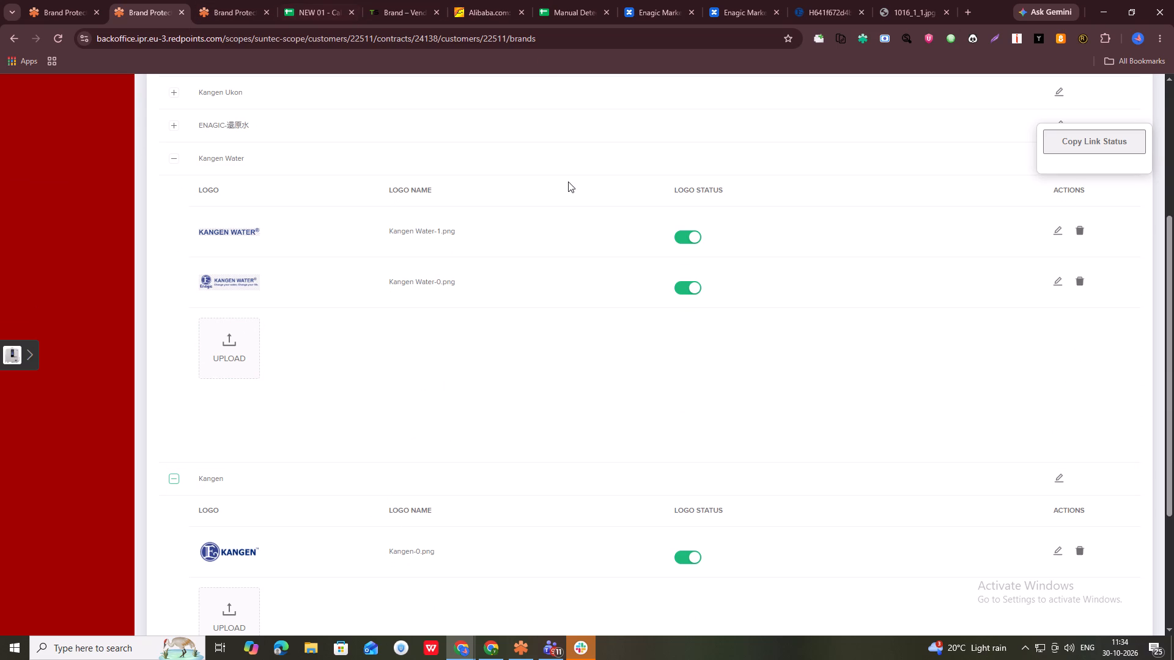
click(484, 0)
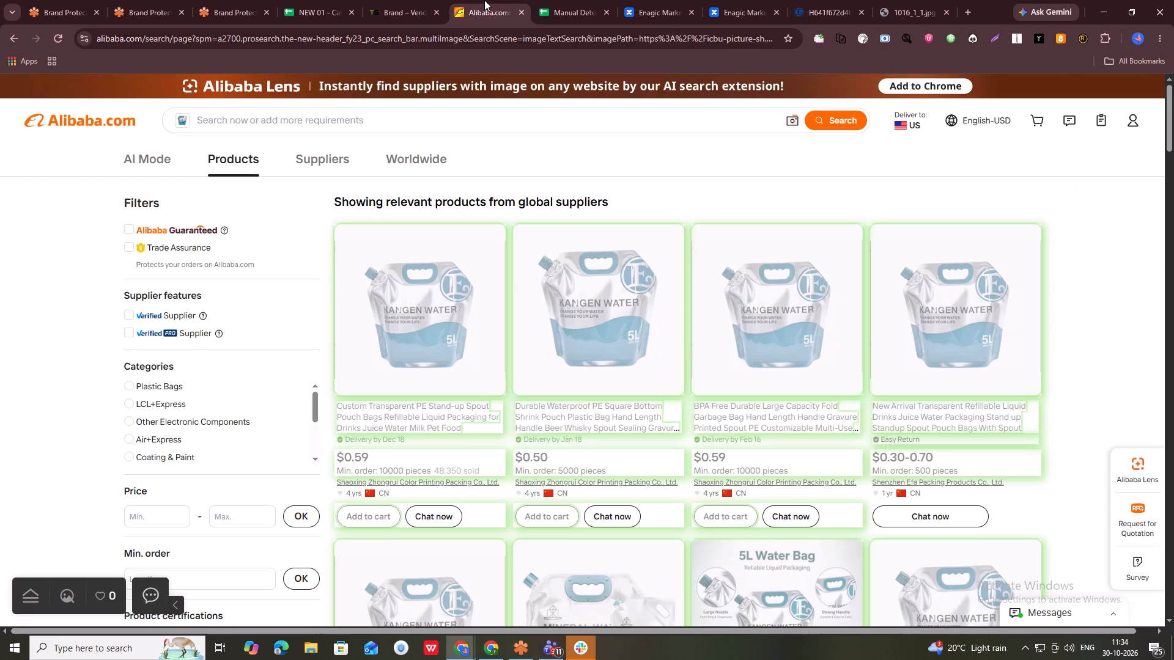
click(186, 0)
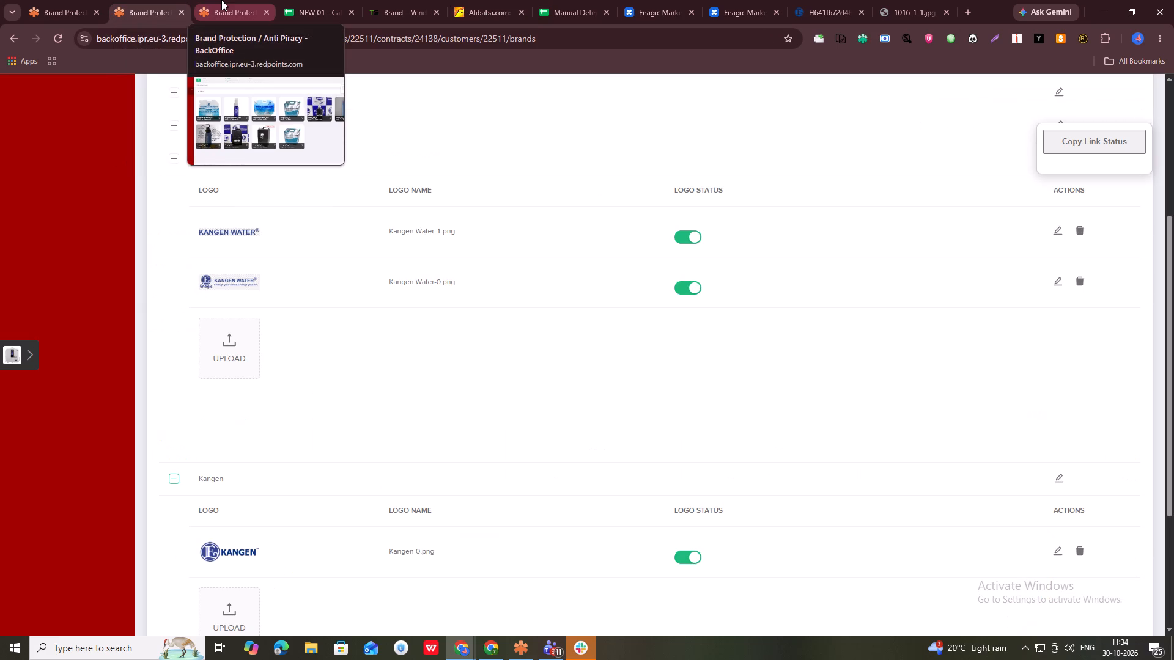
click(487, 0)
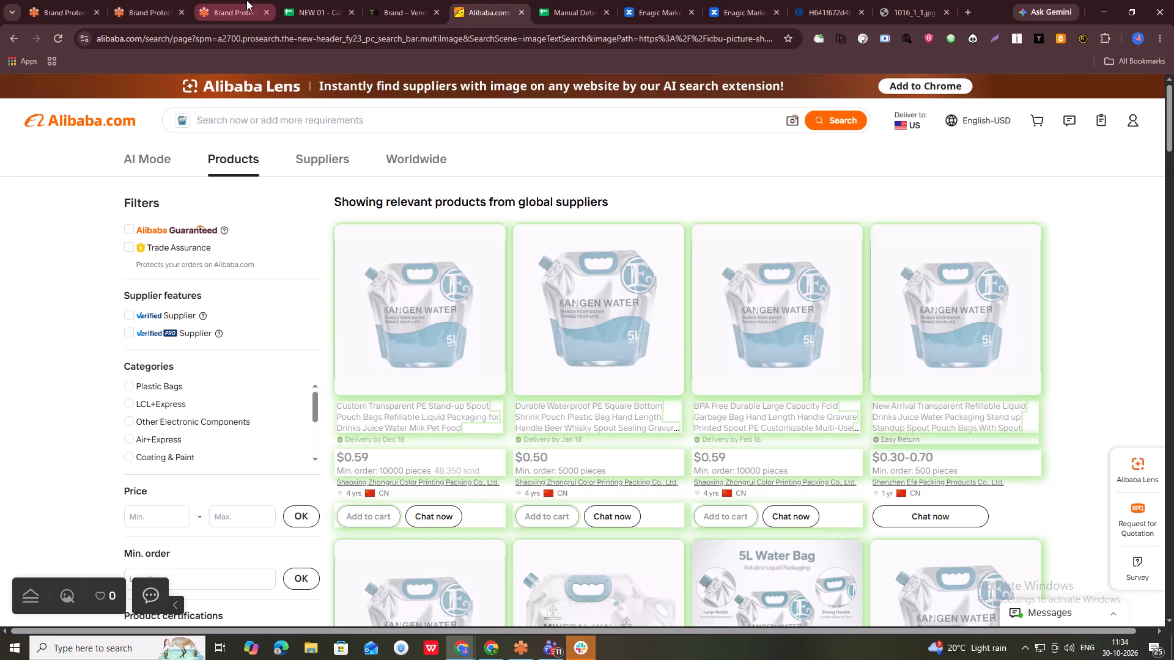
click(246, 0)
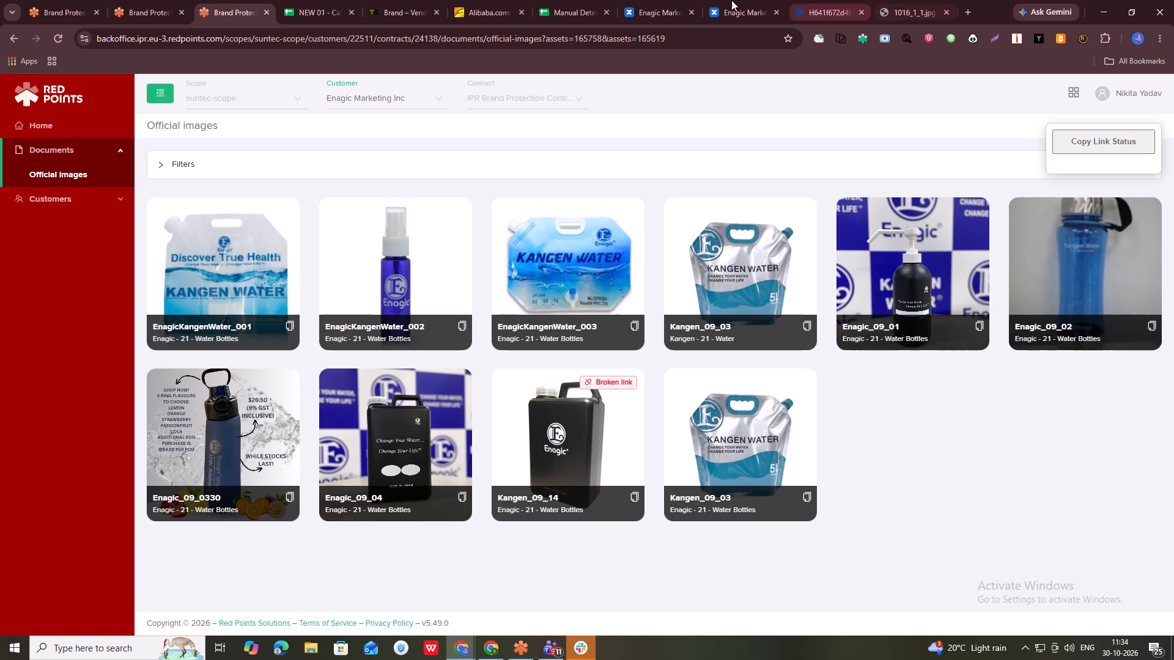
Open the Alibaba listing Custom Transparent PE Stand-up Spout Pouch Bags in a separate tab.
click(496, 0)
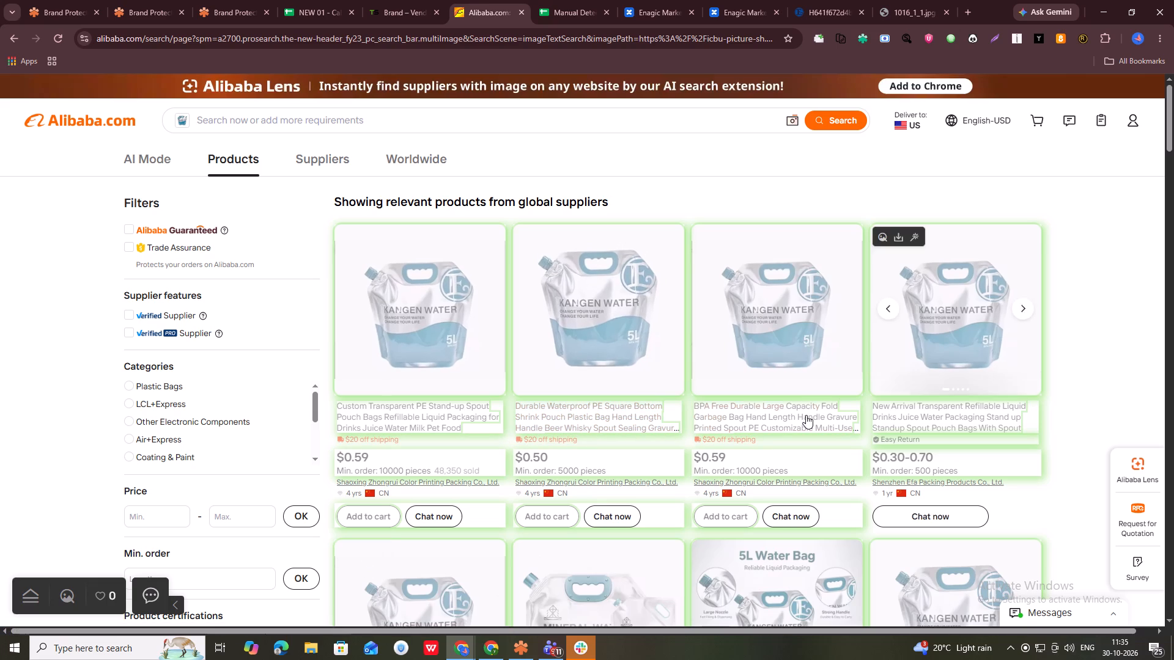
middle_click(454, 409)
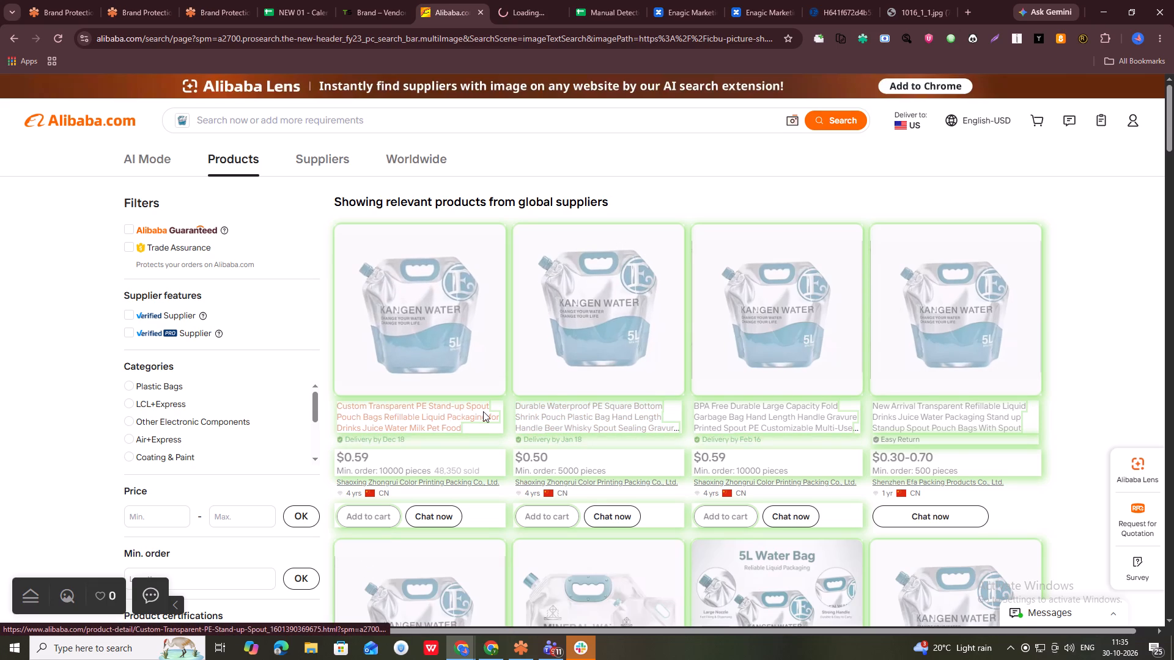
Scan the first page of Alibaba results again for Kangen Water pouches and go to page 2.
scroll(708, 380, down, 13)
scroll(708, 380, down, 9)
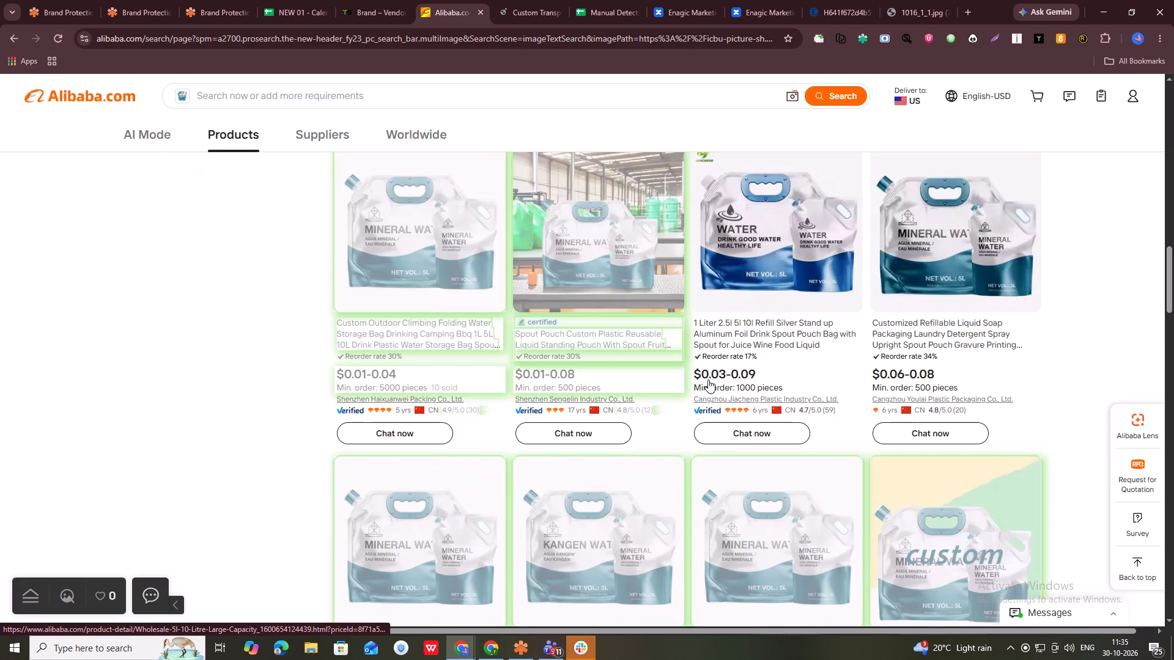
scroll(712, 378, down, 15)
scroll(715, 373, down, 7)
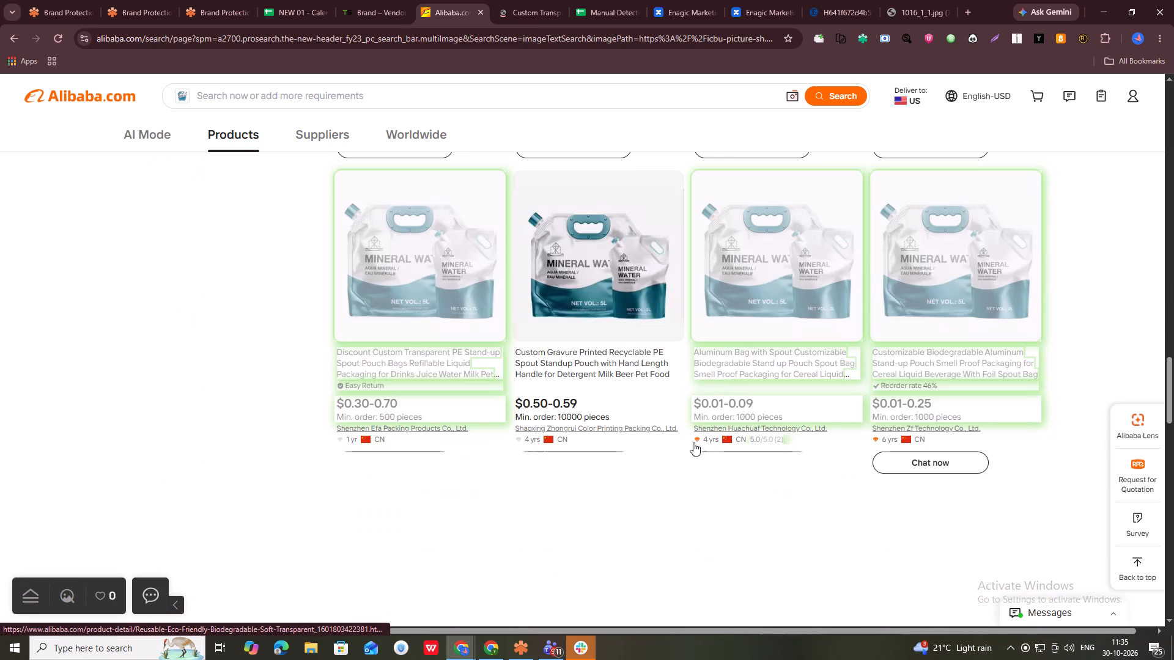
scroll(724, 414, down, 5)
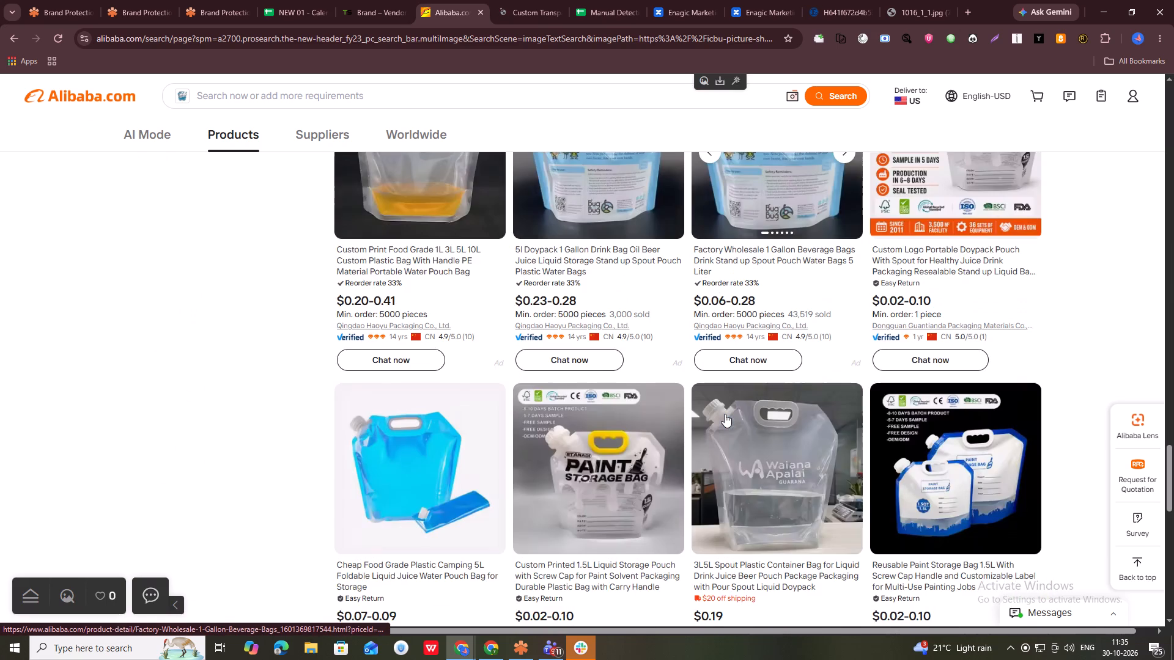
scroll(725, 414, down, 14)
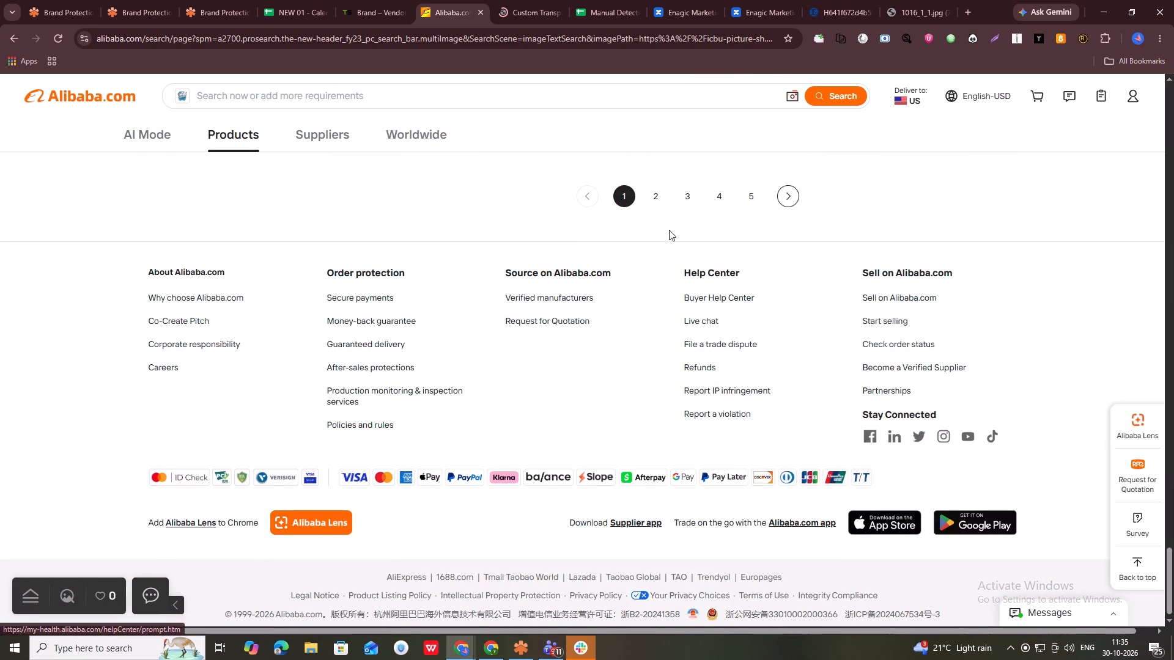
click(658, 196)
right_click(658, 196)
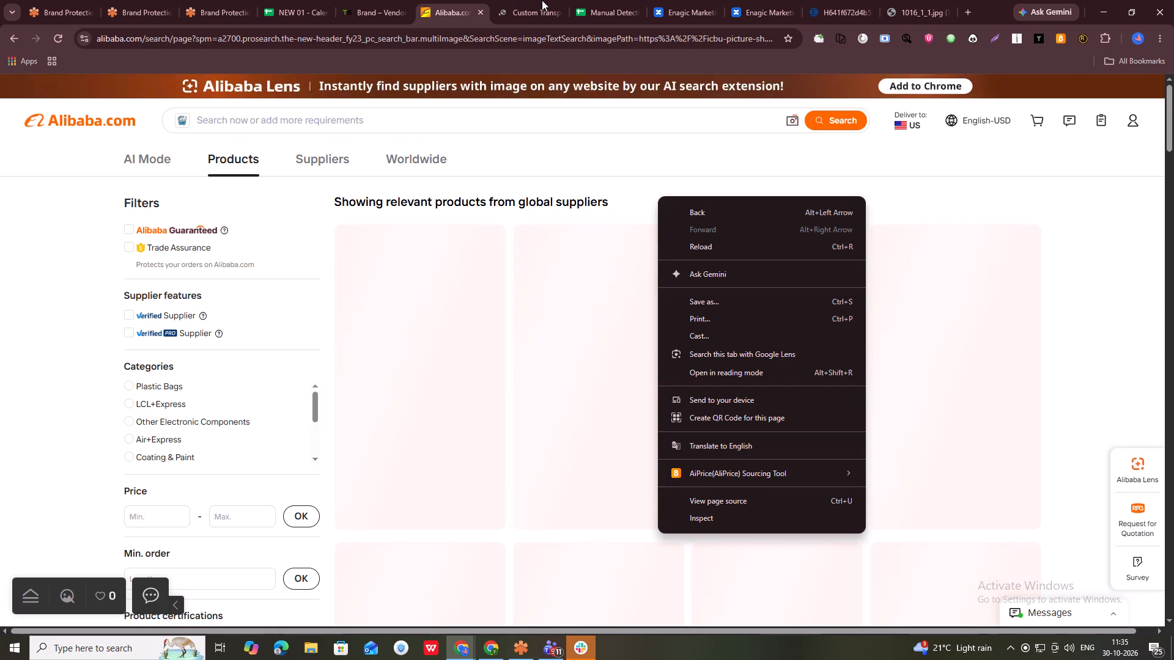
In the opened spout pouch listing, show the Kangen Water 5L photo and find similar products from it.
click(542, 0)
right_click(542, 0)
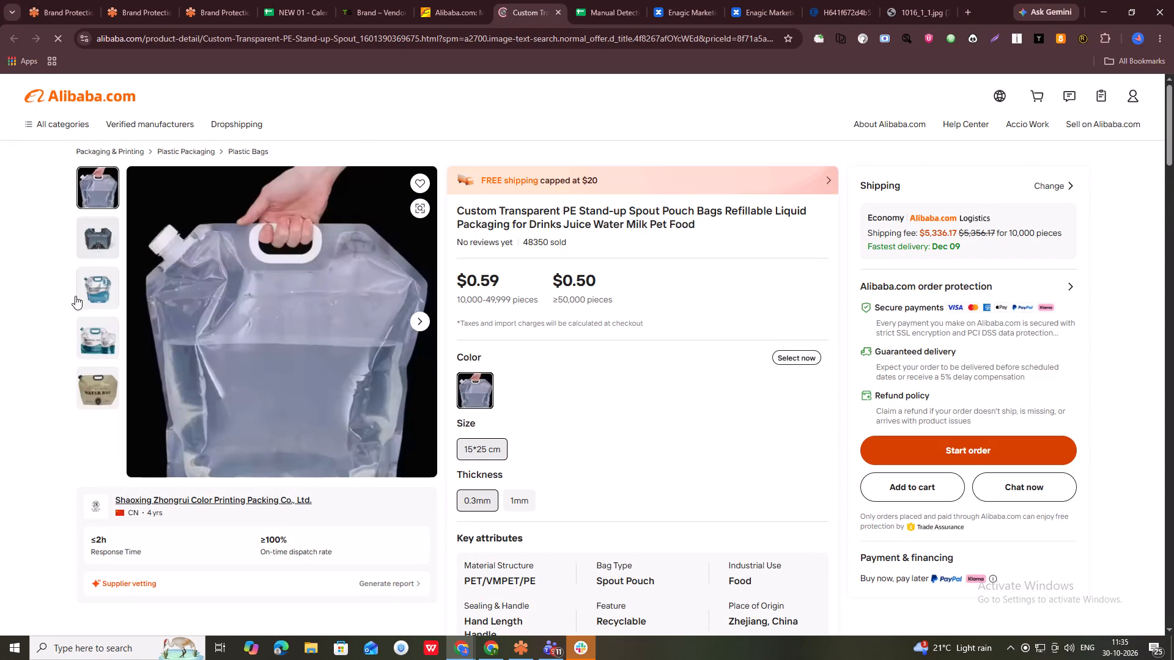
click(109, 287)
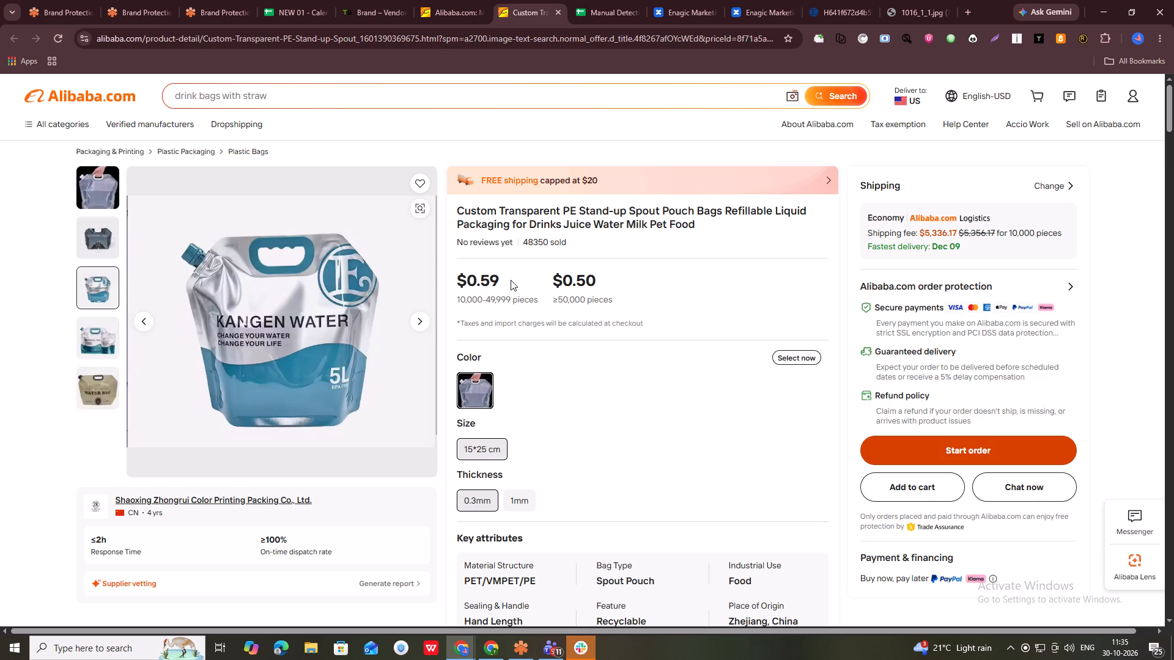
click(421, 210)
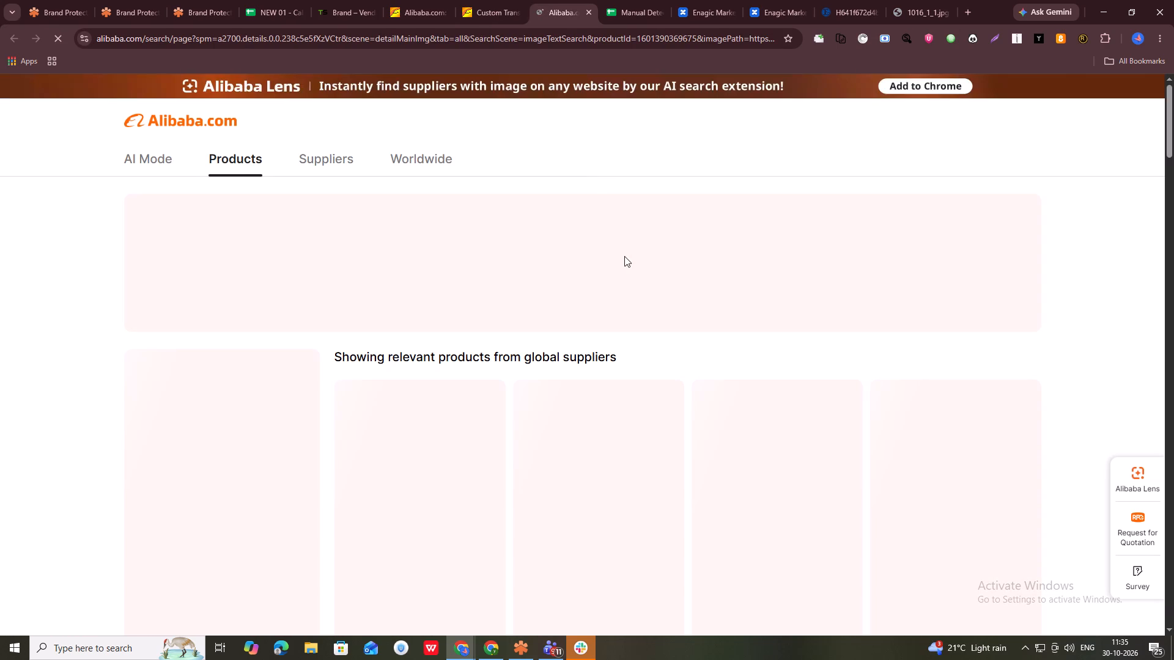
Examine page 2 of the original Alibaba image search results for pouches bearing Kangen or Enagic branding.
click(421, 0)
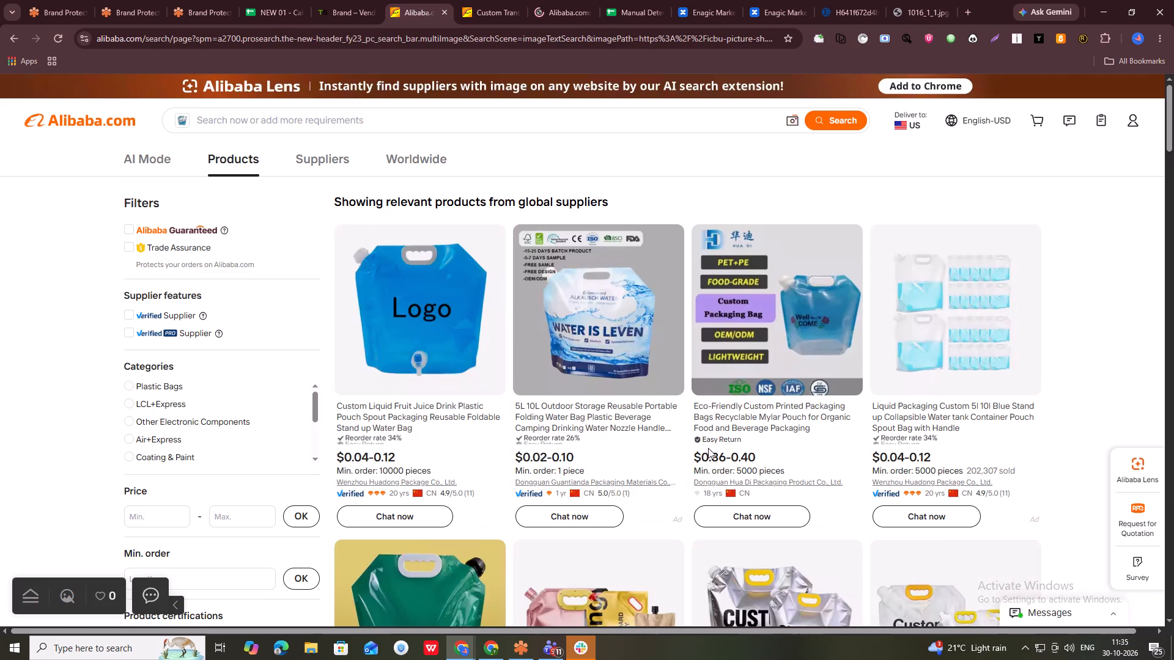
scroll(708, 448, down, 6)
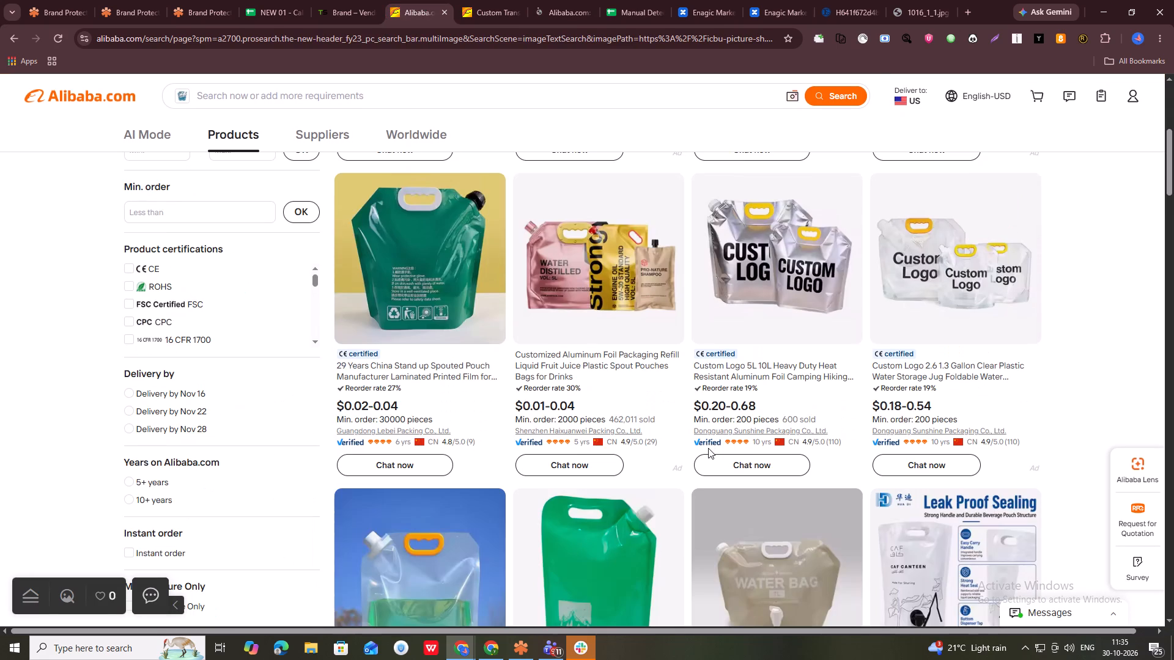
scroll(708, 448, down, 7)
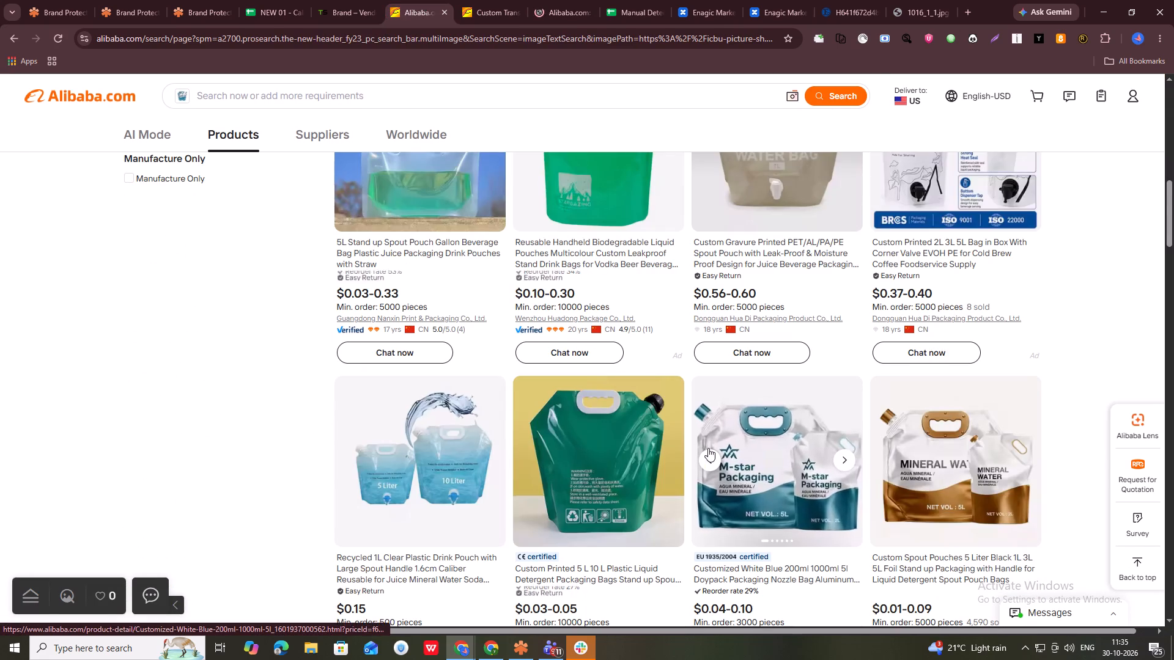
scroll(708, 448, down, 15)
scroll(708, 448, down, 6)
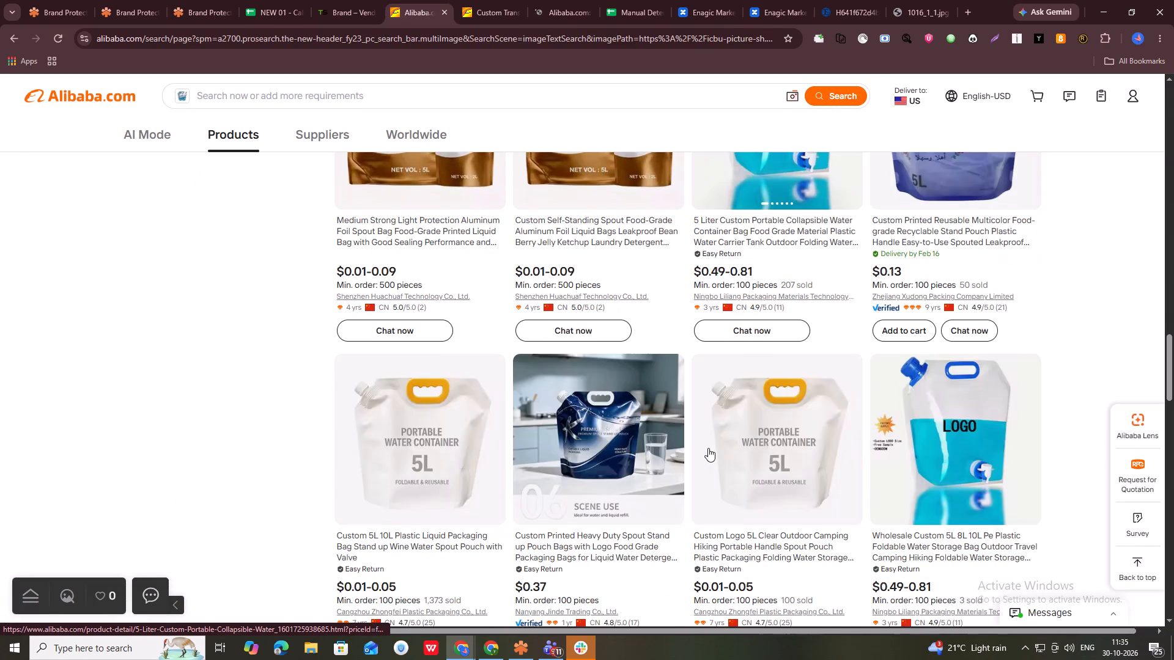
scroll(708, 448, down, 17)
scroll(708, 448, down, 8)
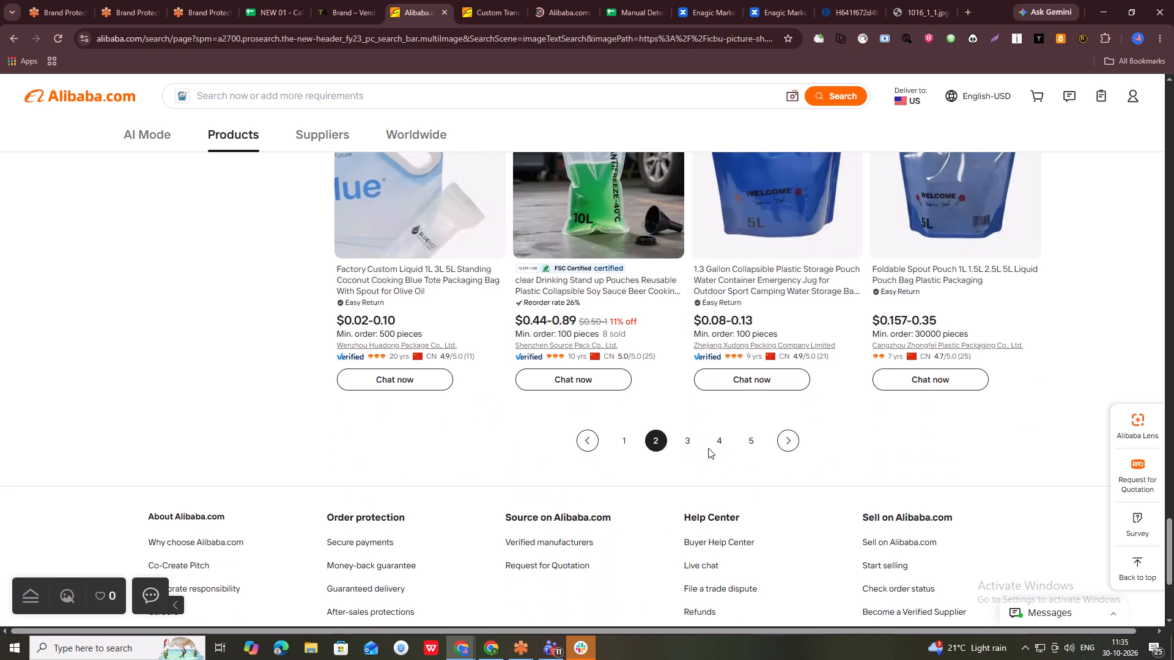
Examine the similar-product results for the Kangen Water 5L pouch photo.
click(550, 0)
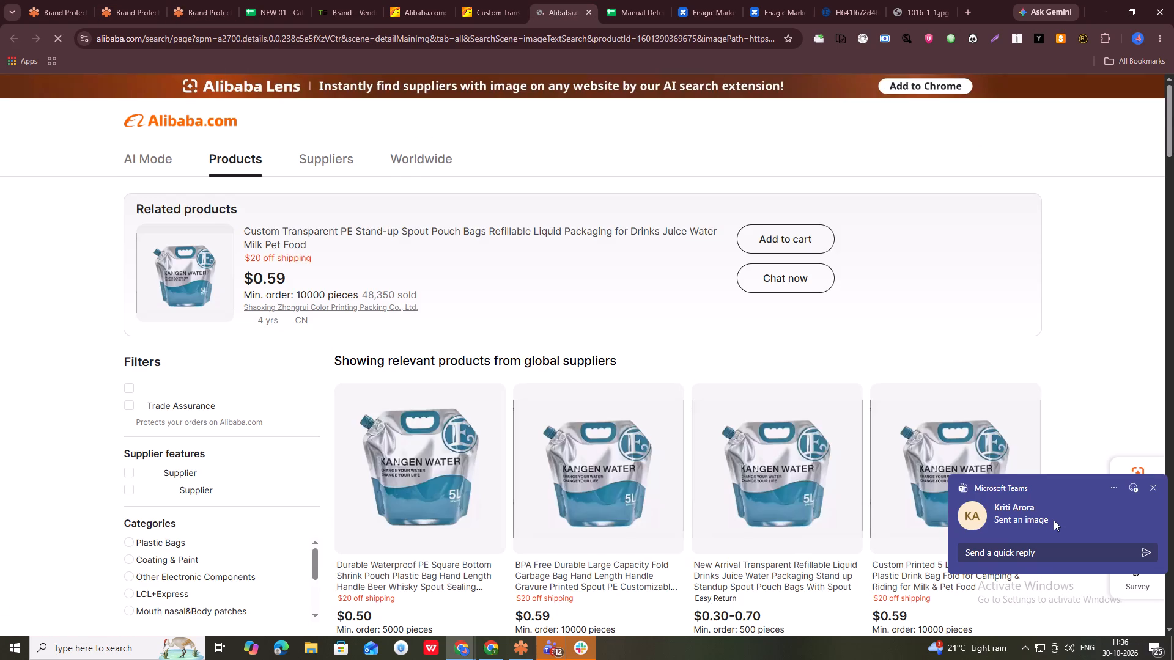
scroll(888, 485, down, 4)
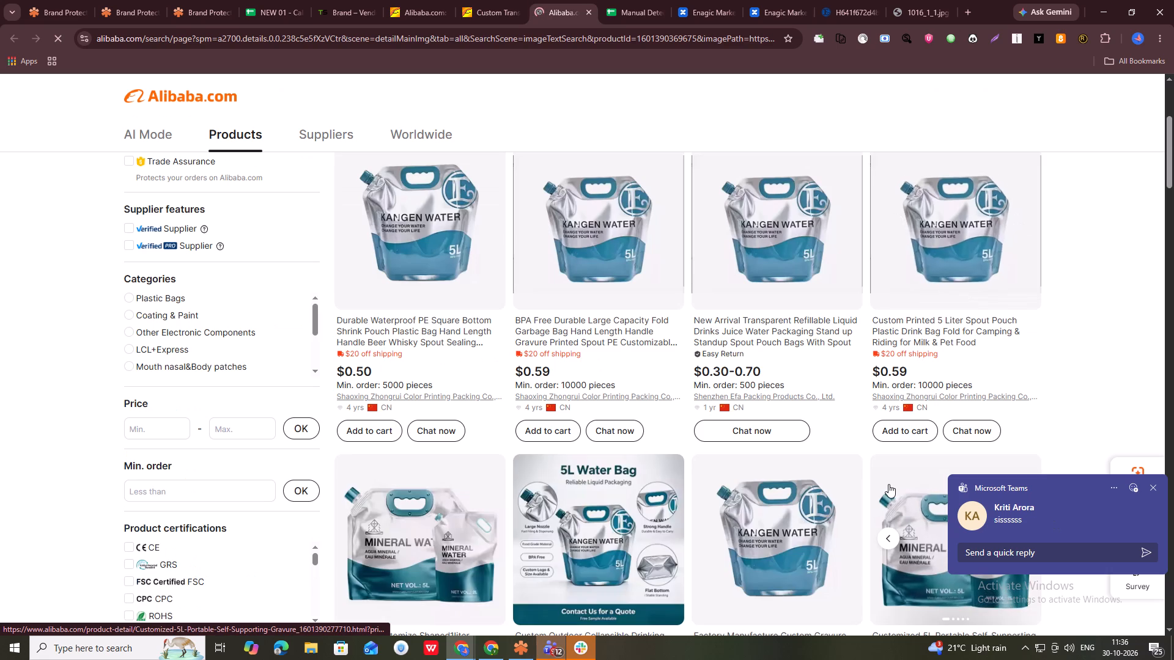
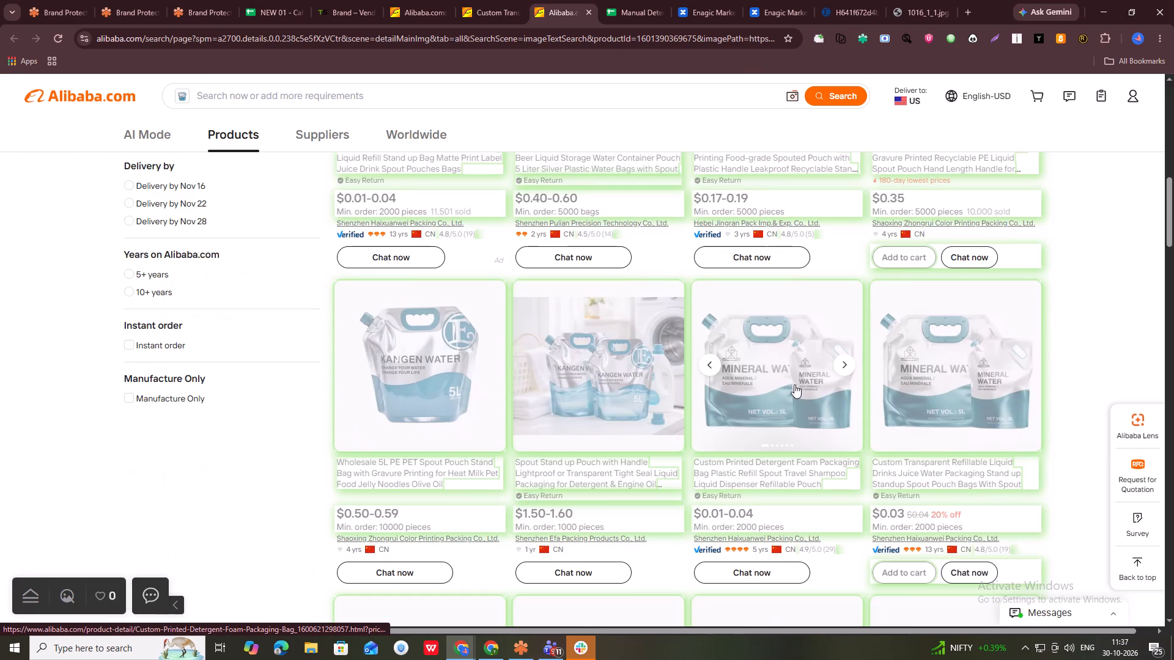
Scan the rest of the similar-product results for the Kangen Water 5L pouch for more Kangen-branded listings.
scroll(794, 384, down, 8)
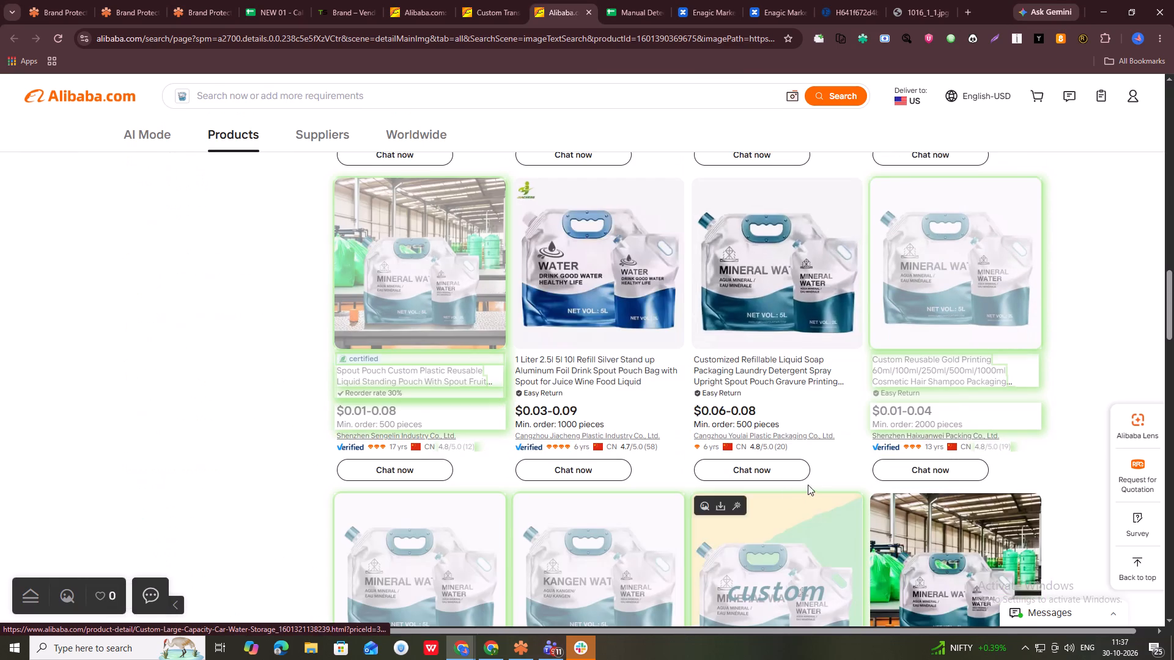
scroll(811, 480, down, 13)
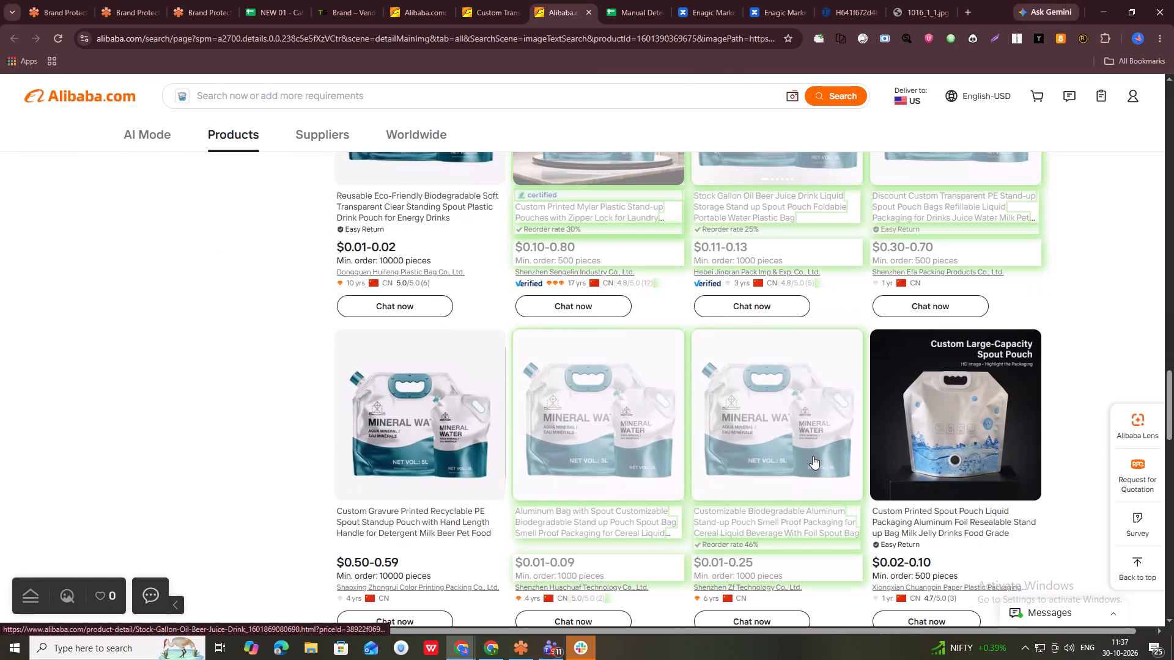
scroll(813, 456, down, 13)
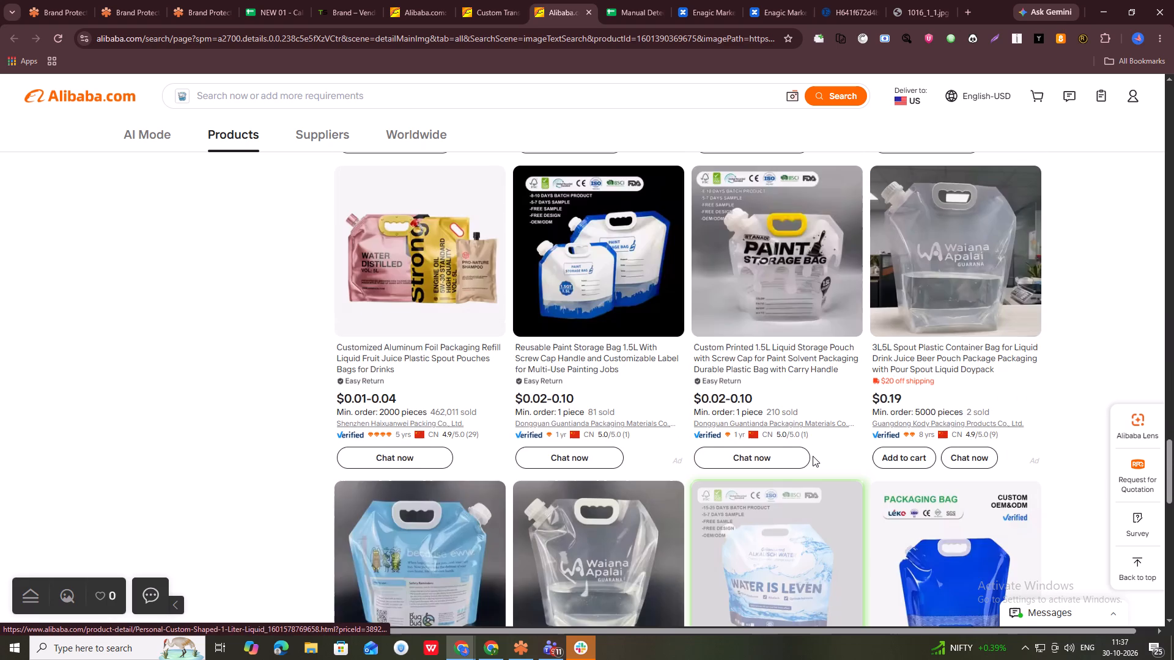
scroll(813, 456, down, 7)
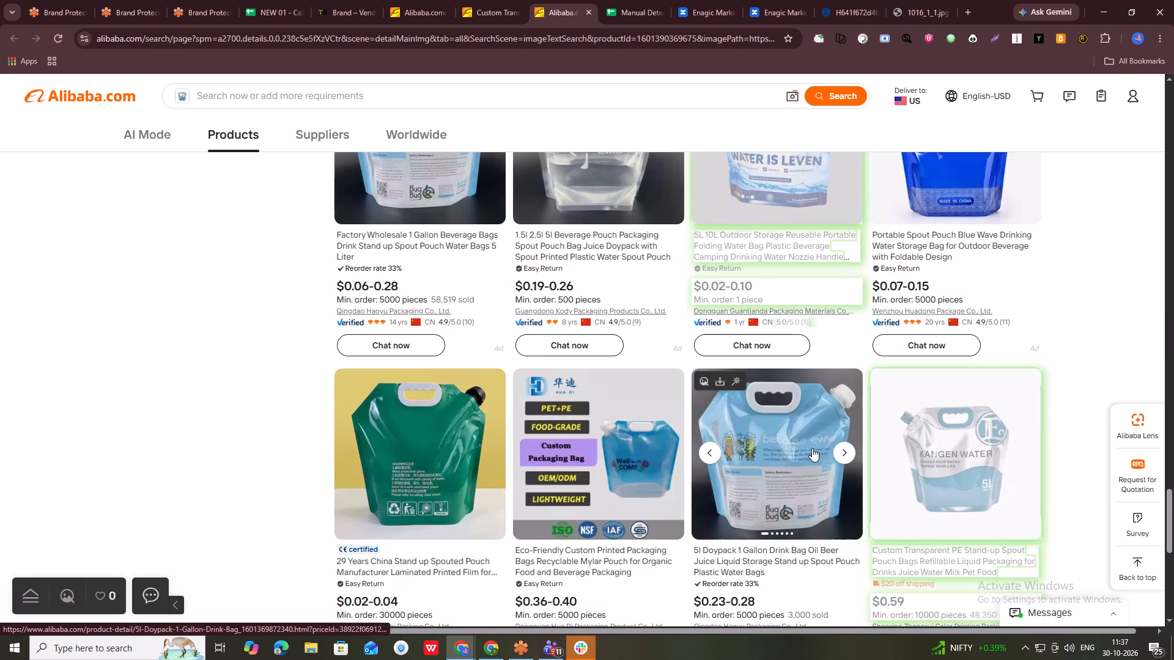
Run an Alibaba image search with the official image EnagicKangenWater_002, the blue Enagic spray bottle.
click(155, 0)
click(185, 0)
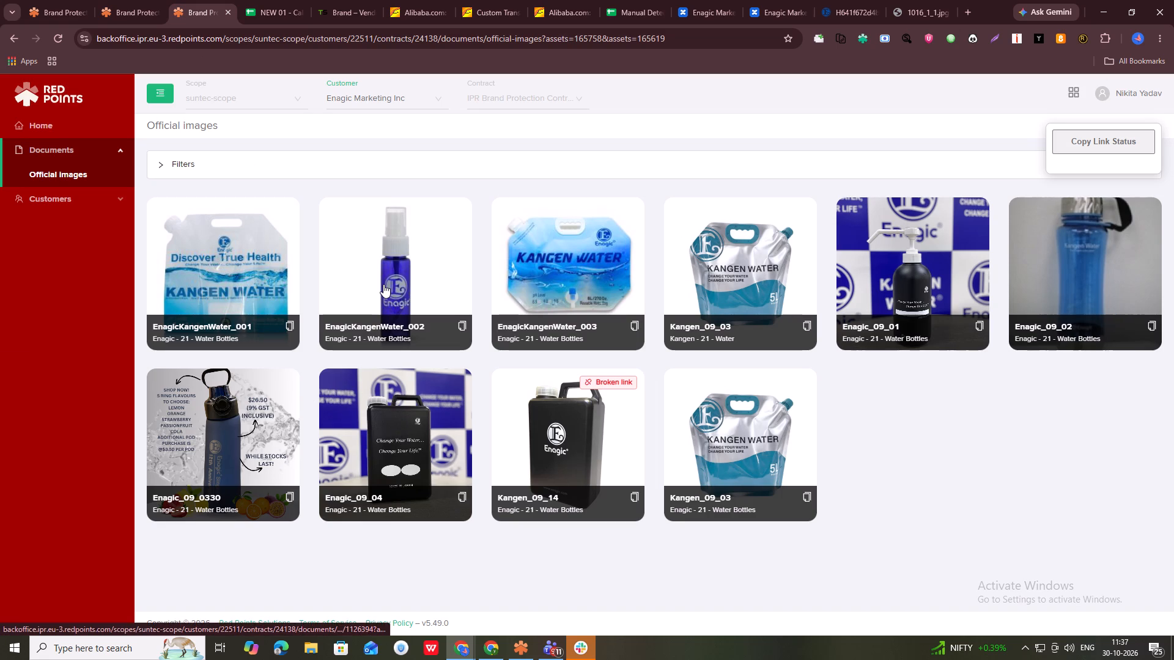
drag(383, 280, 534, 51)
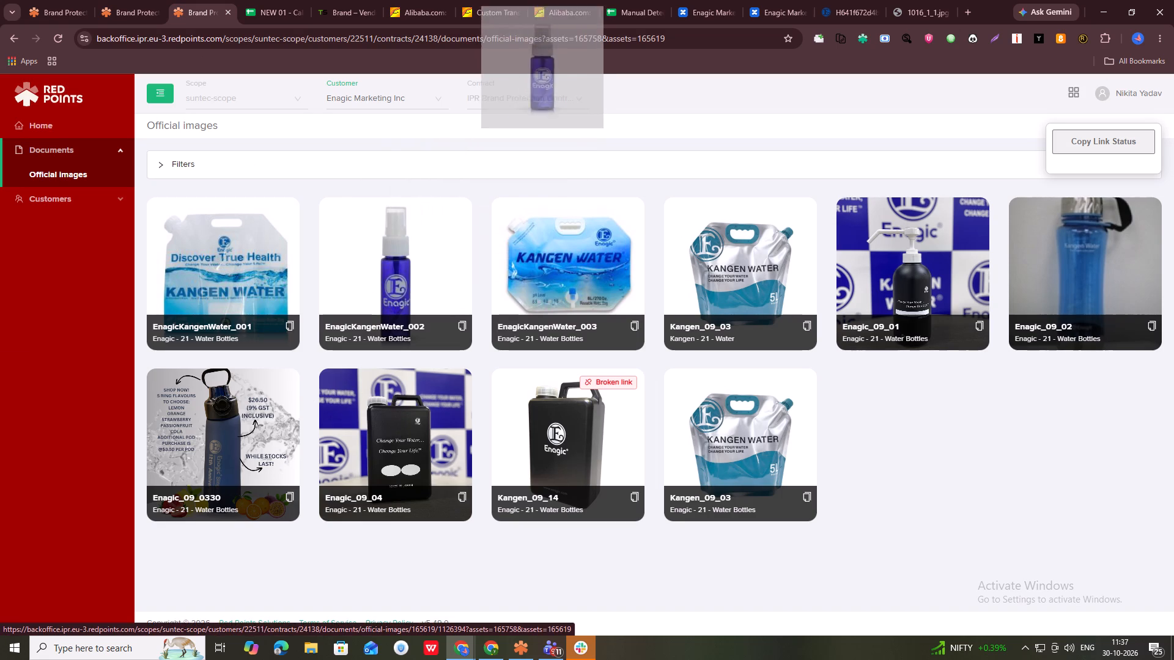
drag(534, 51, 528, 137)
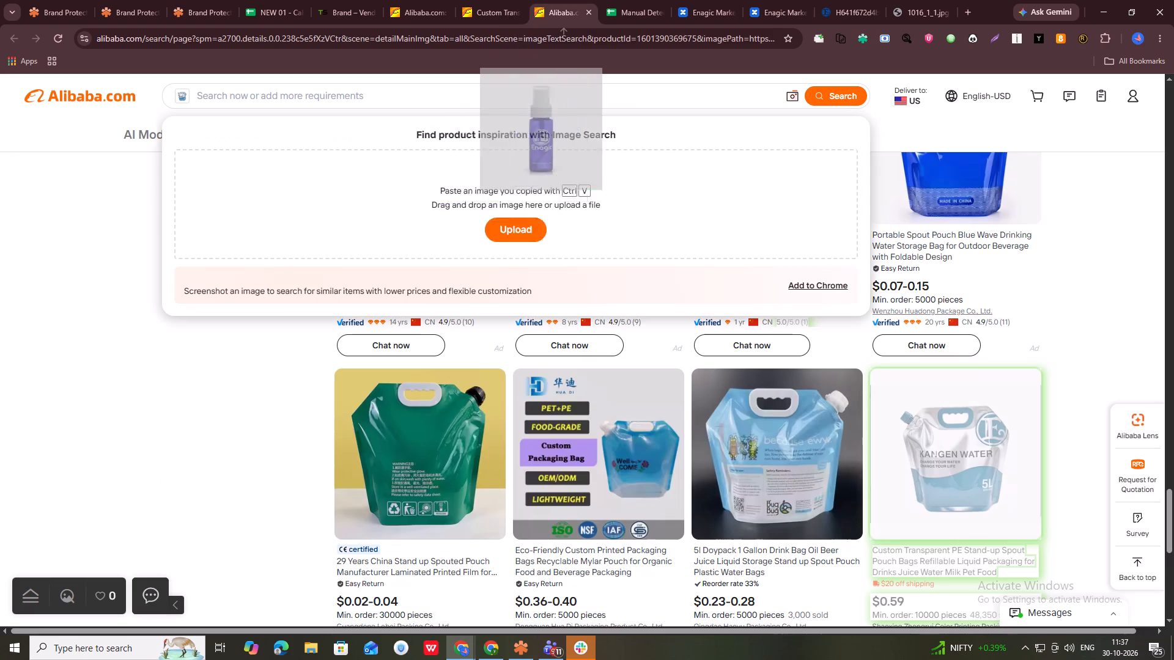
drag(528, 137, 518, 190)
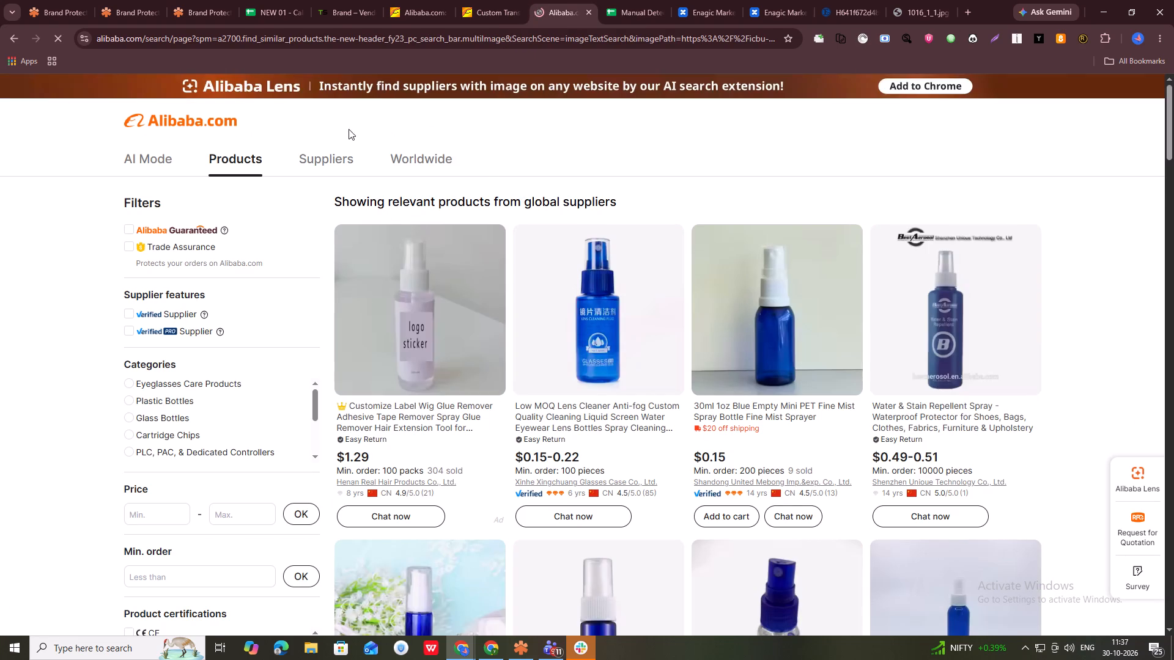
Examine the spray bottle image search results for listings bearing Enagic branding.
scroll(872, 436, down, 9)
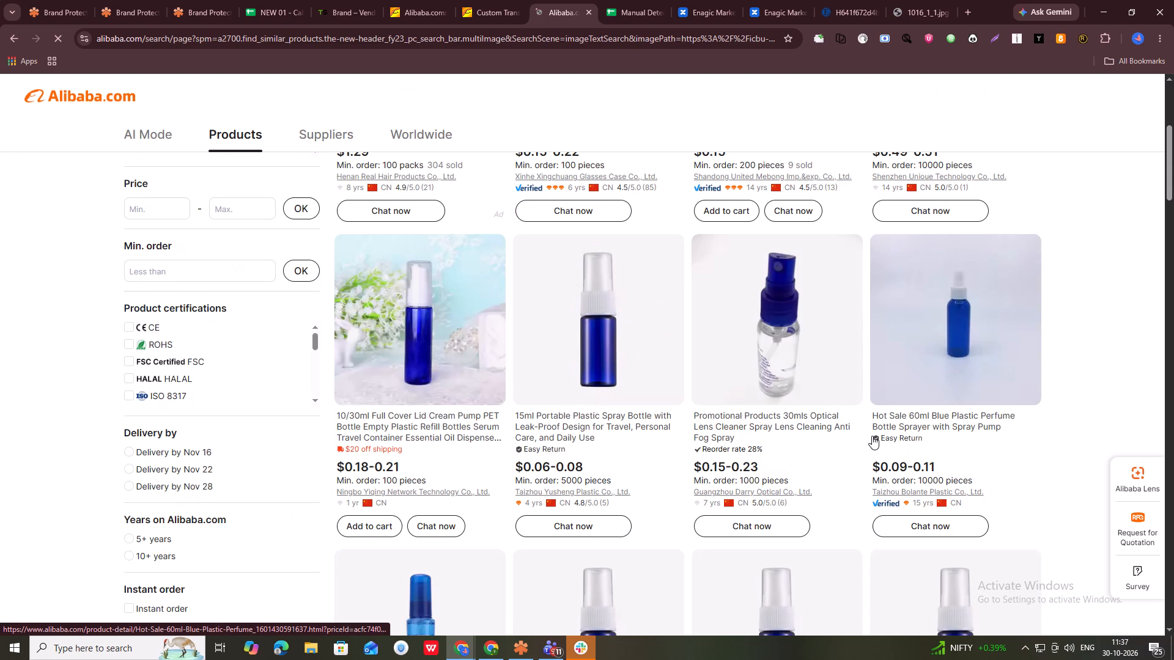
scroll(872, 436, down, 3)
scroll(748, 427, down, 6)
scroll(684, 425, down, 7)
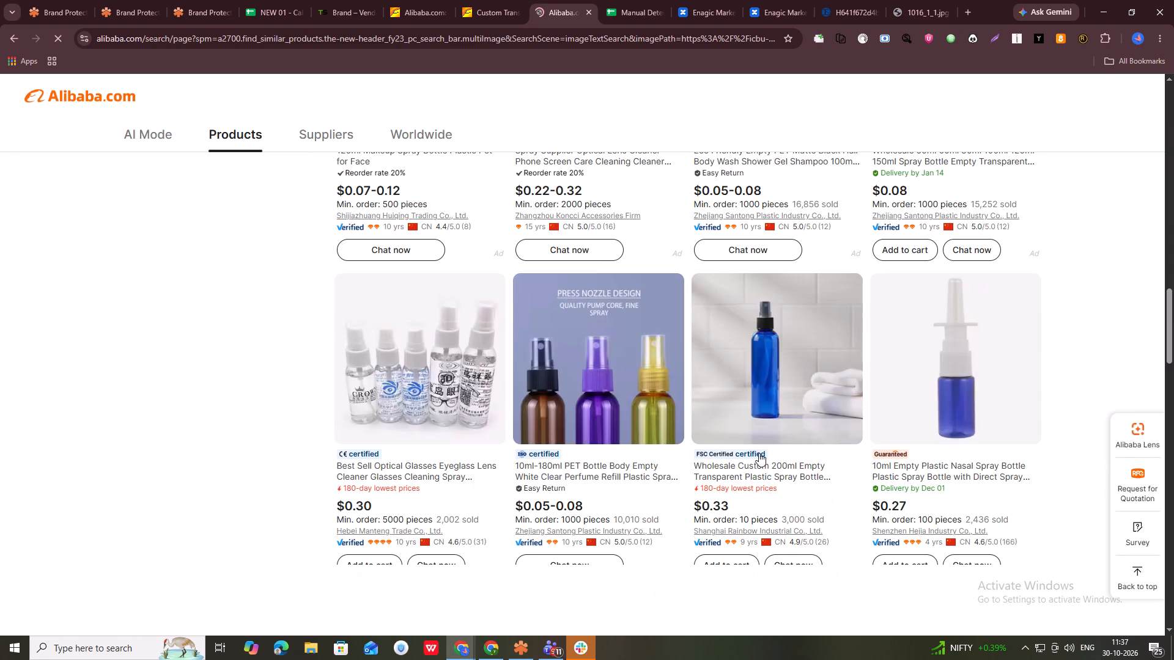
Run an Alibaba image search with the official image Kangen_09_14, the black Enagic water container.
click(196, 0)
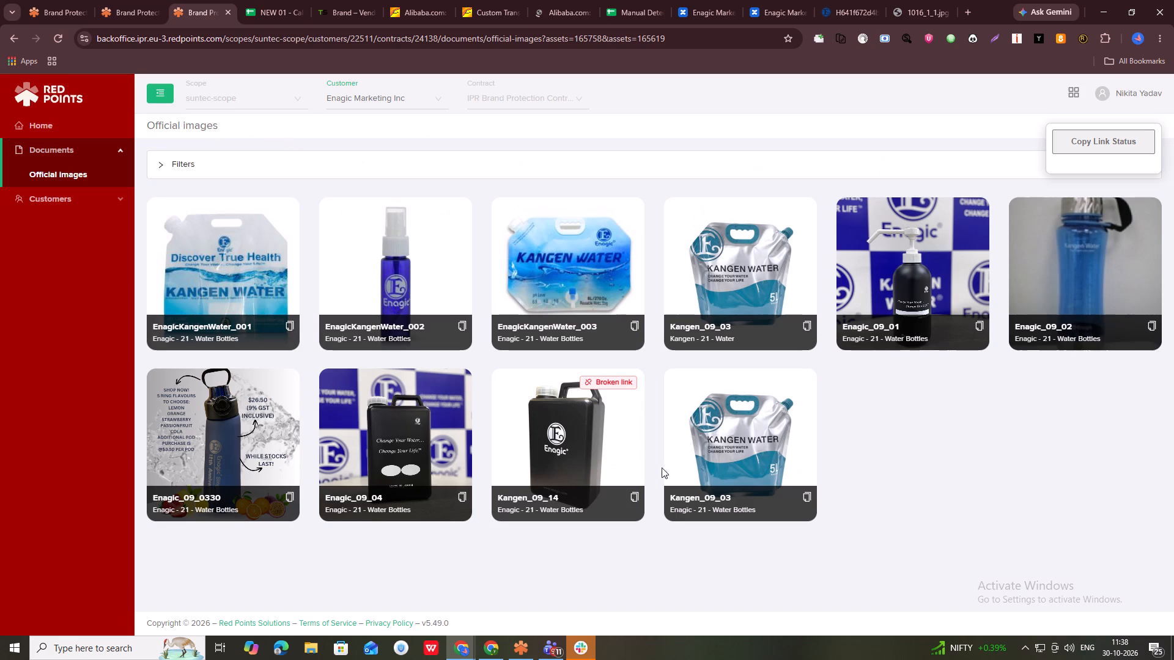
drag(573, 463, 557, 0)
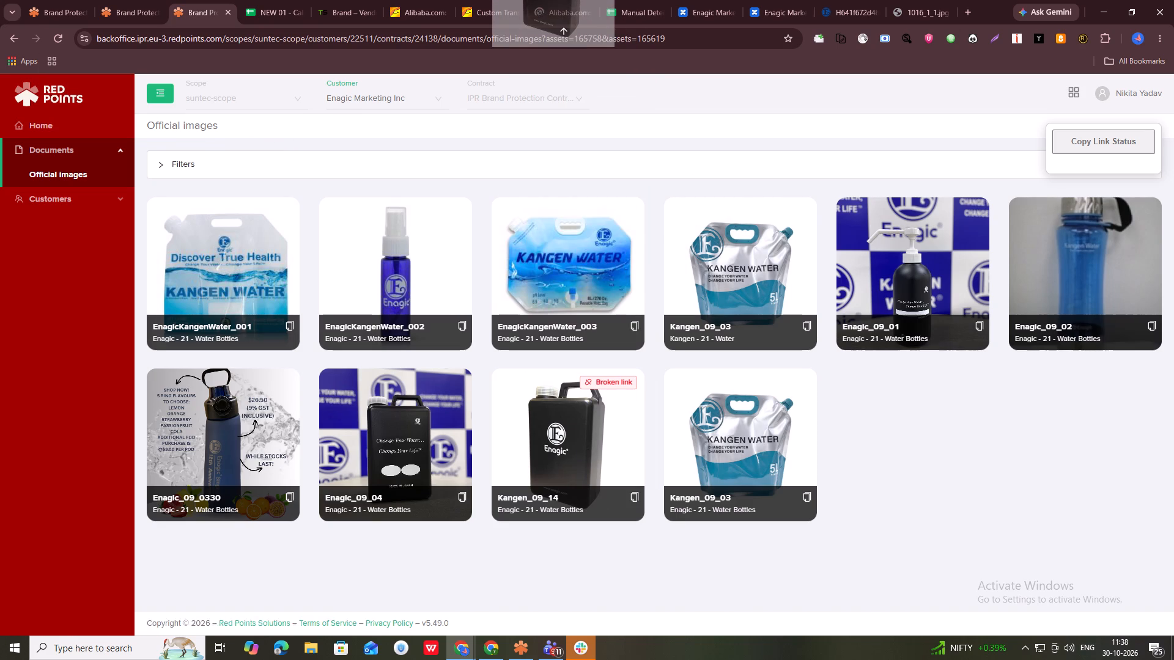
drag(557, 0, 578, 137)
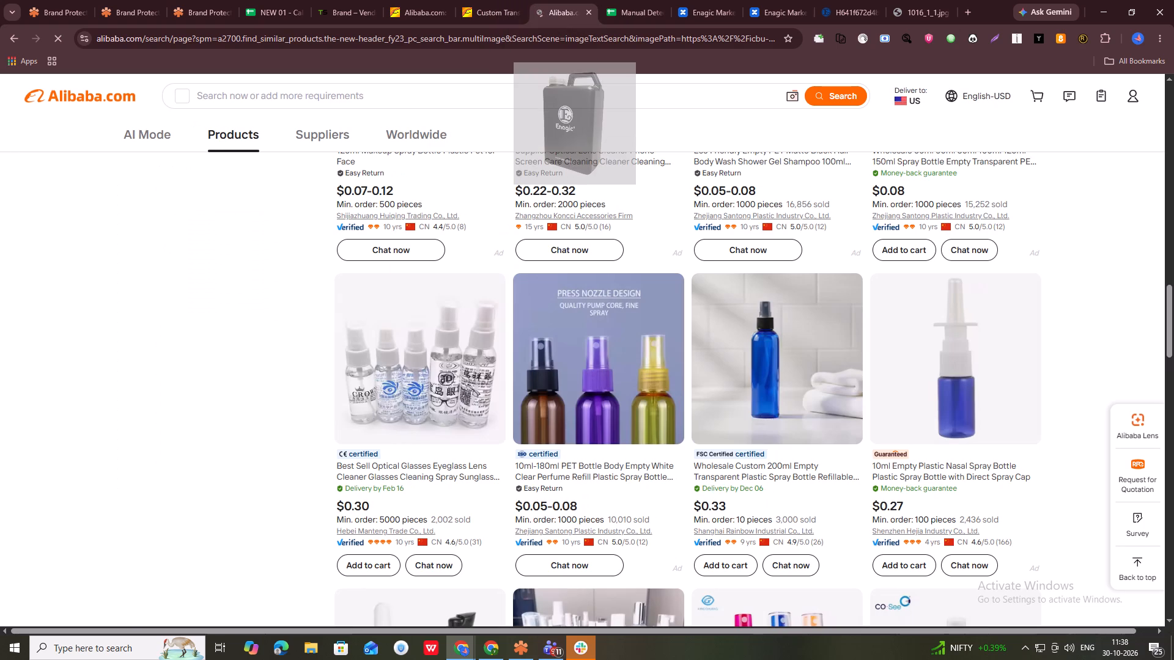
drag(578, 137, 583, 145)
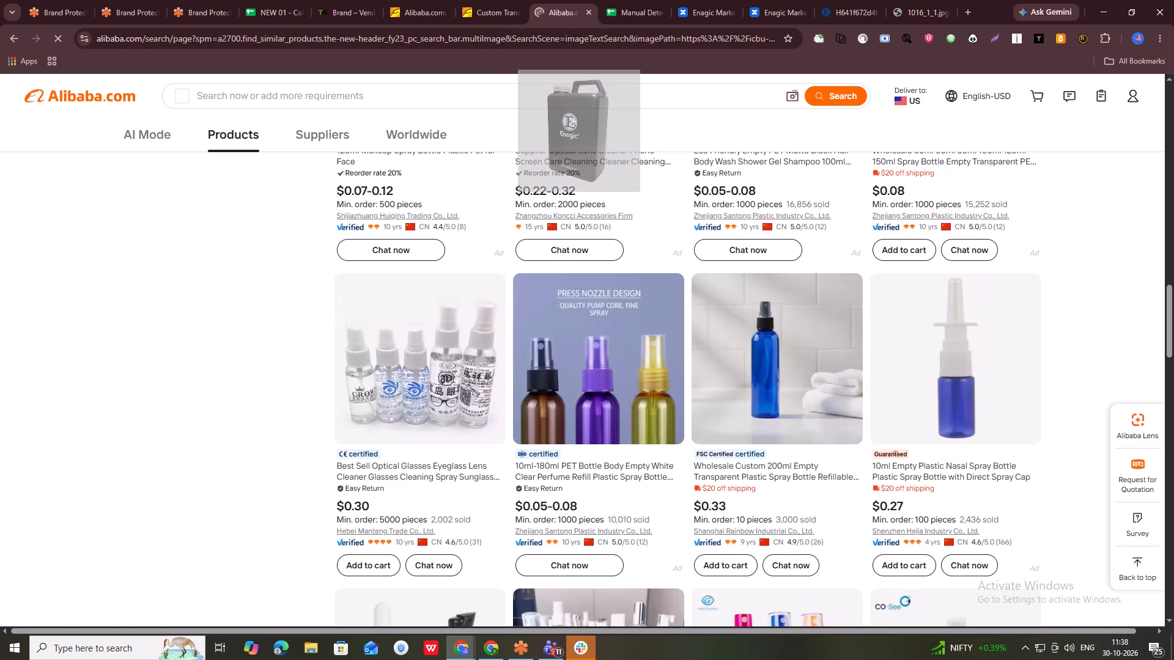
drag(583, 145, 729, 146)
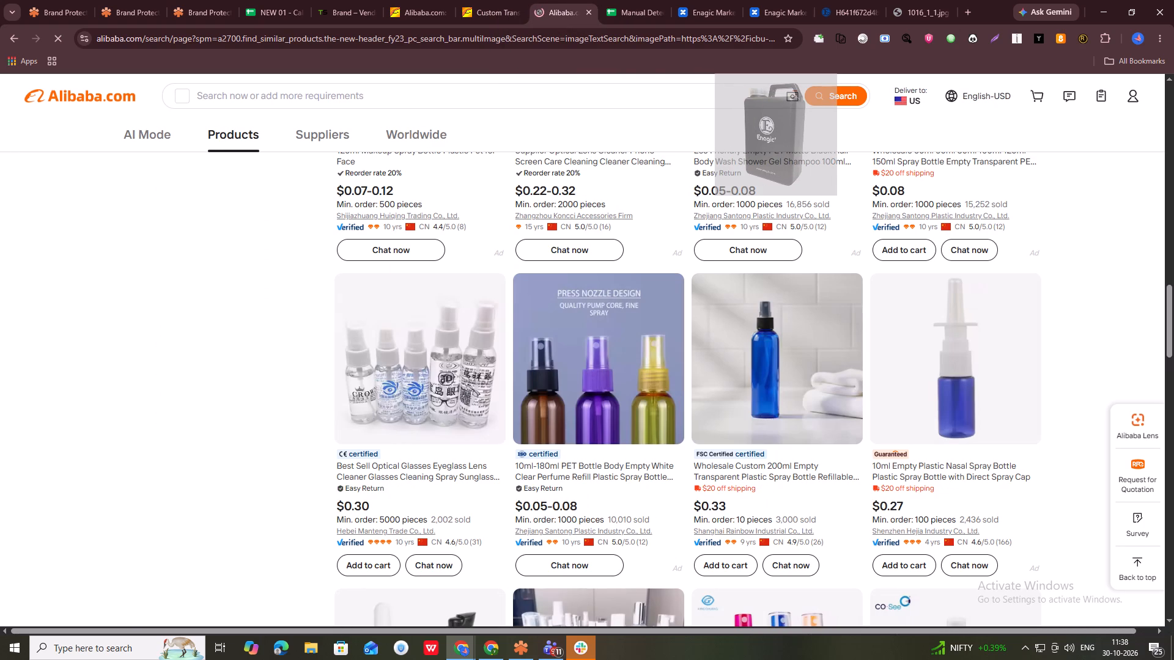
drag(729, 146, 728, 146)
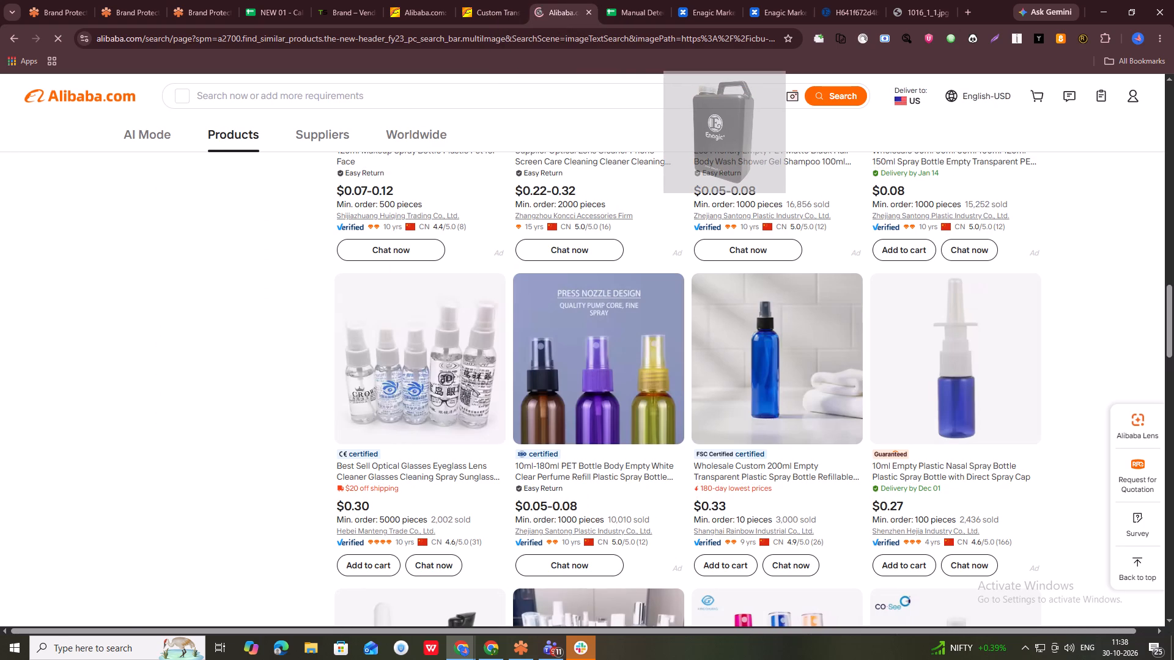
drag(728, 146, 728, 147)
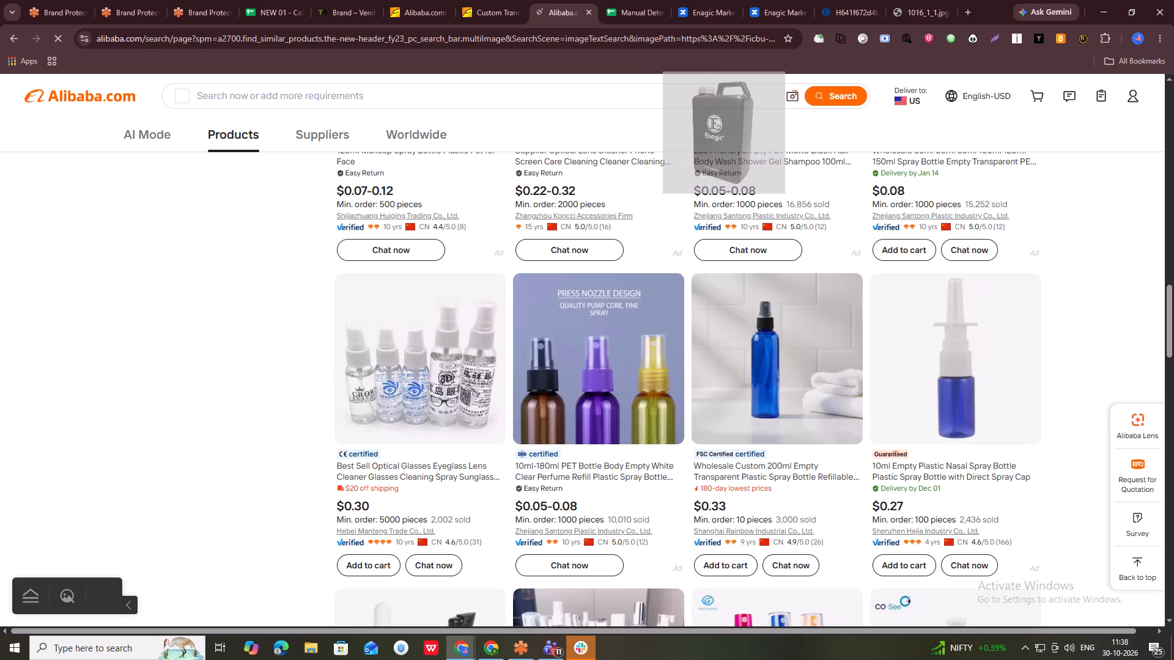
drag(728, 147, 725, 147)
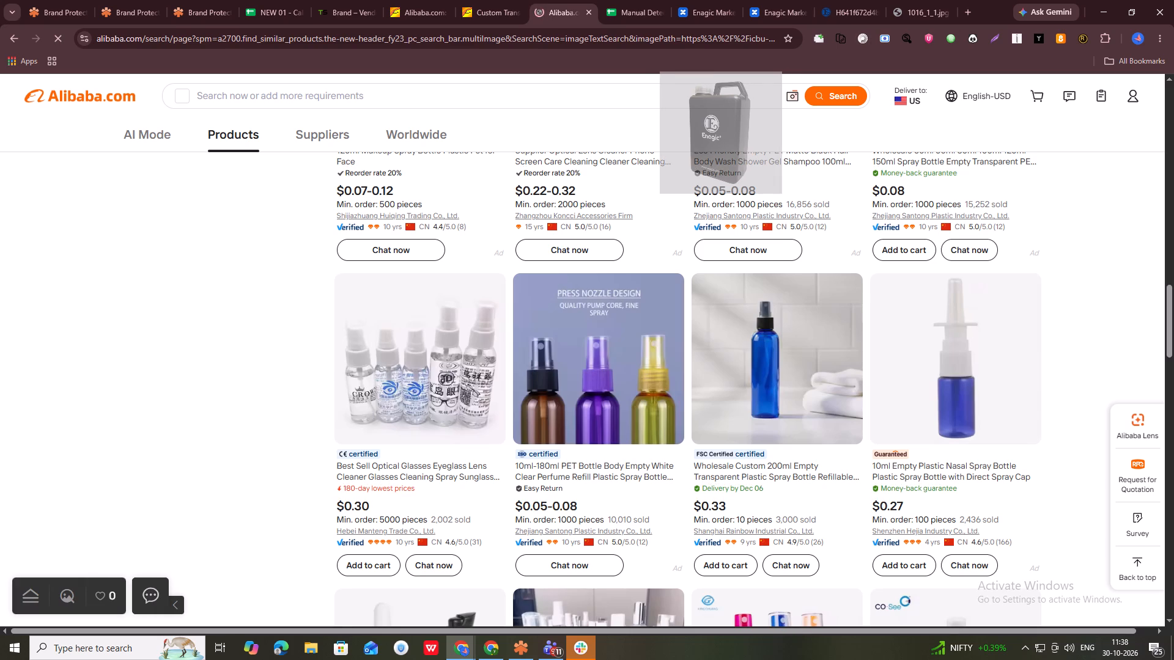
drag(725, 147, 700, 144)
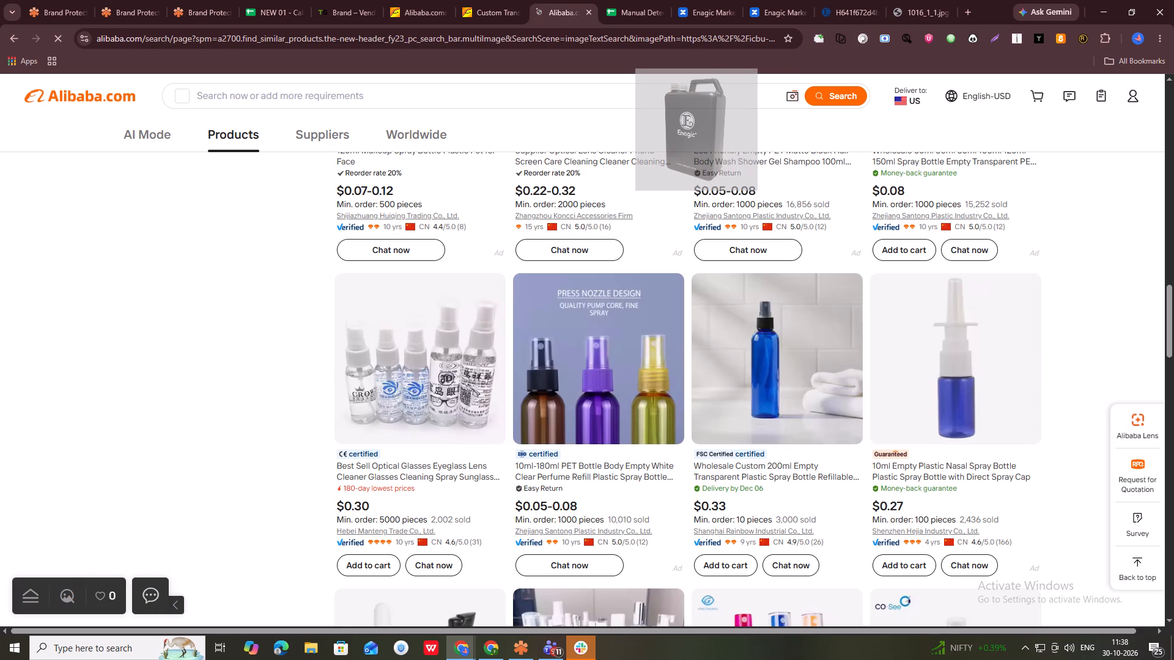
drag(700, 144, 790, 134)
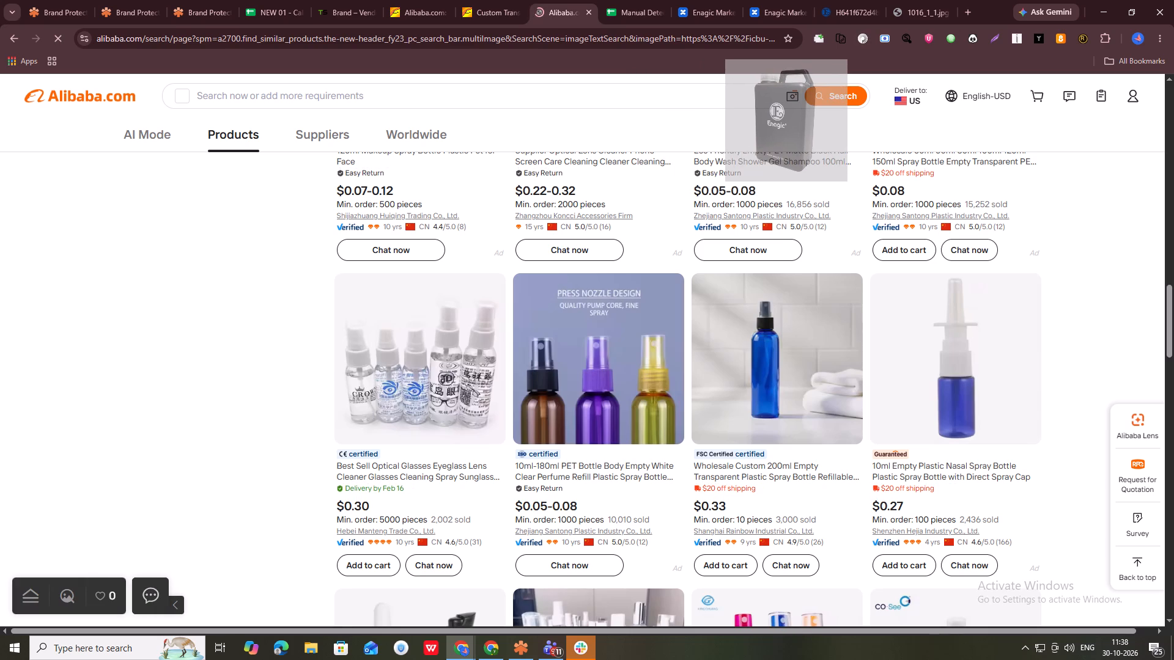
drag(790, 134, 513, 128)
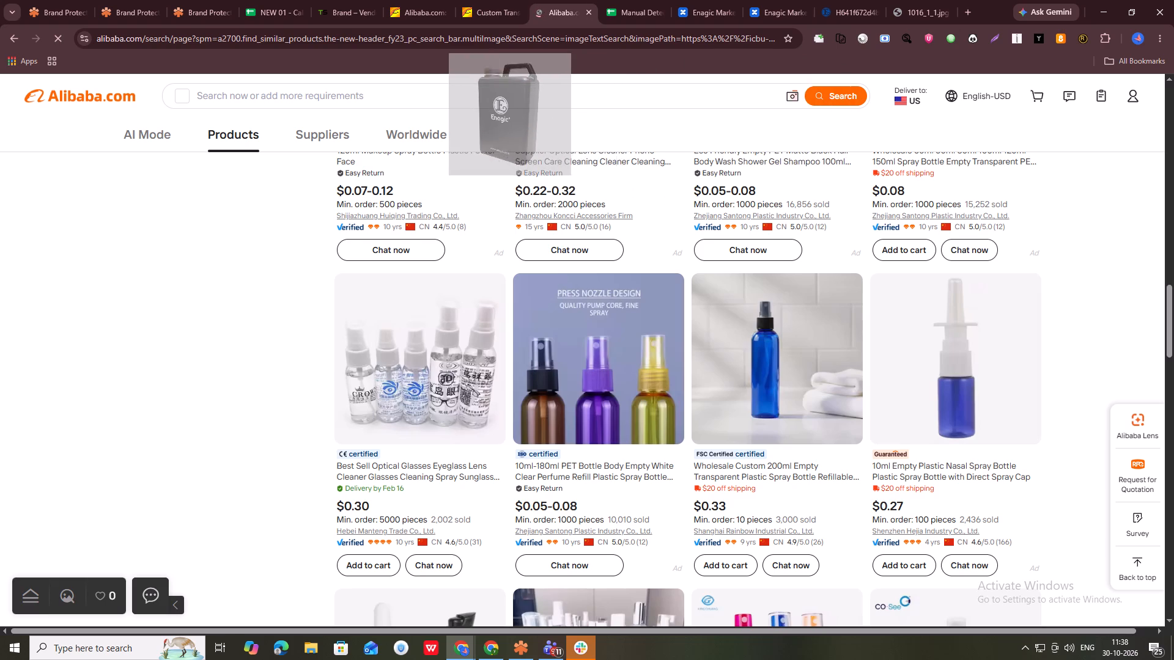
drag(513, 128, 533, 213)
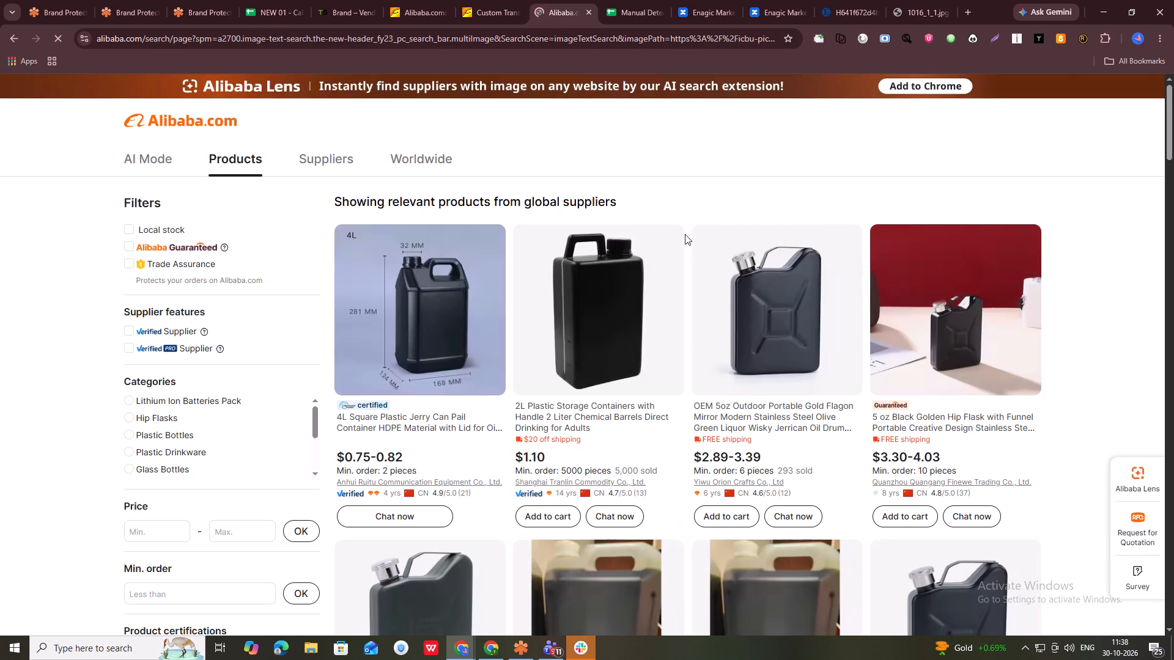
Examine the black container image search results for listings bearing the Enagic logo or copying its design.
scroll(875, 414, down, 5)
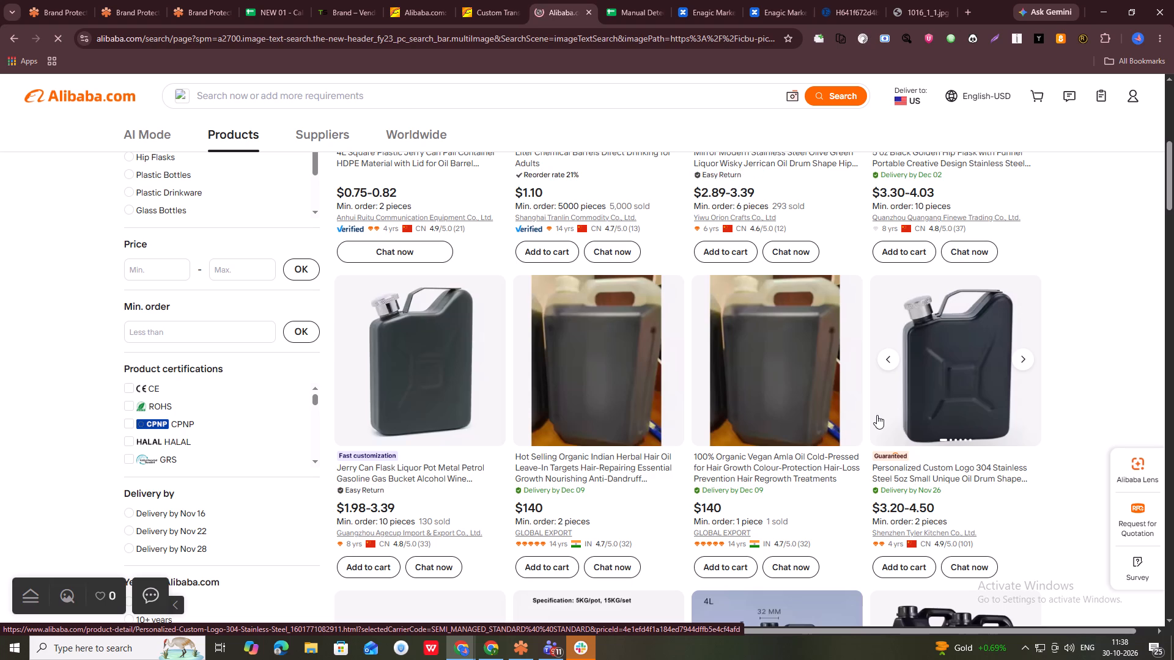
scroll(810, 419, down, 6)
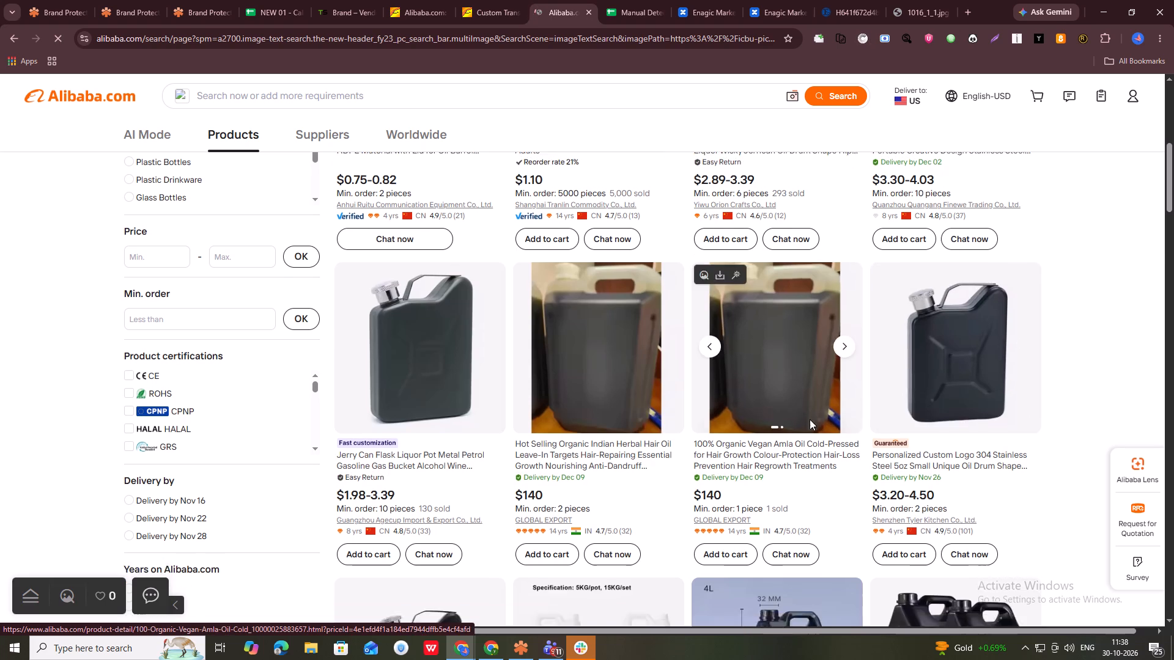
scroll(847, 430, down, 11)
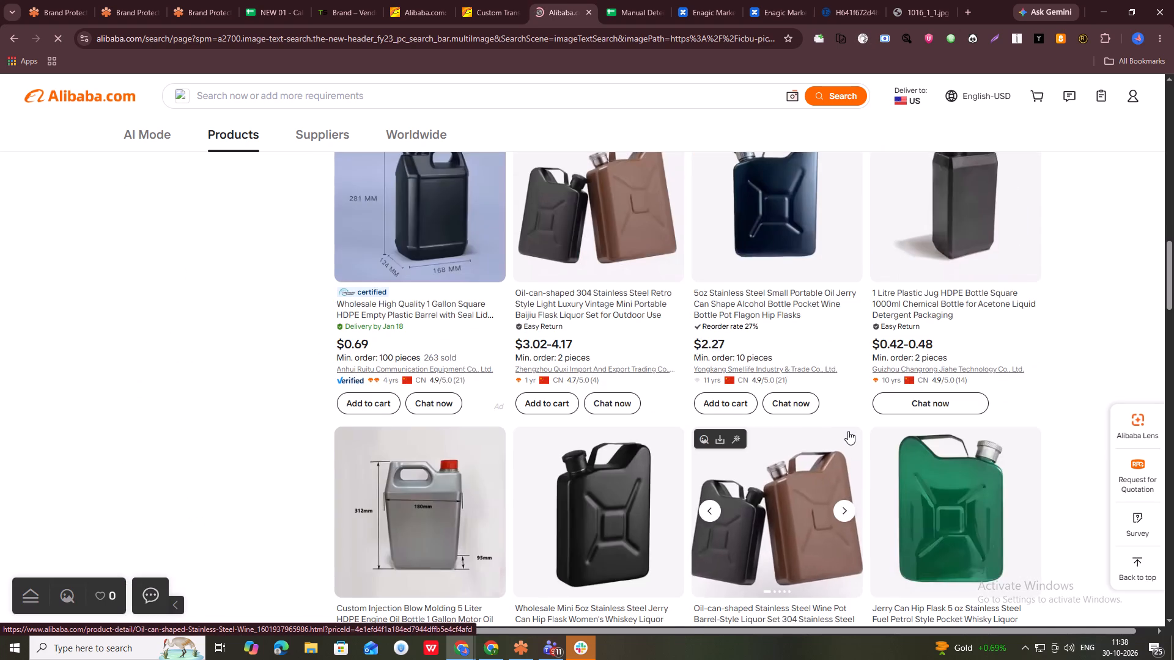
scroll(848, 431, down, 10)
scroll(862, 411, up, 10)
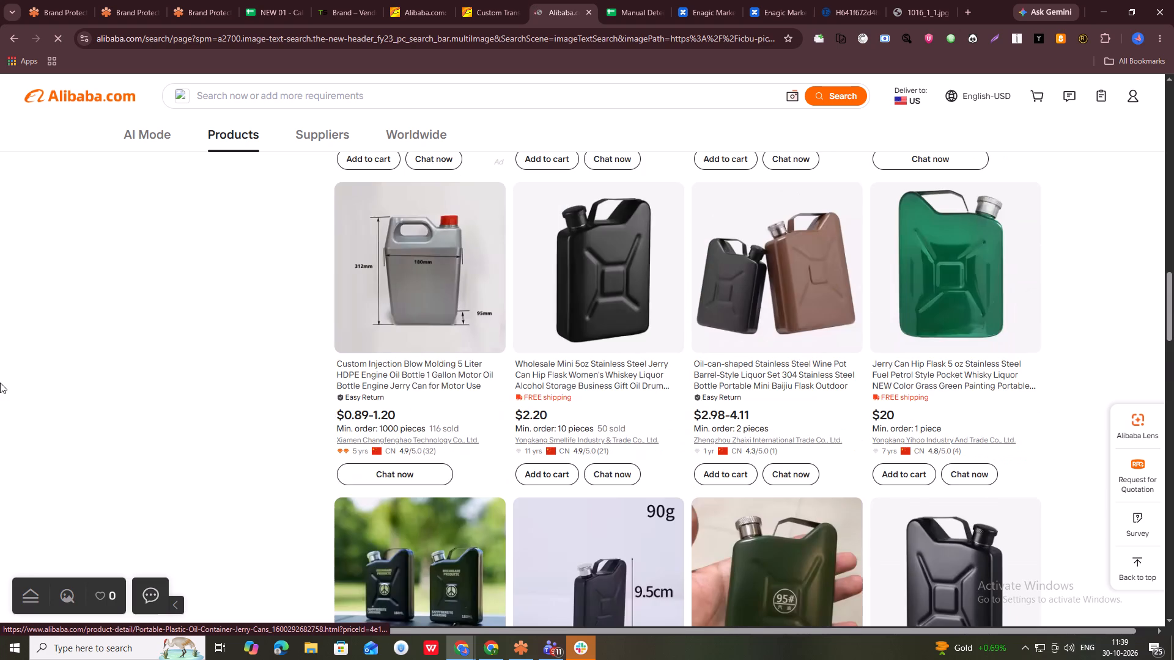
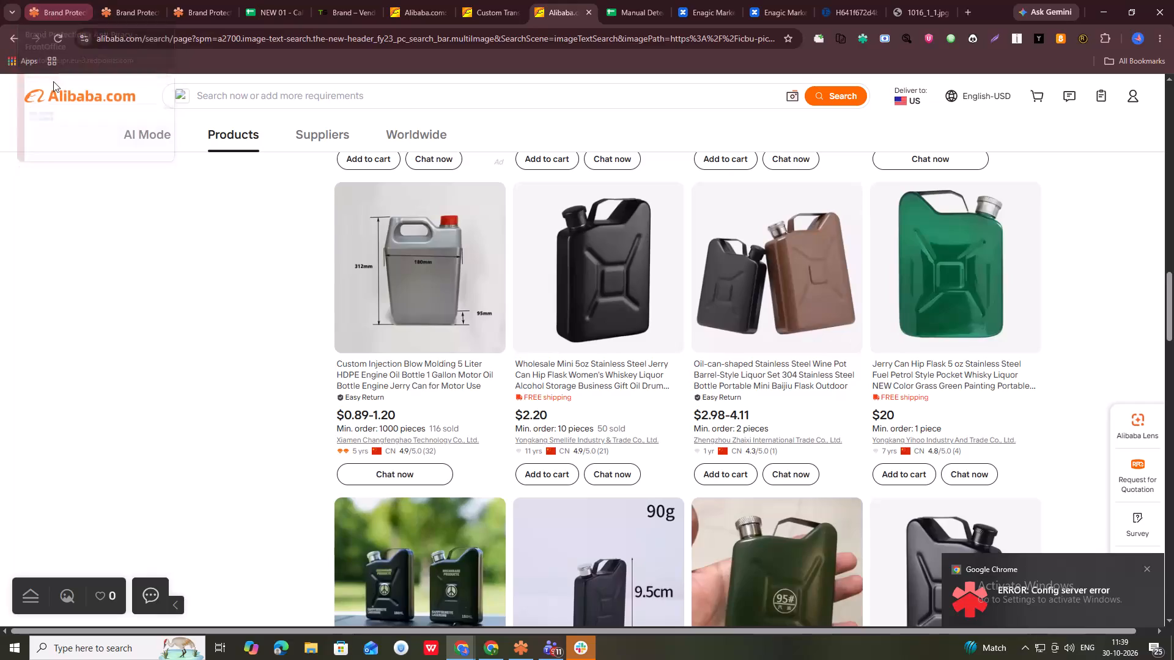
Examine the remaining black container image search results for listings bearing the Enagic logo or copying its design.
scroll(610, 181, down, 7)
scroll(726, 436, down, 7)
scroll(736, 436, up, 1)
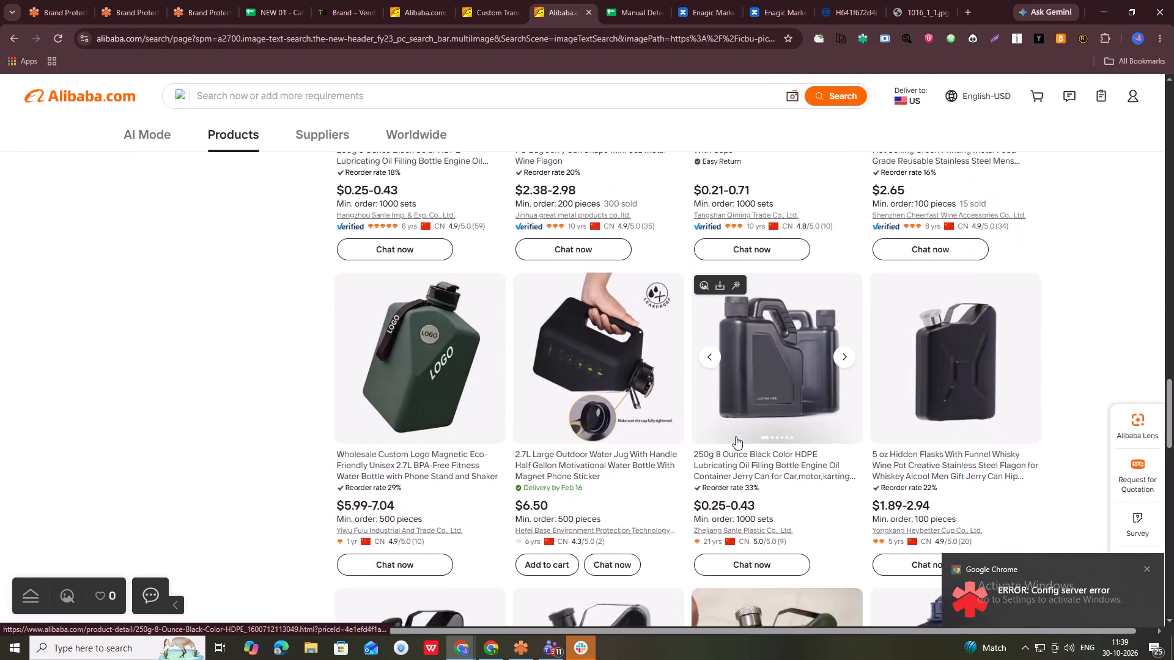
Run an Alibaba image search with the official image Enagic_09_0330, the blue flavoured water bottle, and check the results for Enagic branding.
click(190, 0)
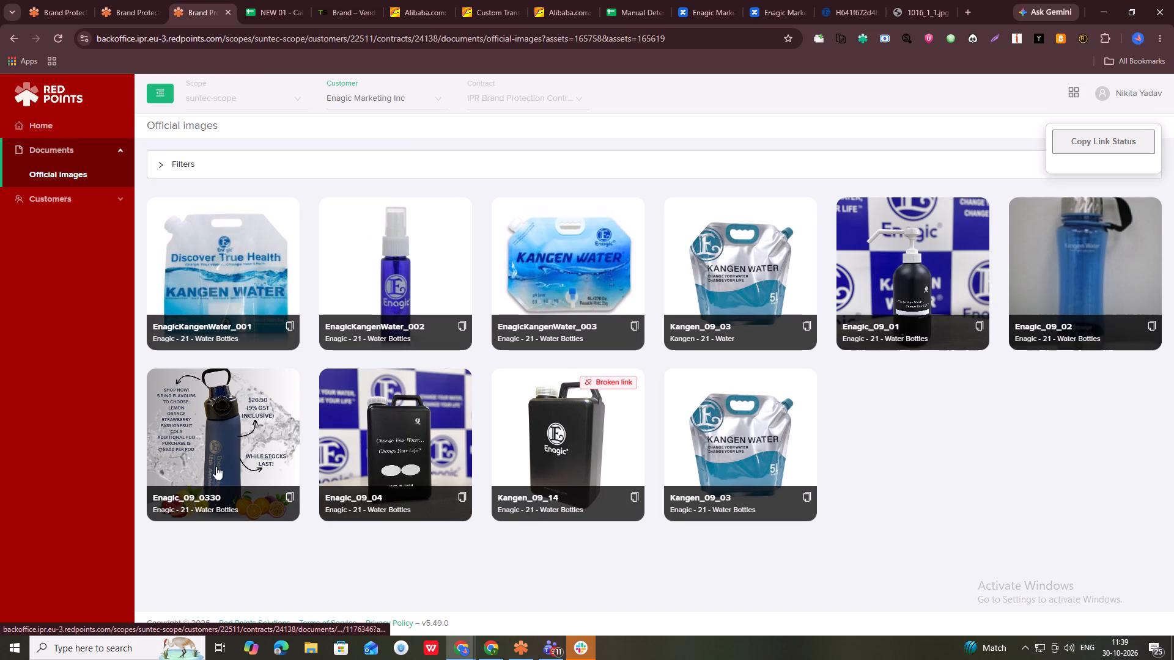
drag(162, 458, 404, 196)
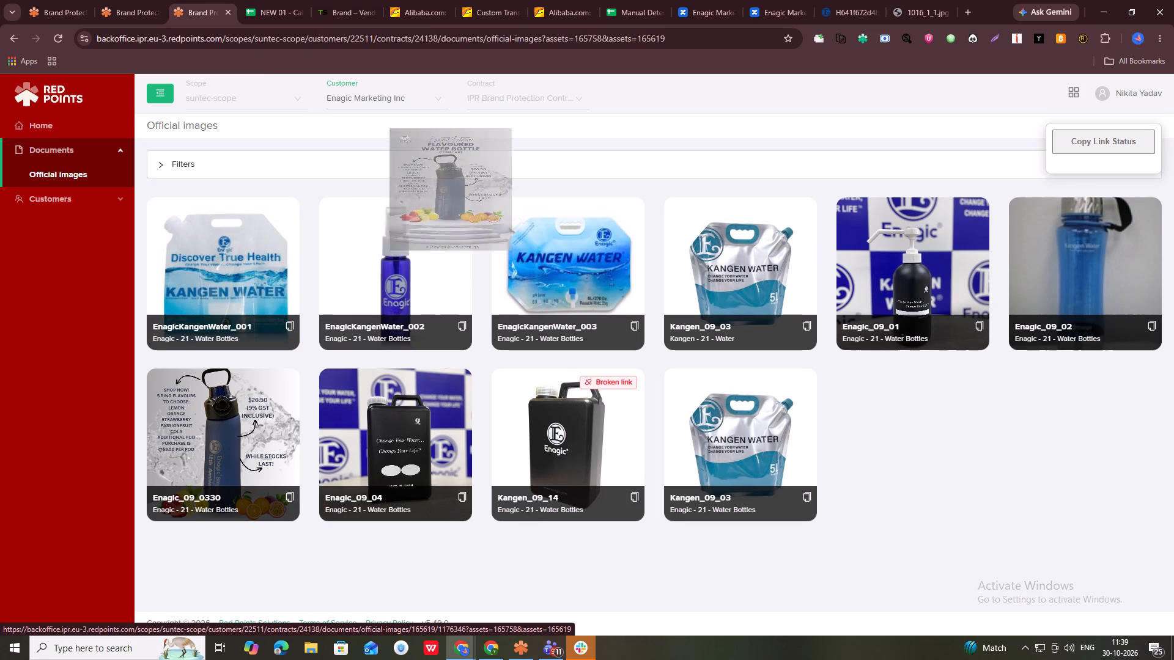
drag(404, 196, 551, 13)
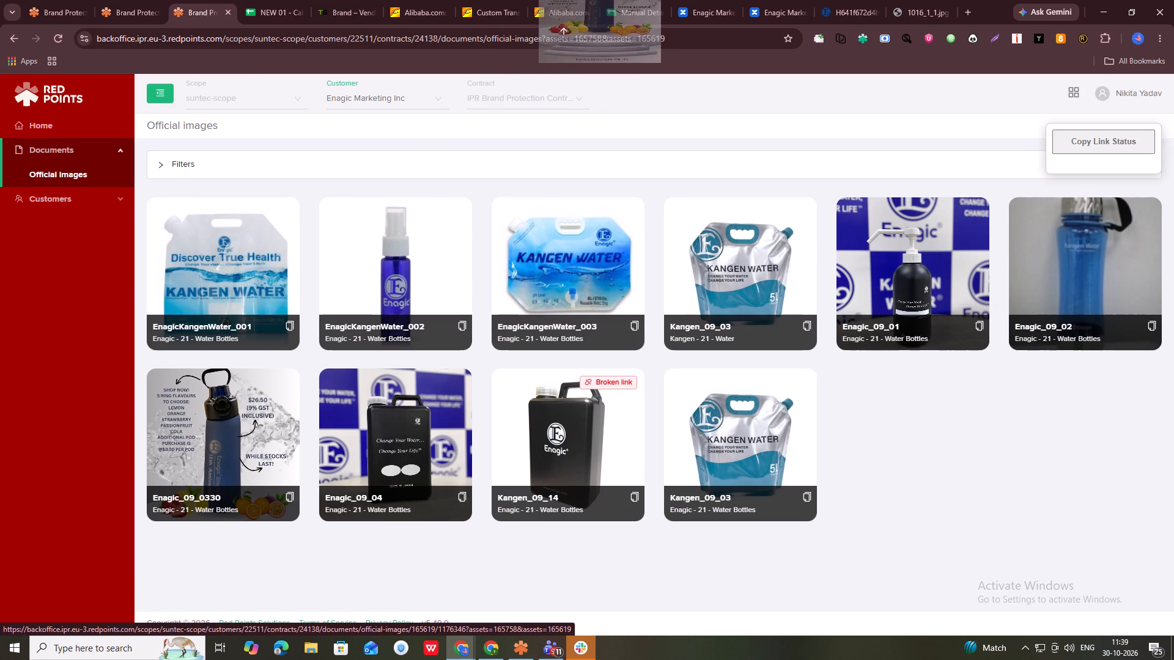
drag(551, 13, 525, 211)
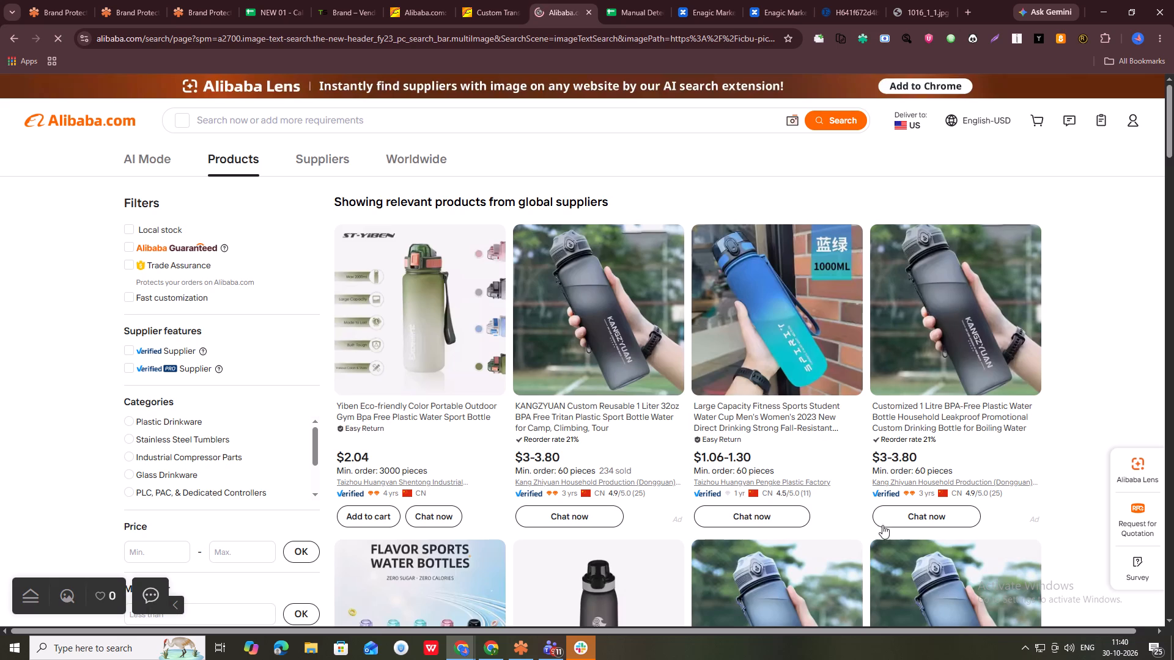
scroll(869, 494, down, 5)
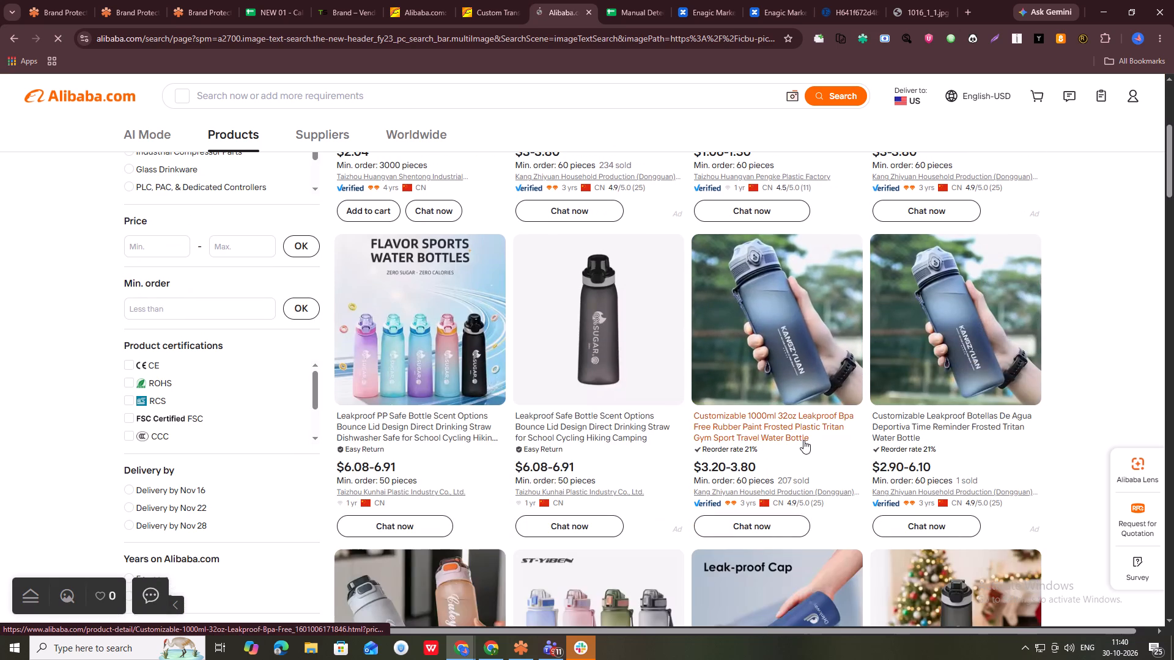
scroll(724, 533, down, 5)
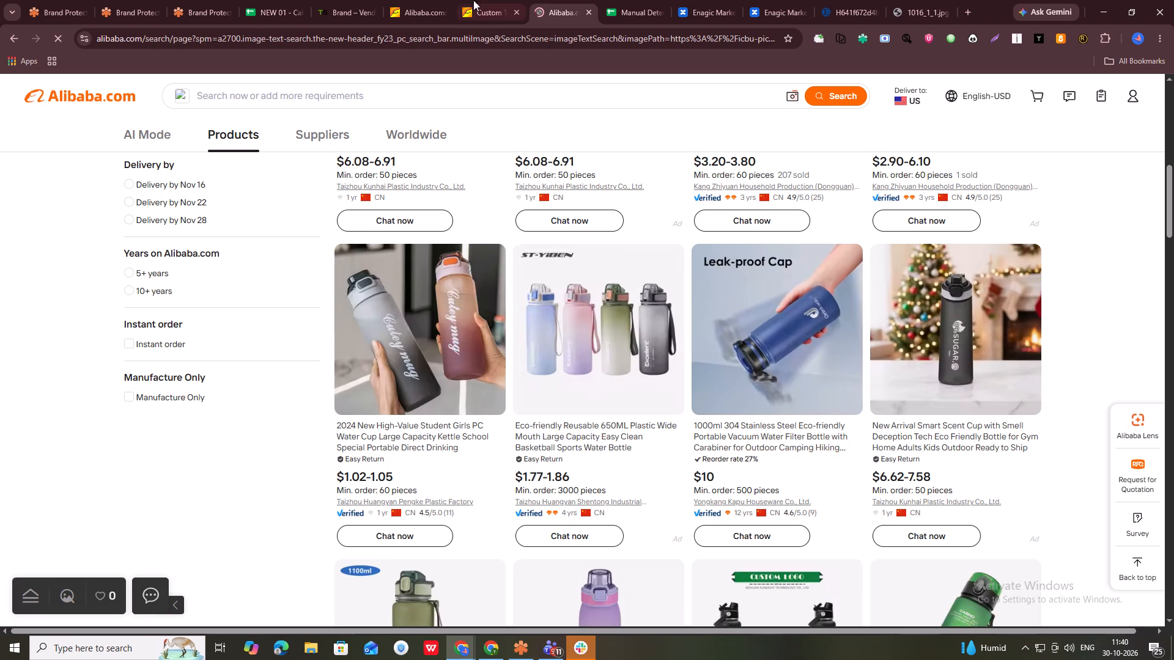
Clear the asset filter on the Red Points official images and apply it to load images for all of Enagic's assets.
click(207, 0)
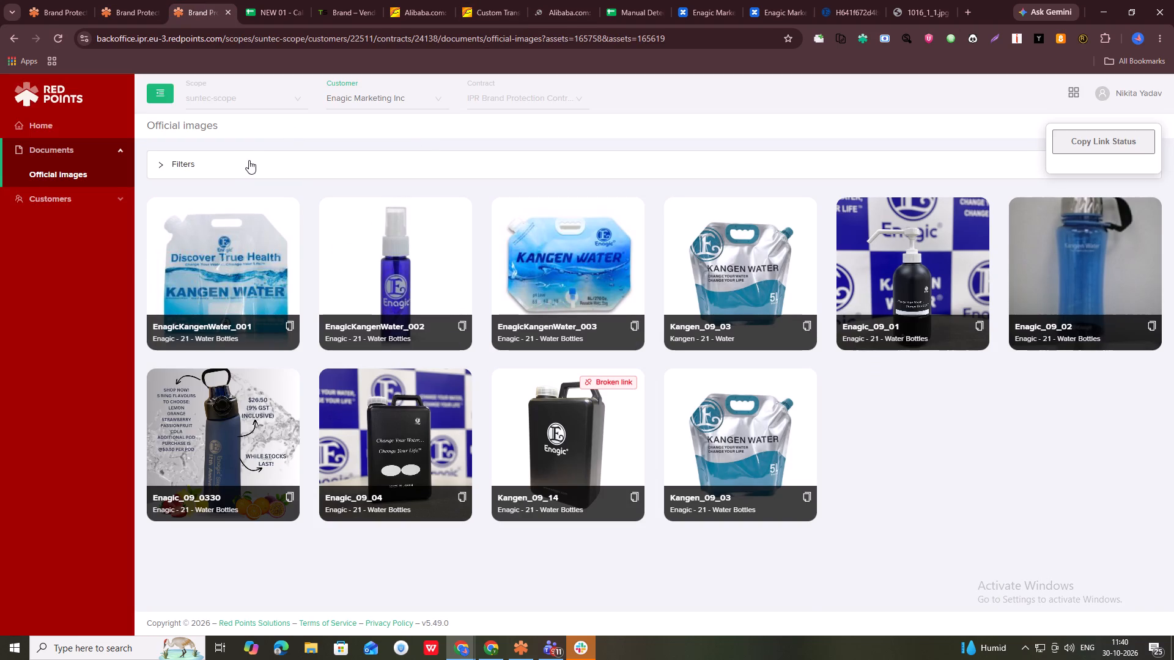
click(245, 163)
click(265, 242)
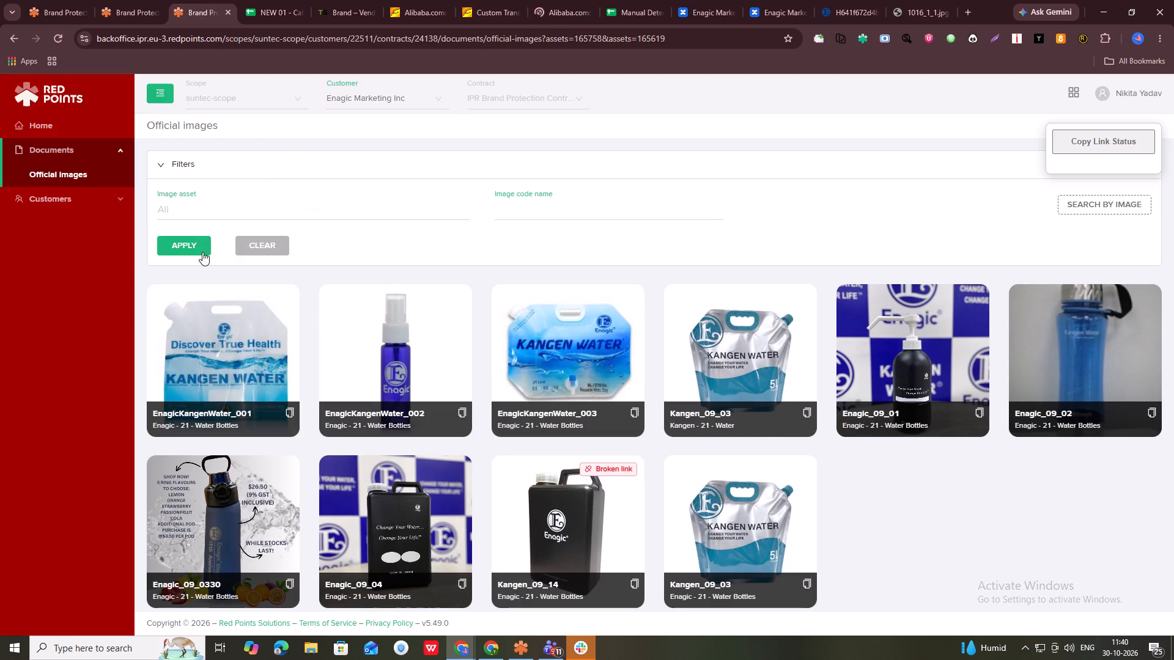
click(181, 244)
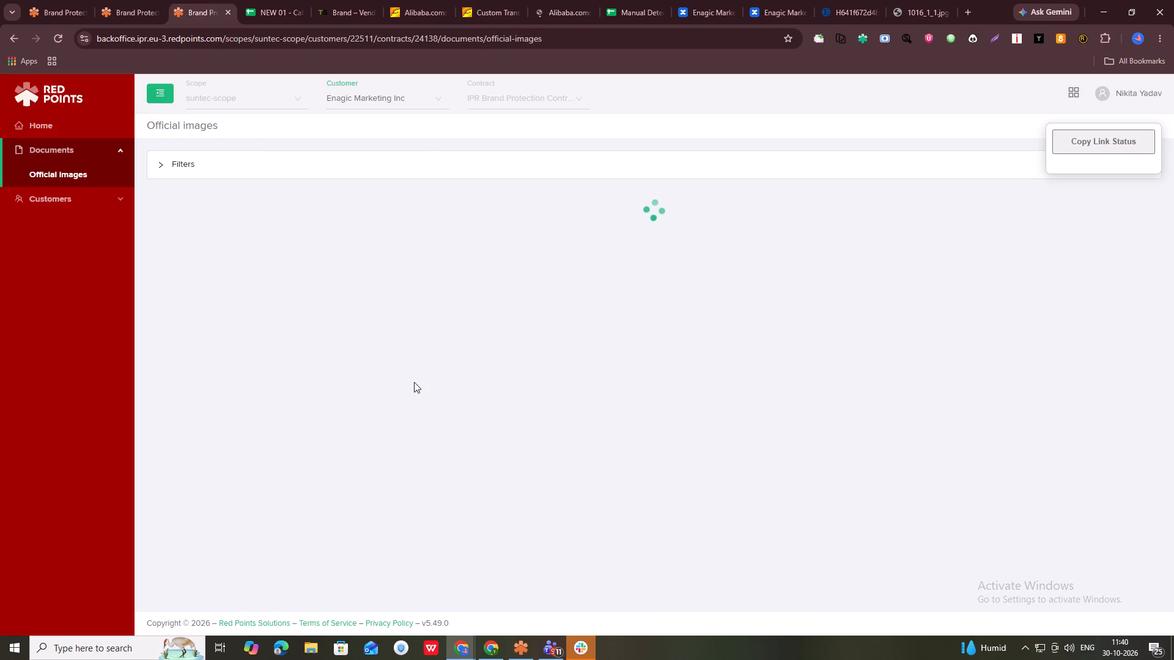
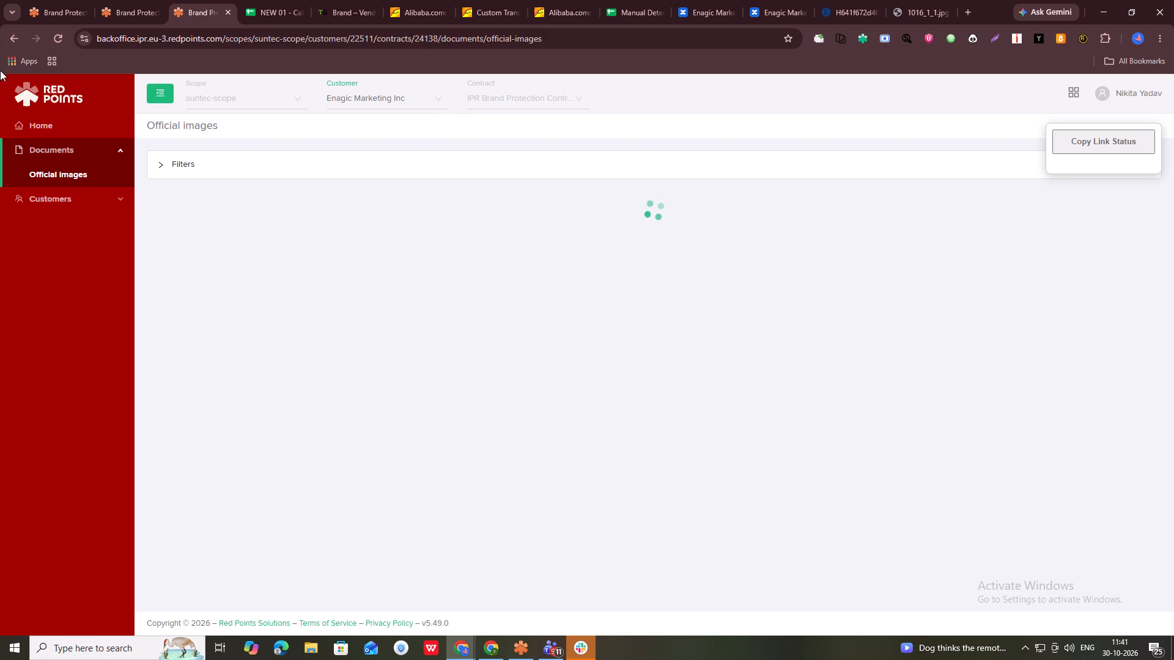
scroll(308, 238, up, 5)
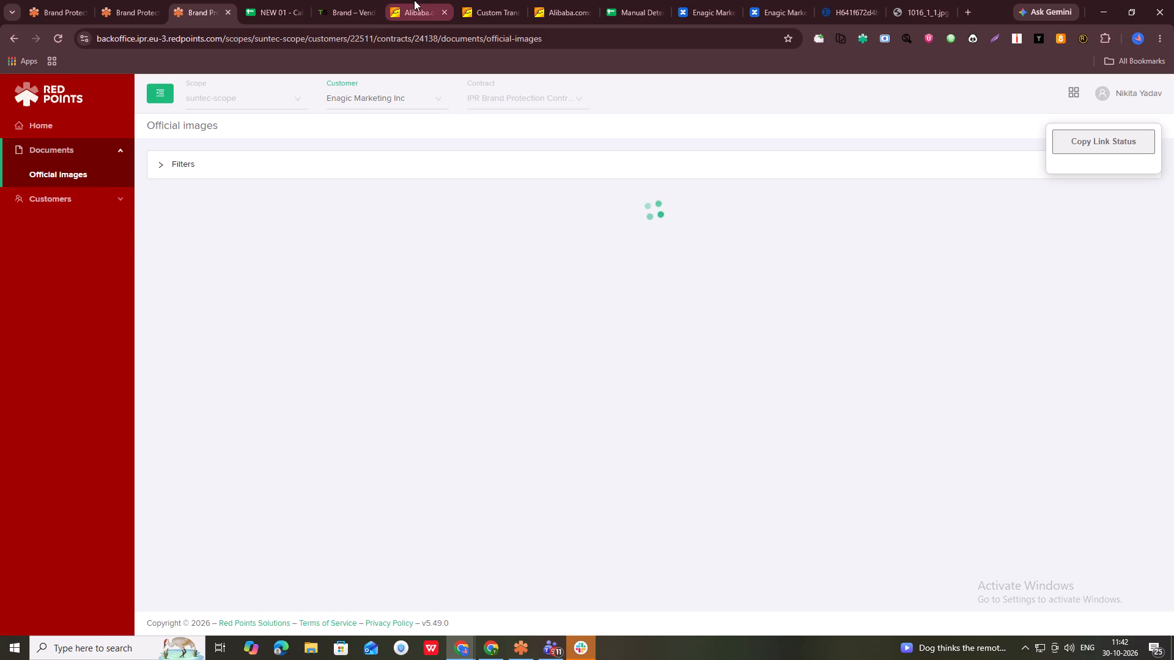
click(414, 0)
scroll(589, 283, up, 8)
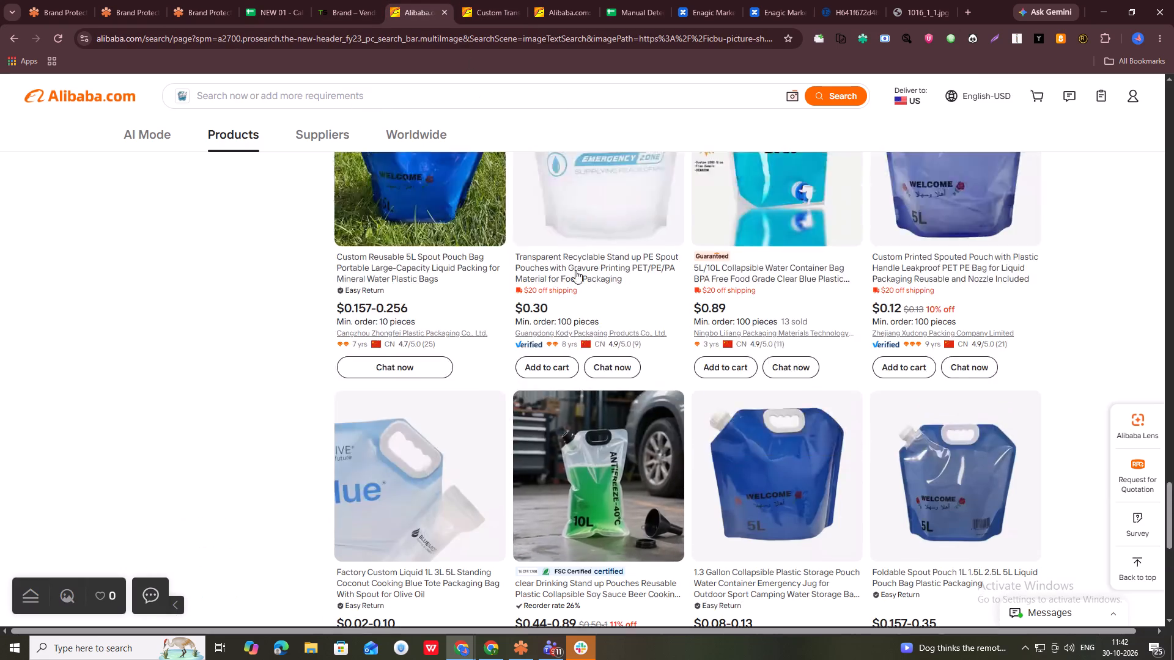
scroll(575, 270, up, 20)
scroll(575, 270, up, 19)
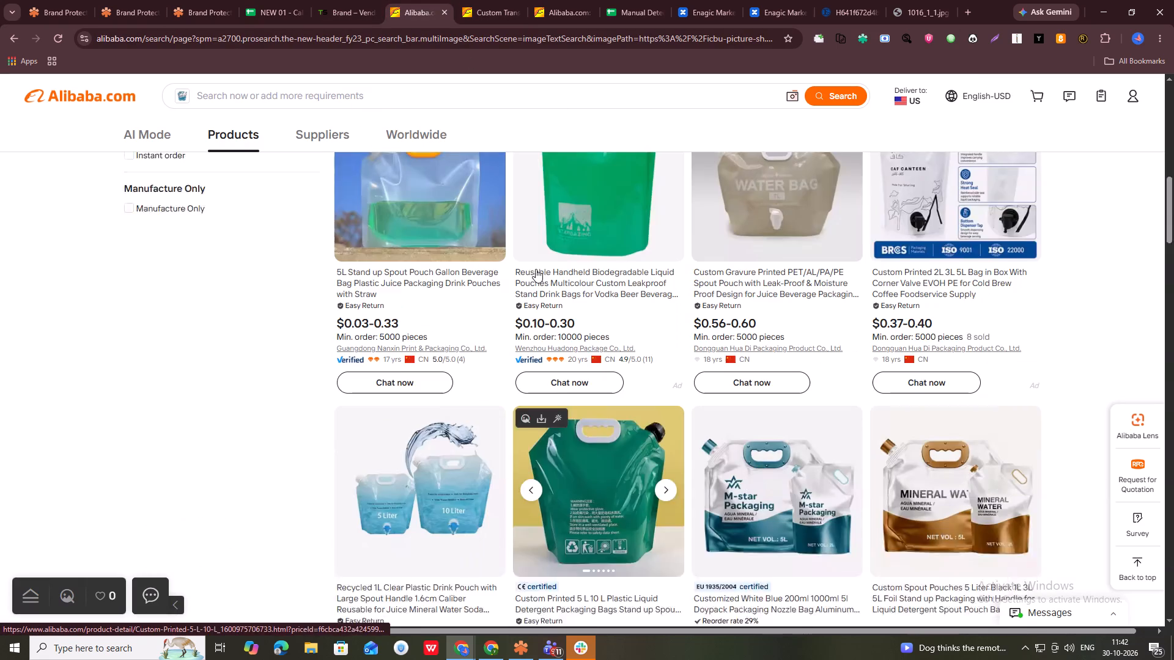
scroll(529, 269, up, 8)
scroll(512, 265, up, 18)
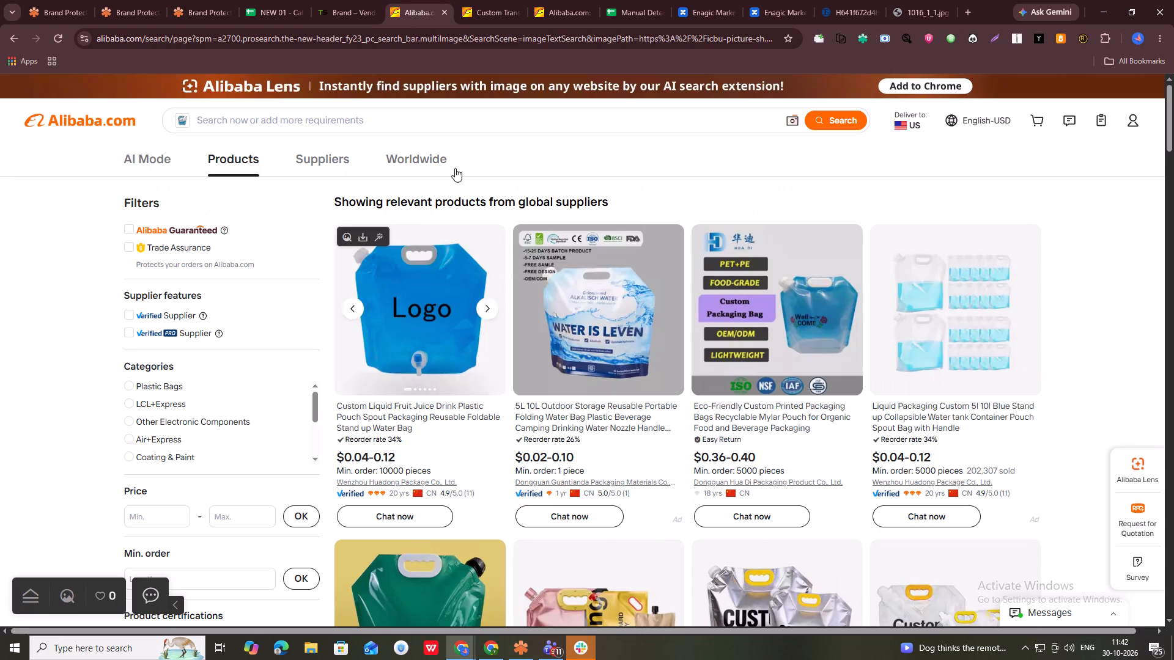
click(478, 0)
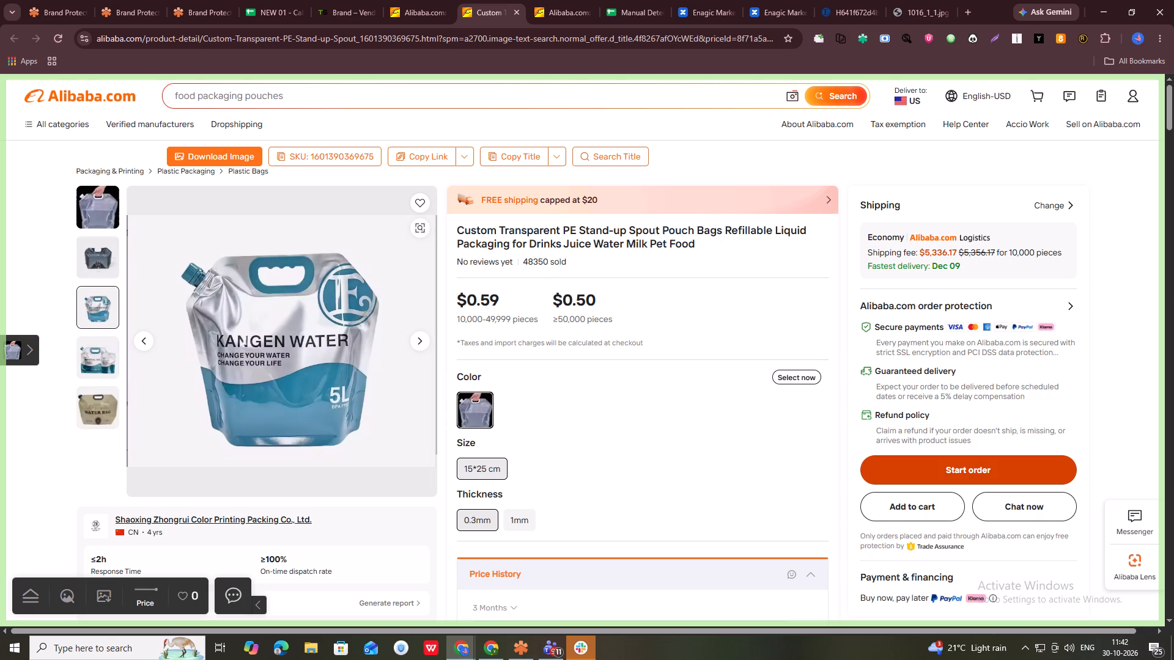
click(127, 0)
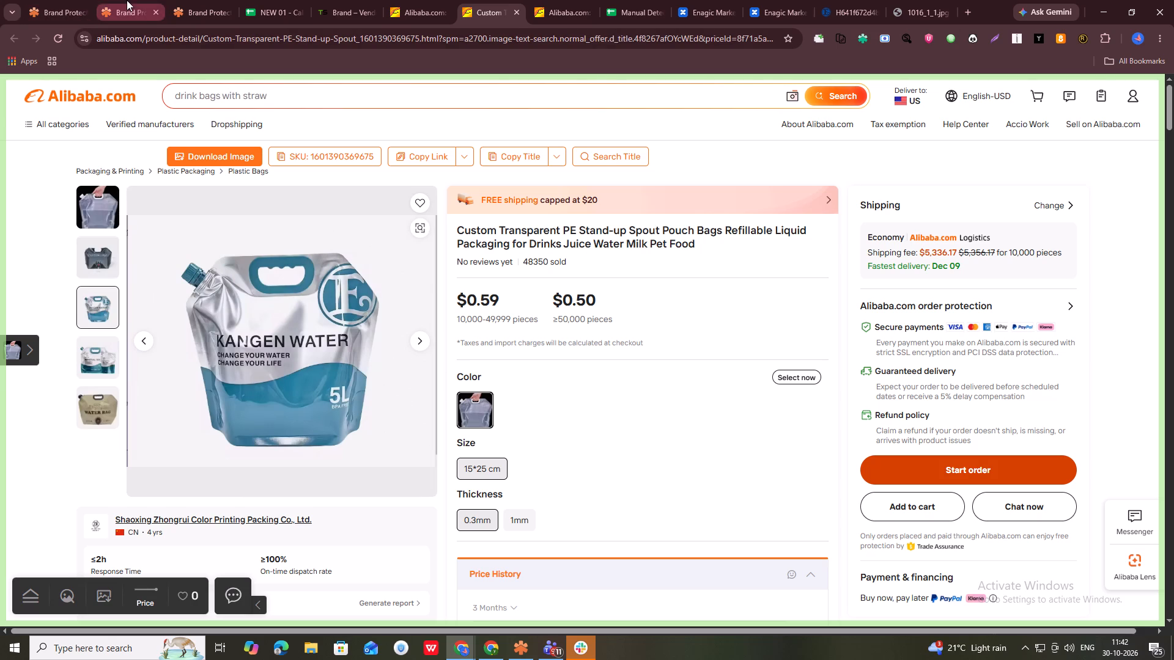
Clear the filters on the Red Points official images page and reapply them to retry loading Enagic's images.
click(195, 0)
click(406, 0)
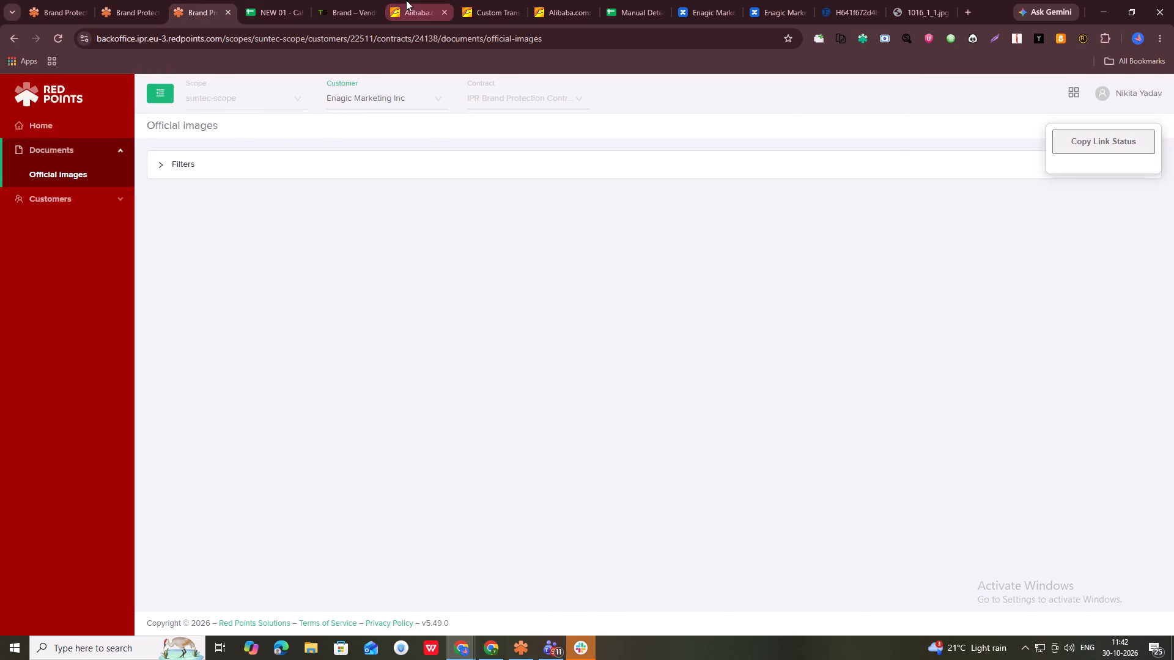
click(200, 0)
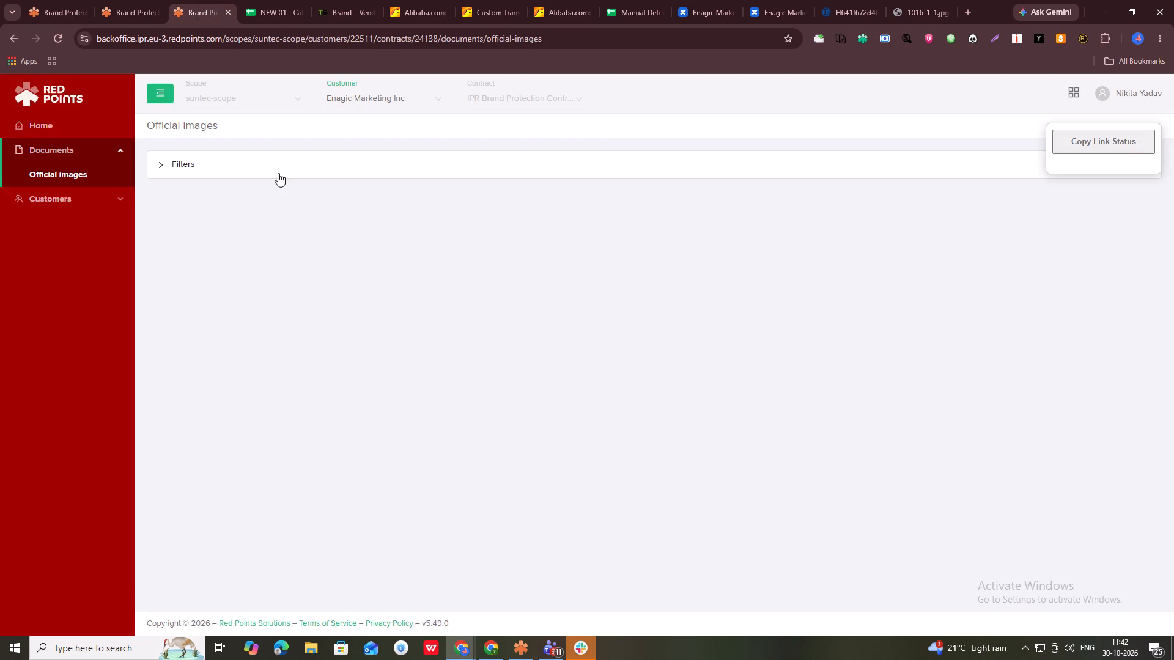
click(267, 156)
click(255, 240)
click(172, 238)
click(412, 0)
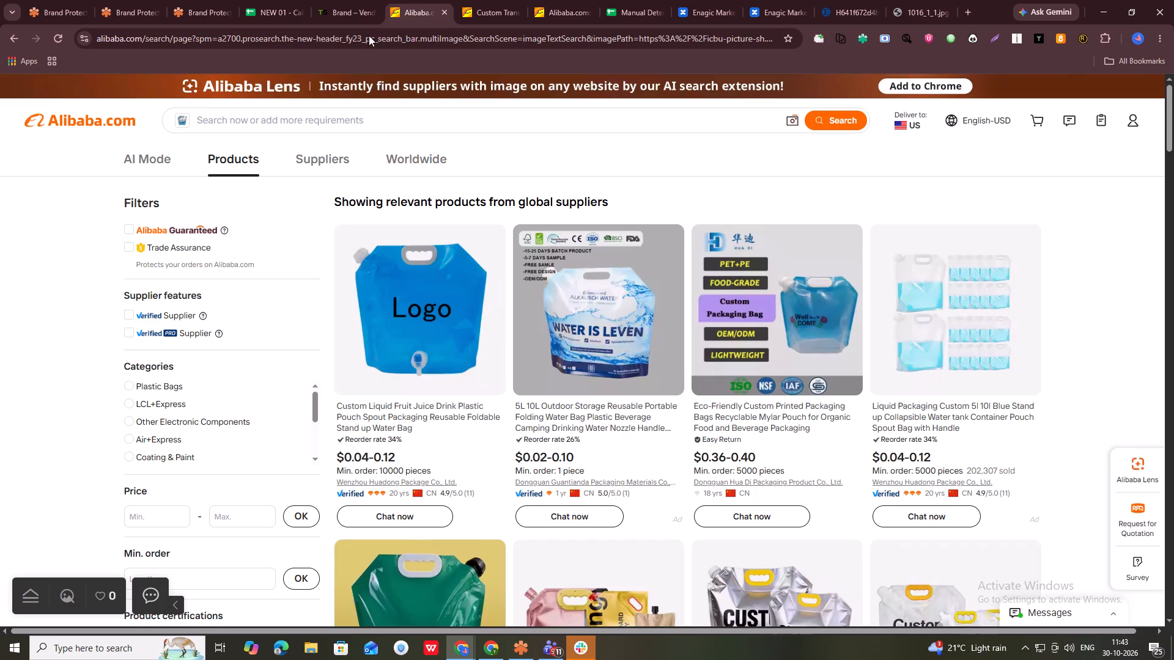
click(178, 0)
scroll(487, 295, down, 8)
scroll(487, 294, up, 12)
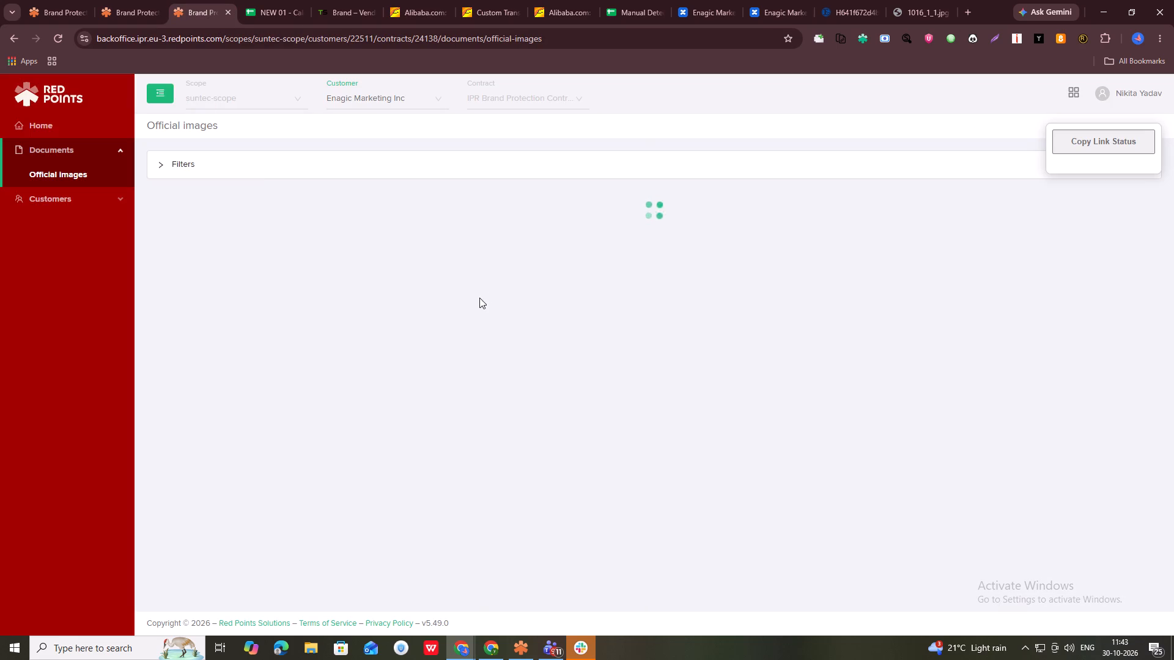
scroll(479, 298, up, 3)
Remove the reference images from the Alibaba image search and search for the keyword "kangen water" instead.
click(512, 0)
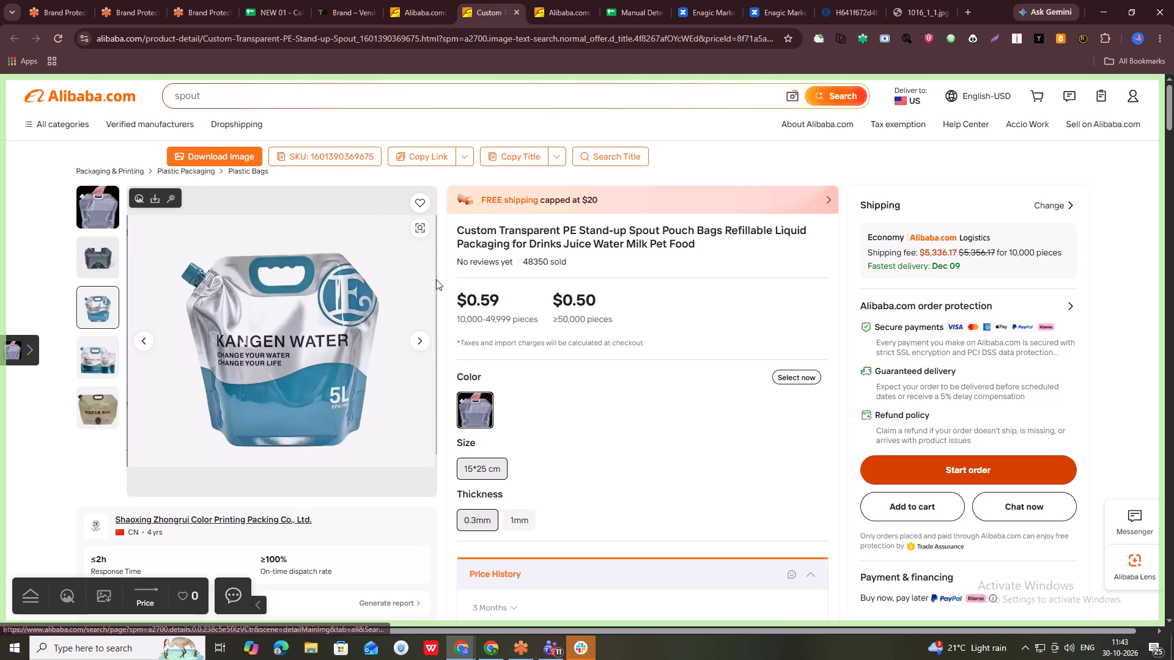
click(319, 101)
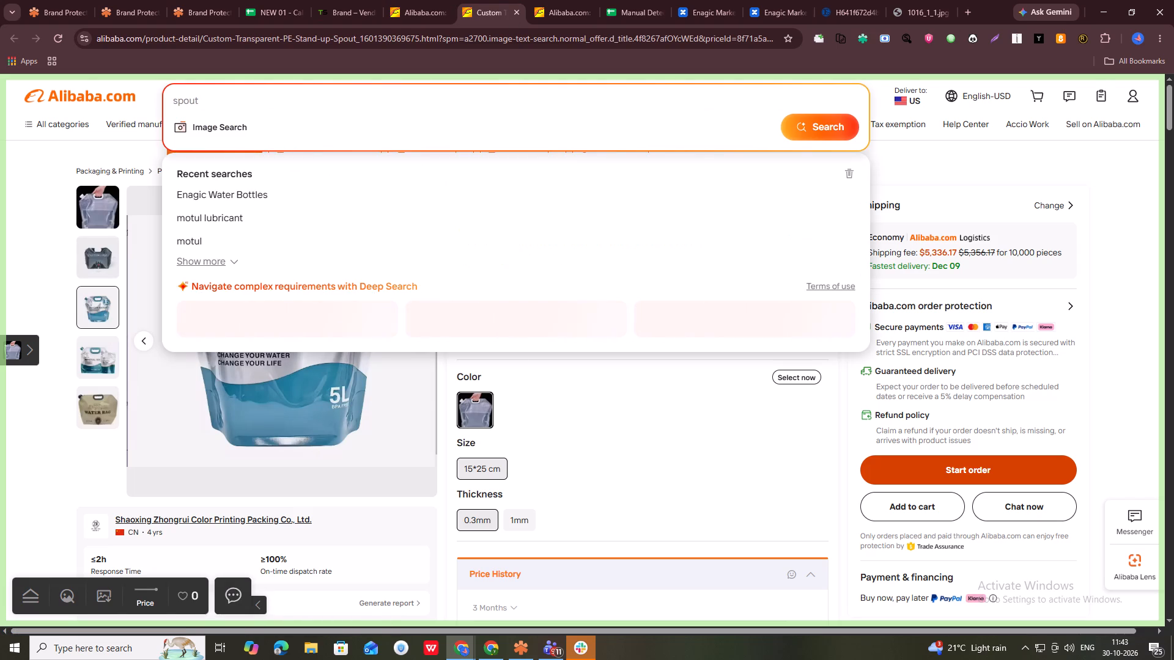
click(549, 0)
click(300, 93)
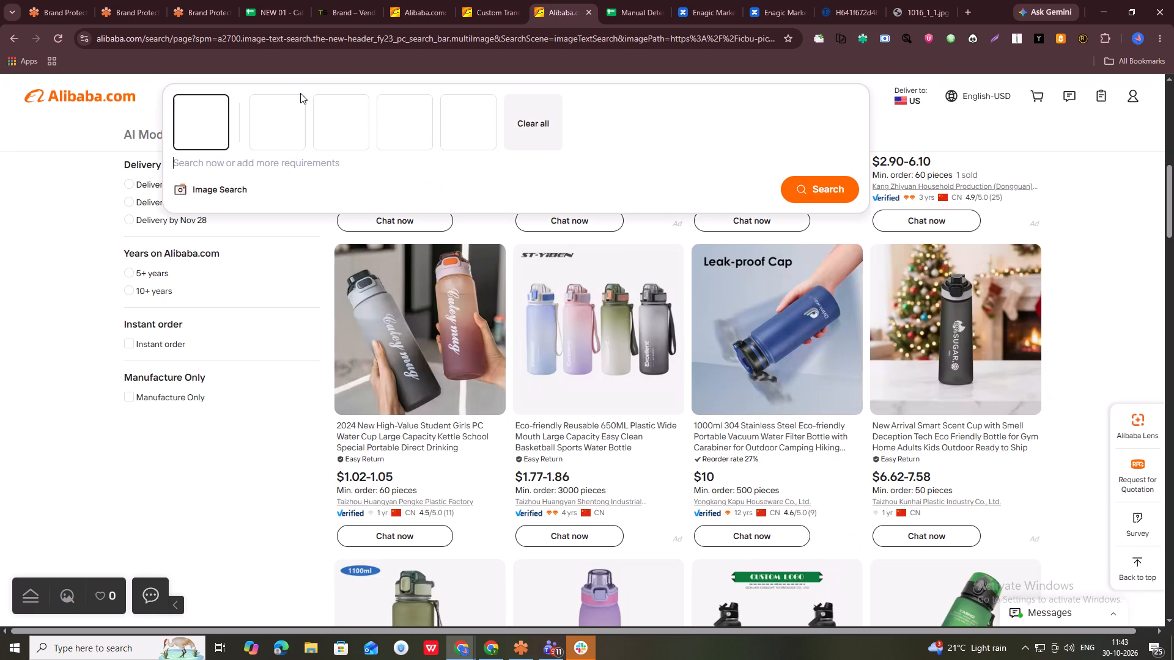
text(ka)
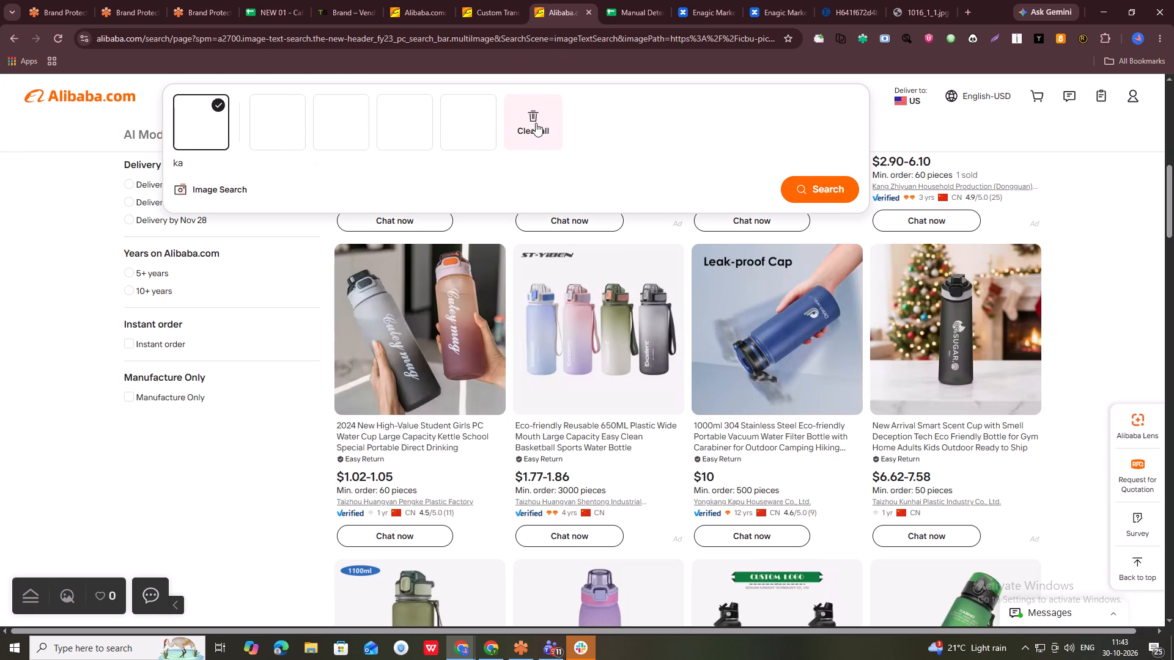
click(537, 134)
click(266, 97)
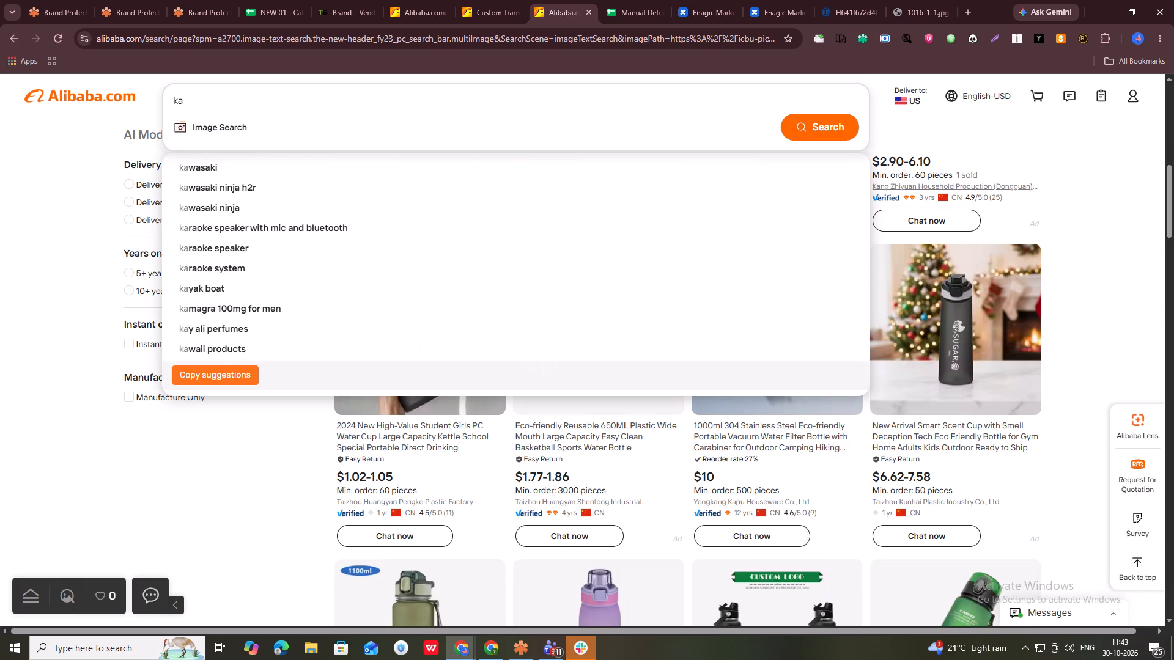
click(476, 0)
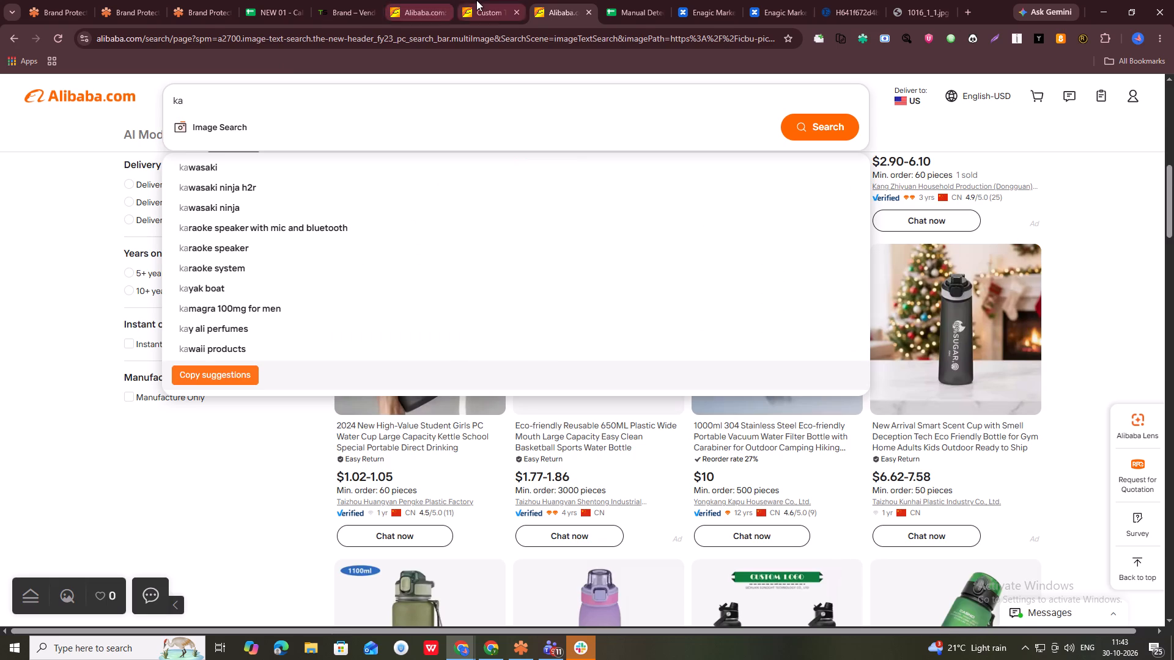
click(589, 427)
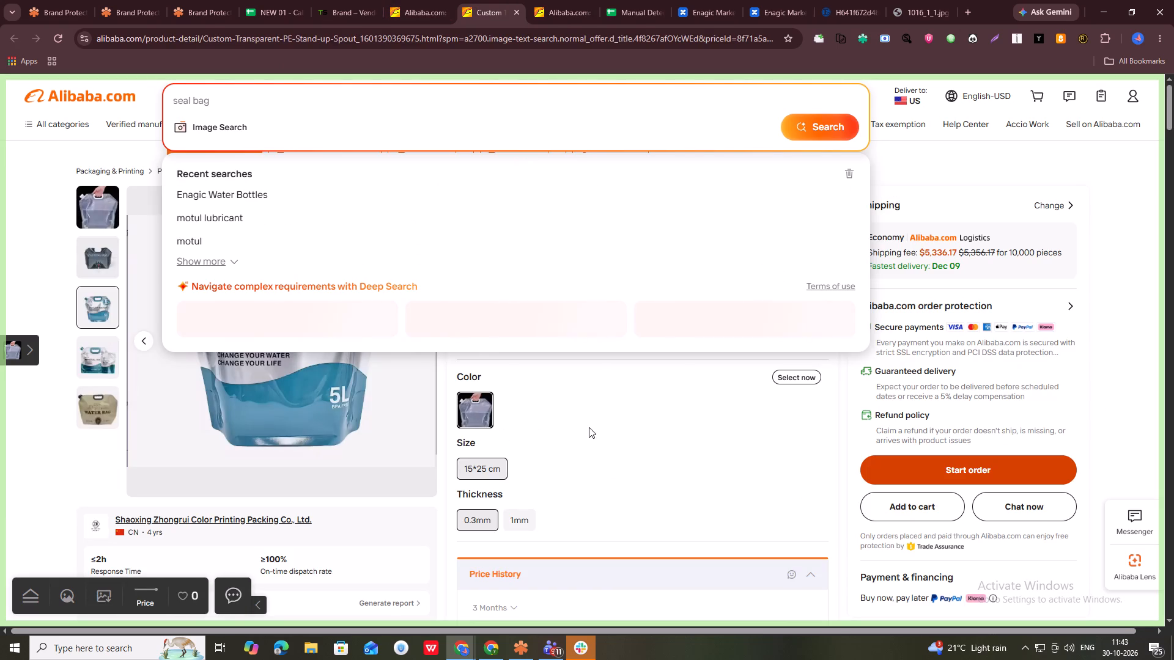
click(559, 0)
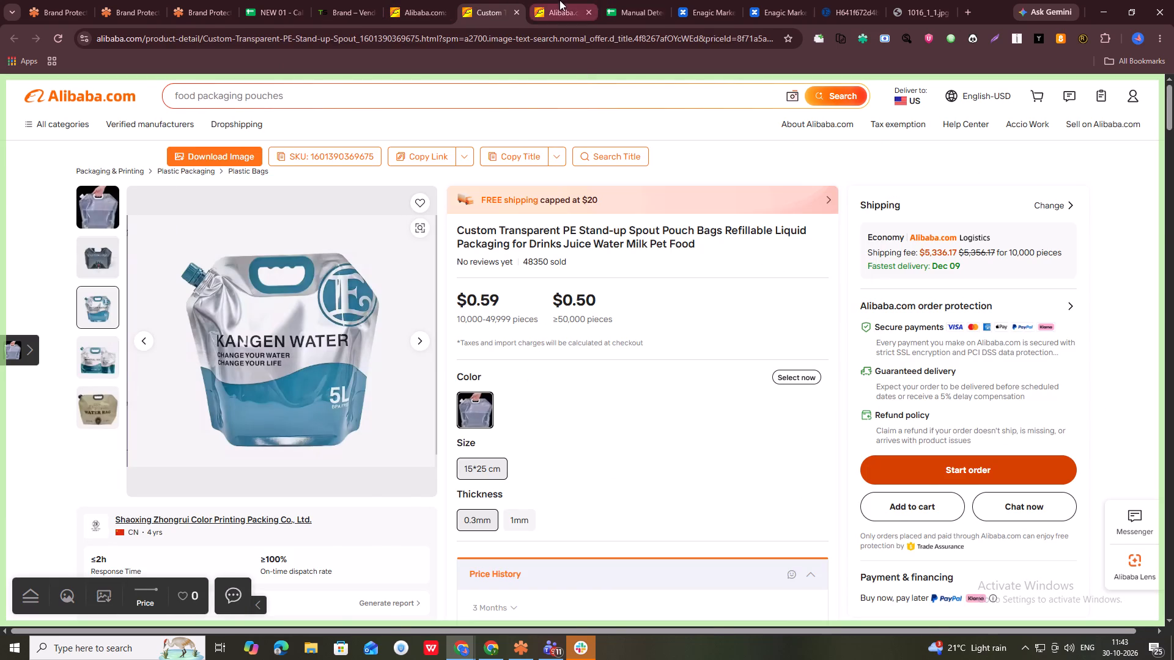
text(ngen water)
key(Return)
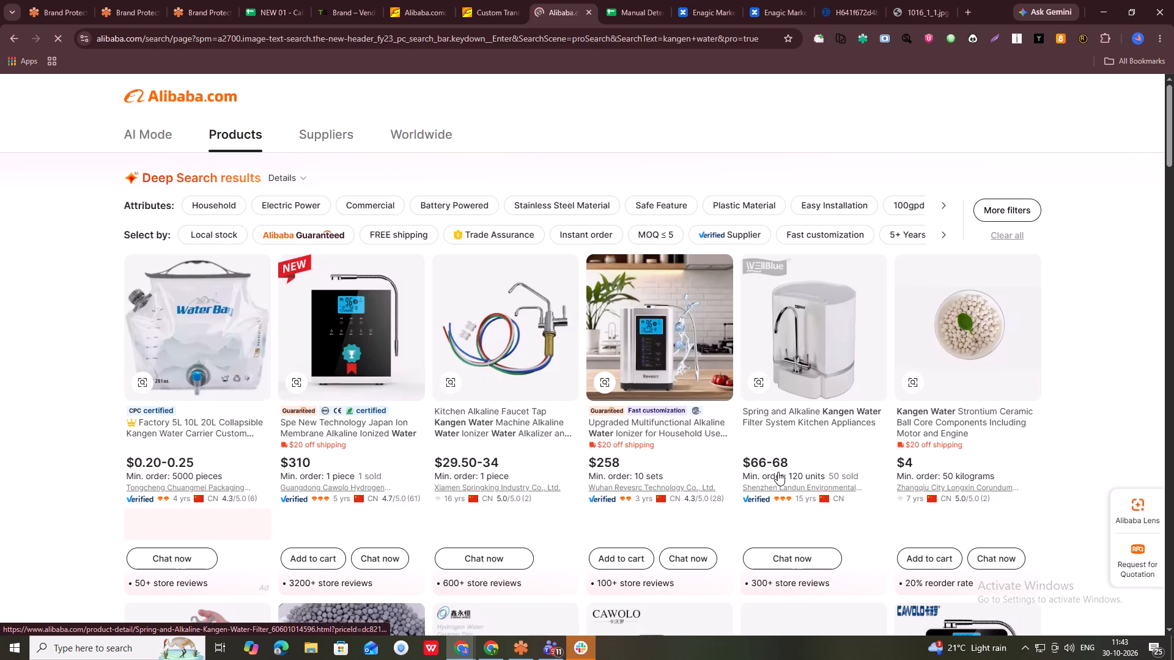
Examine the Alibaba "kangen water" results for bags, ionizers and other listings using the Kangen or Enagic brands.
scroll(755, 460, down, 12)
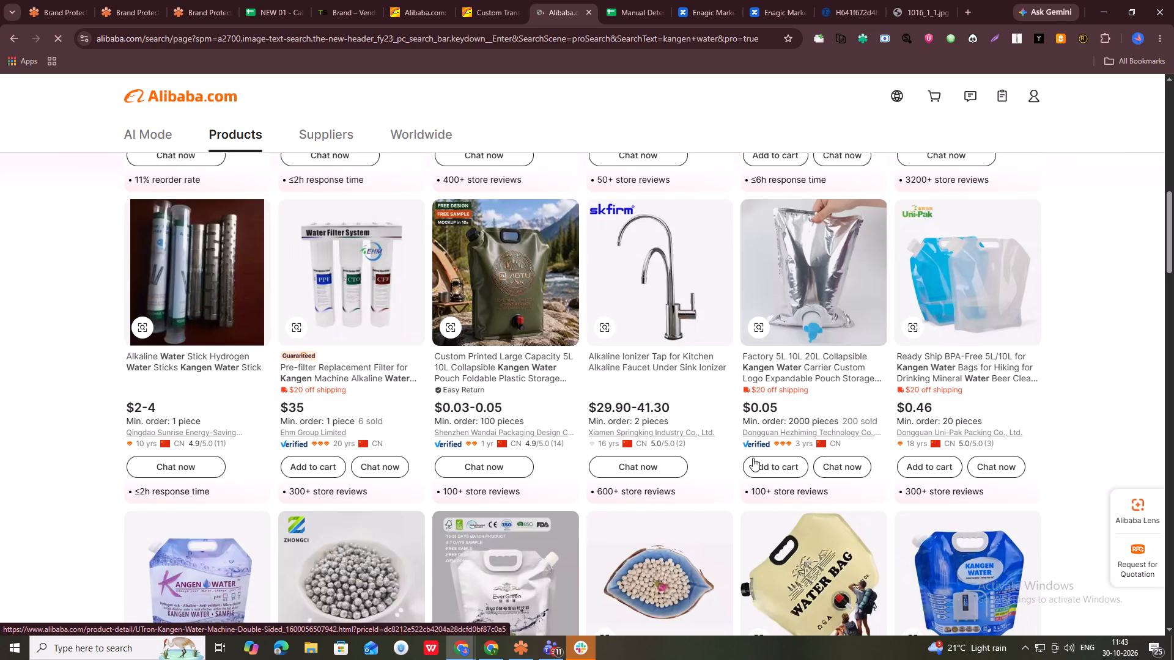
scroll(753, 458, up, 5)
scroll(753, 458, down, 7)
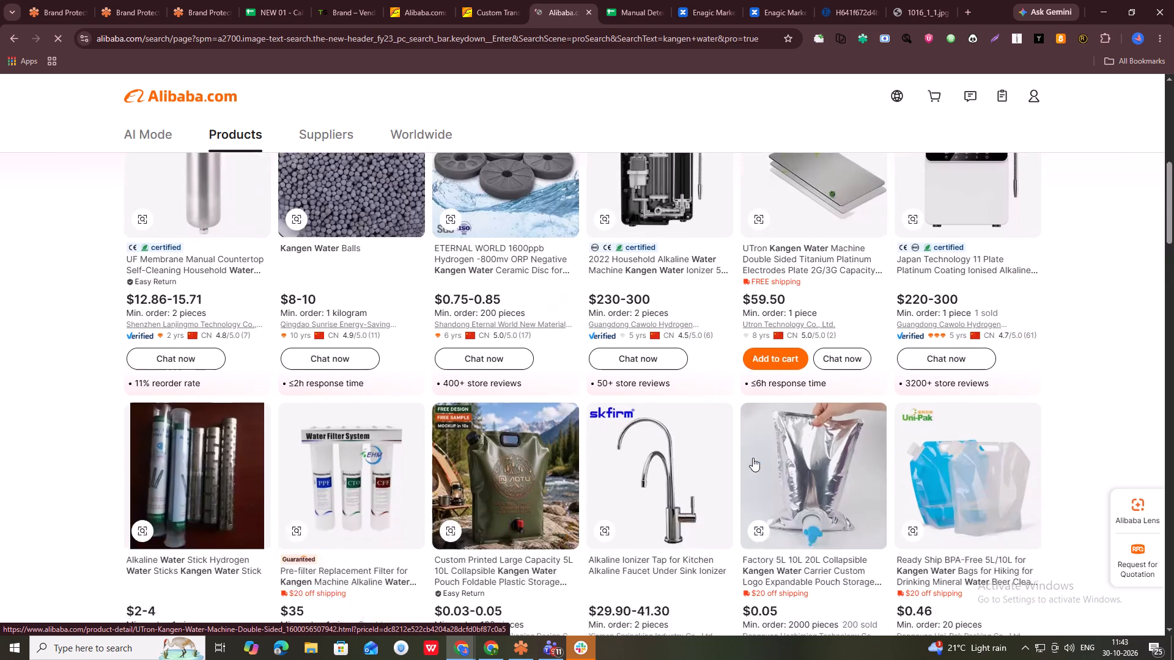
scroll(644, 450, up, 2)
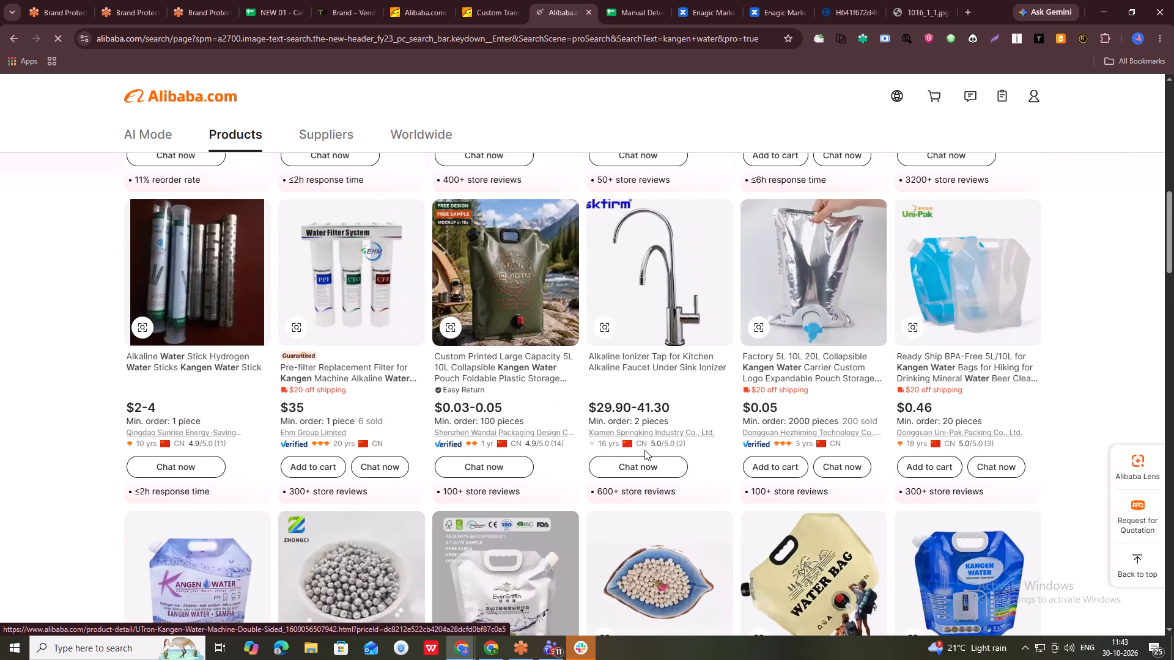
scroll(644, 450, down, 5)
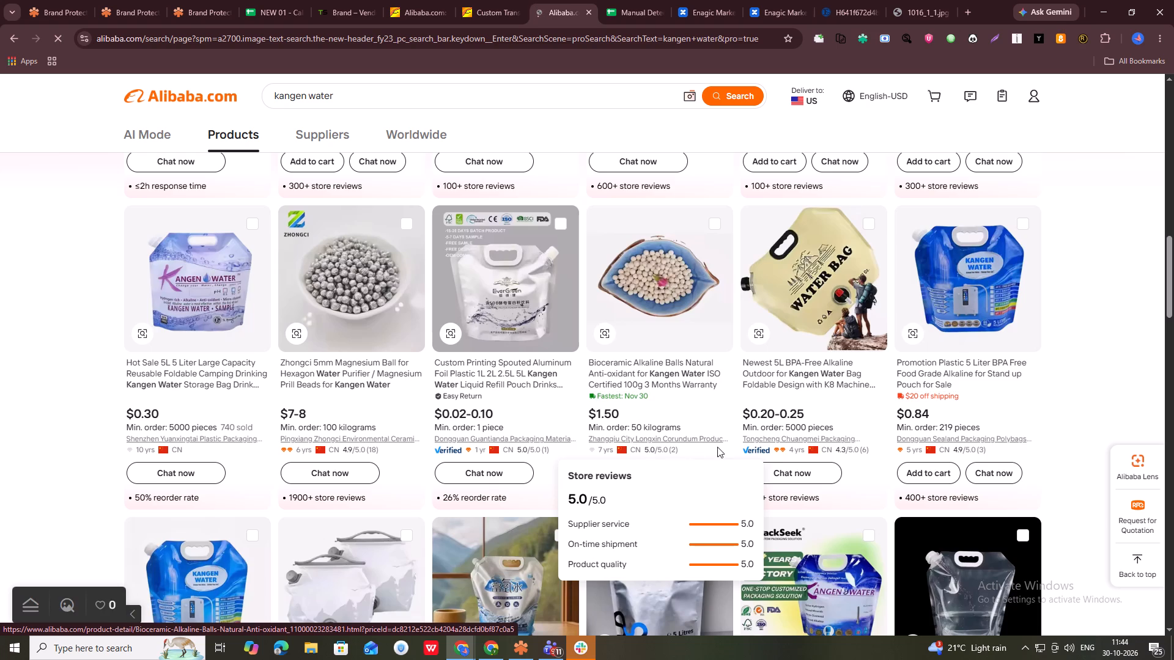
scroll(978, 437, down, 3)
scroll(925, 476, up, 5)
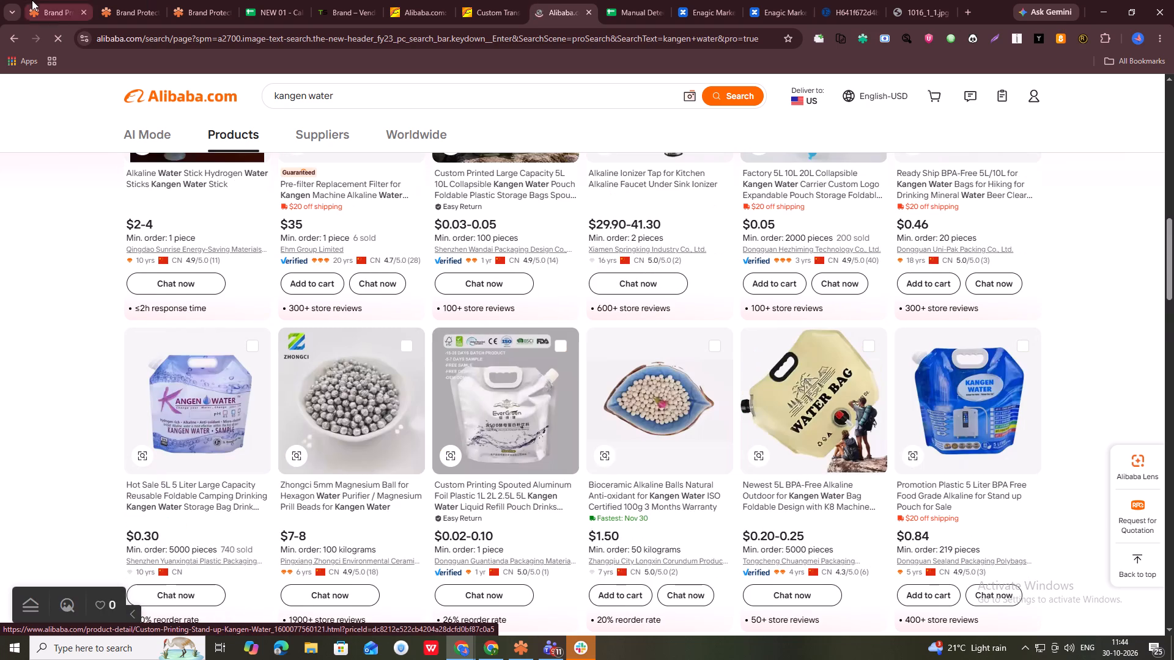
Expand the filters on the Red Points official images page and reload the page.
click(184, 0)
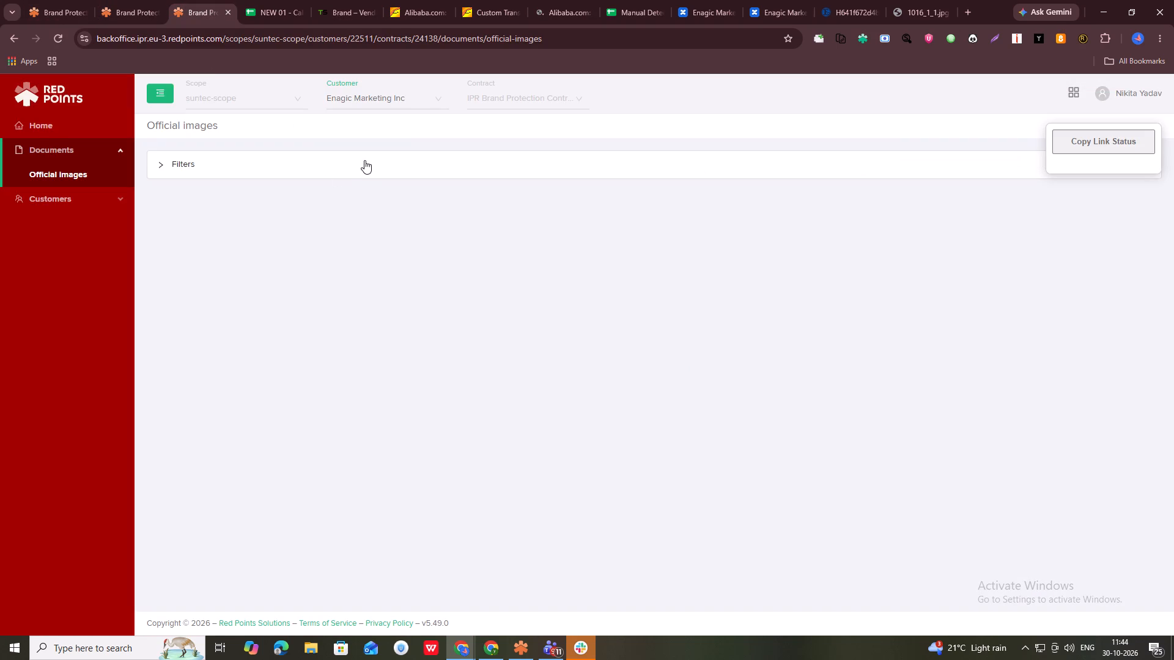
click(364, 160)
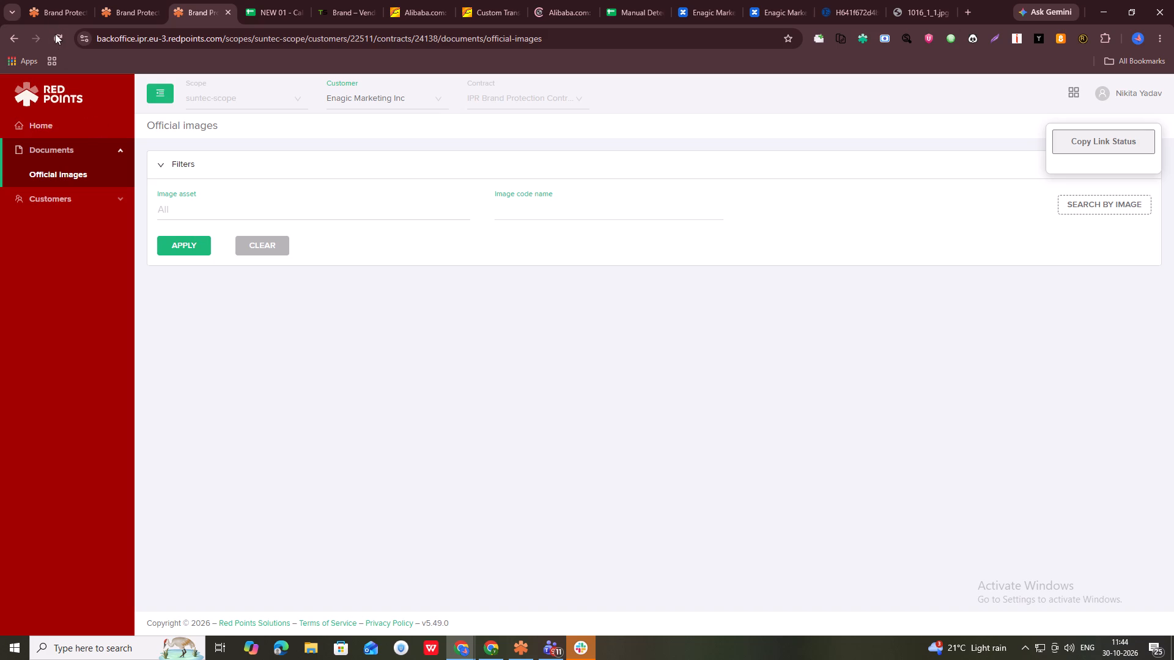
click(58, 40)
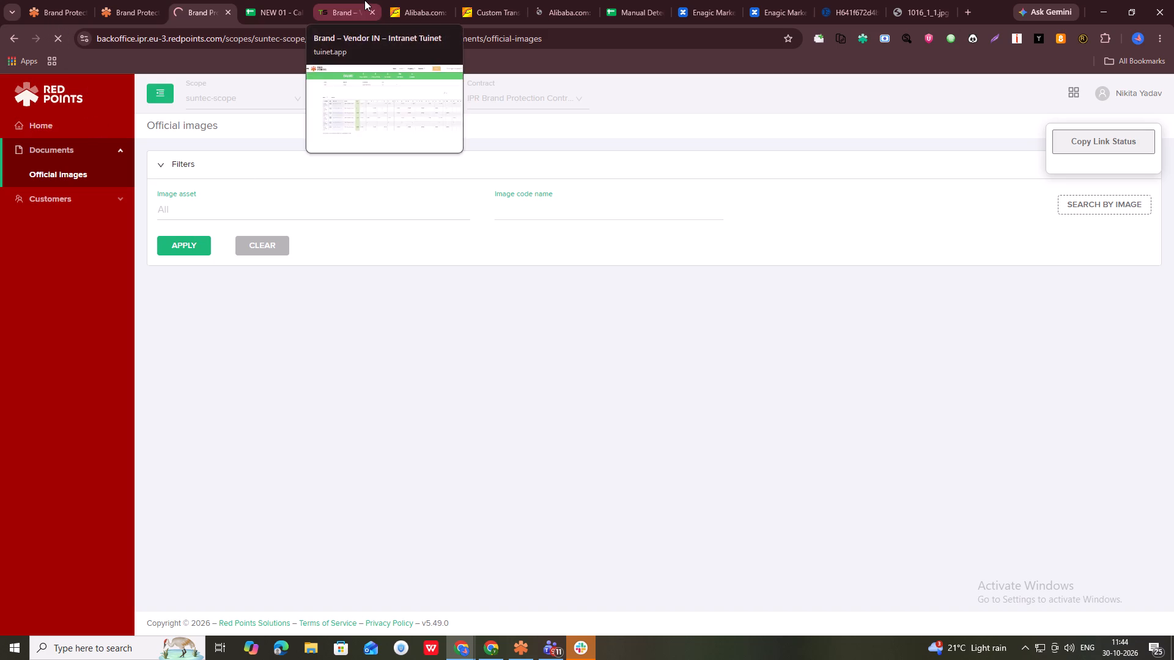
Replace the Alibaba search keyword with "leveluk k8" and run the search.
click(543, 0)
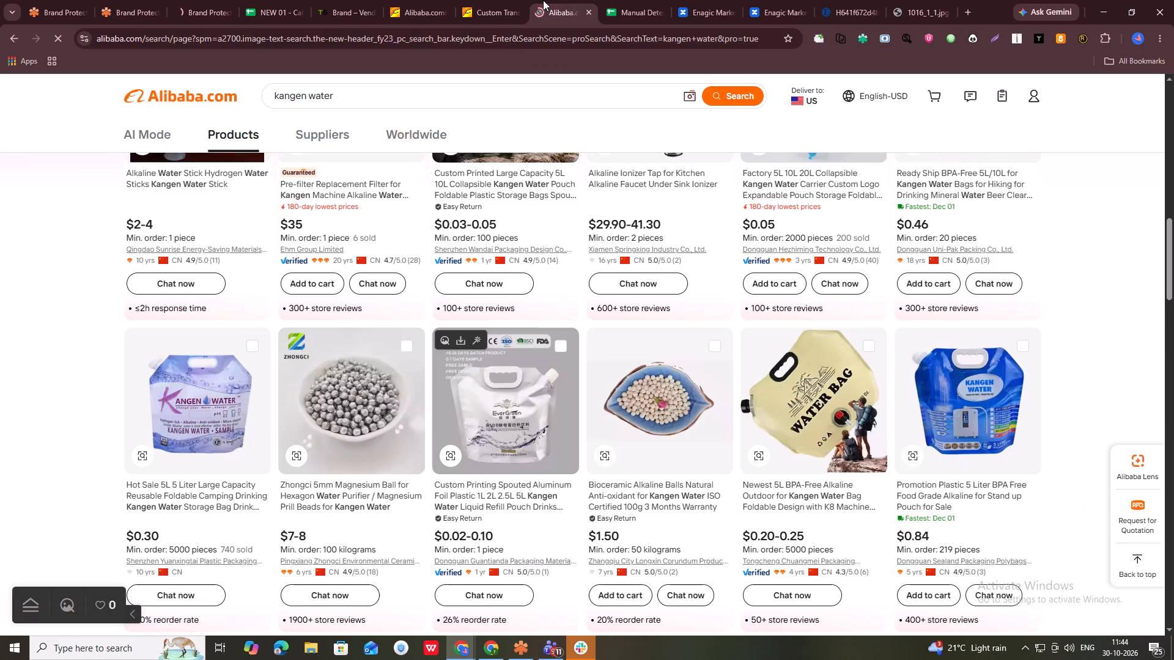
triple_click(365, 96)
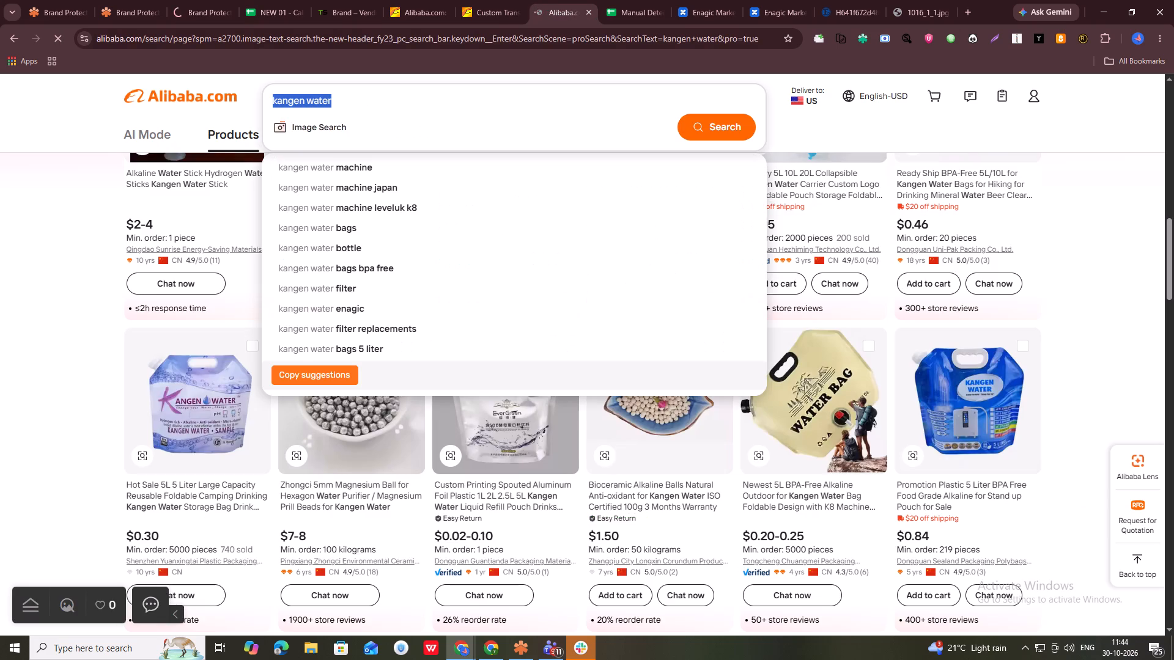
text(level)
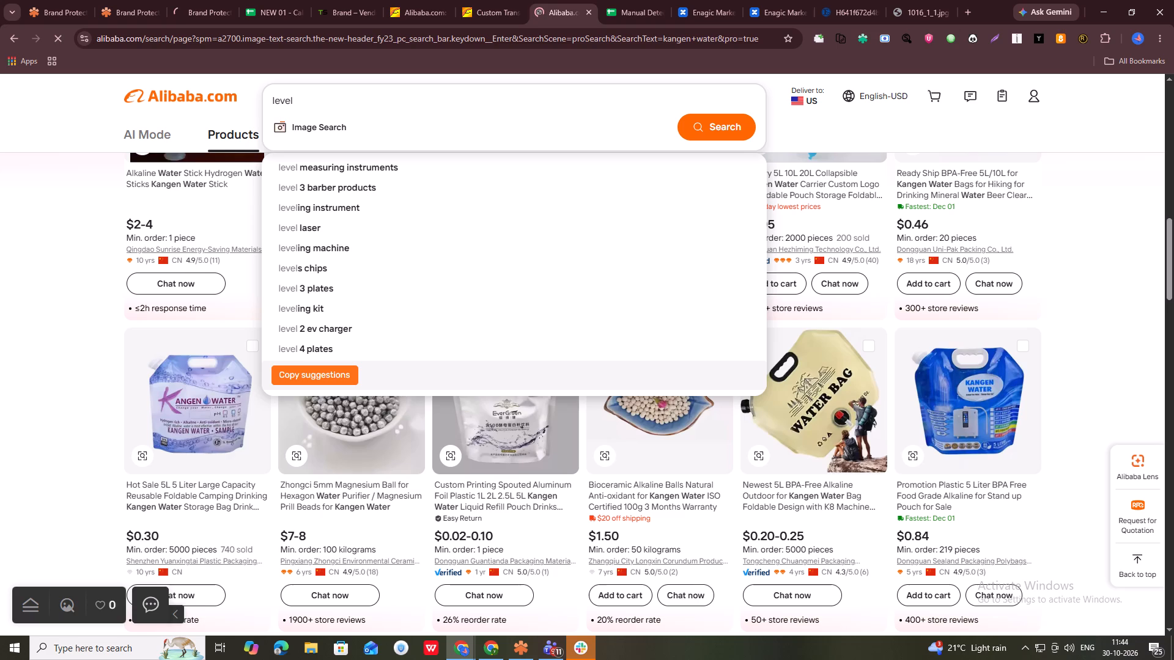
text(uk)
key(space)
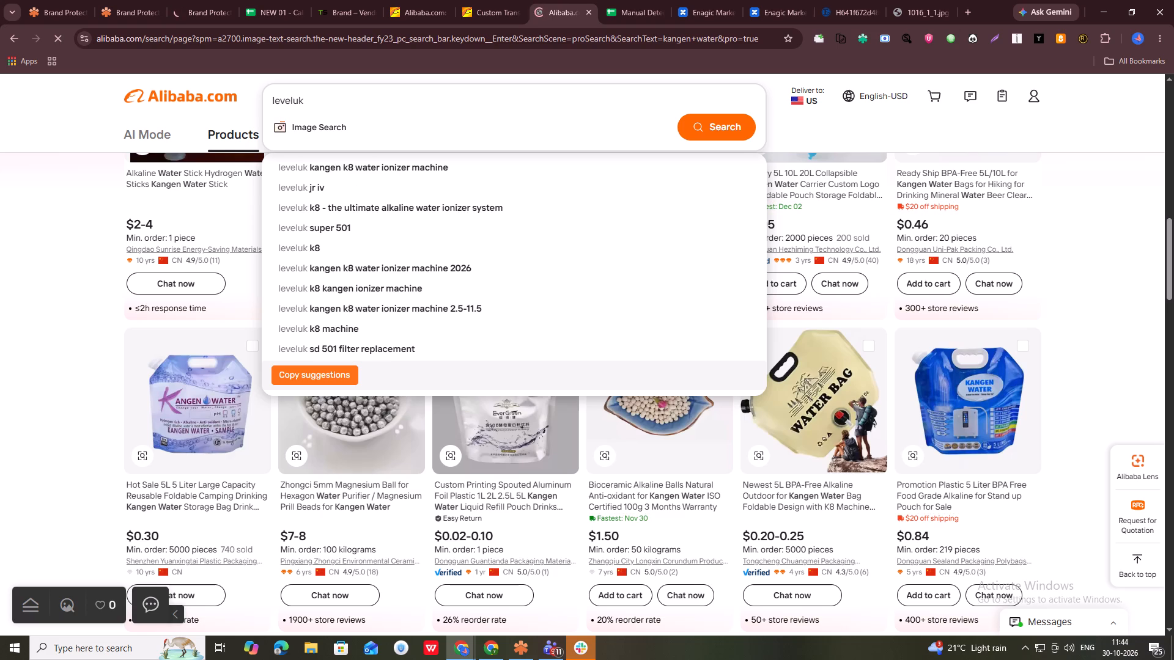
text(k8)
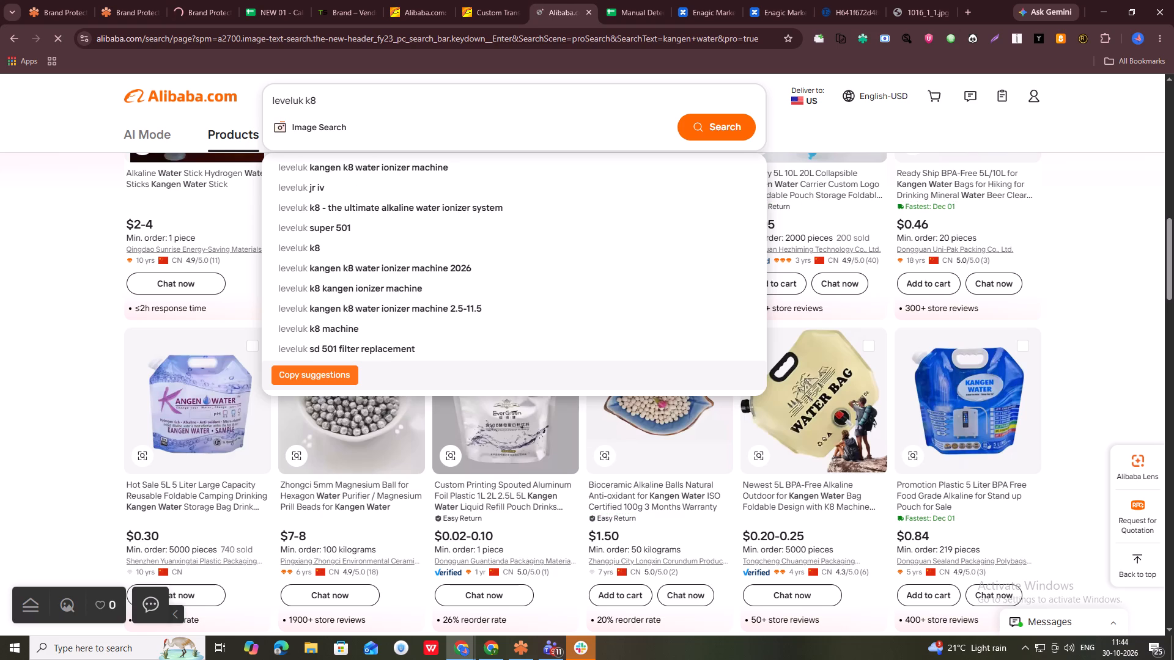
key(Return)
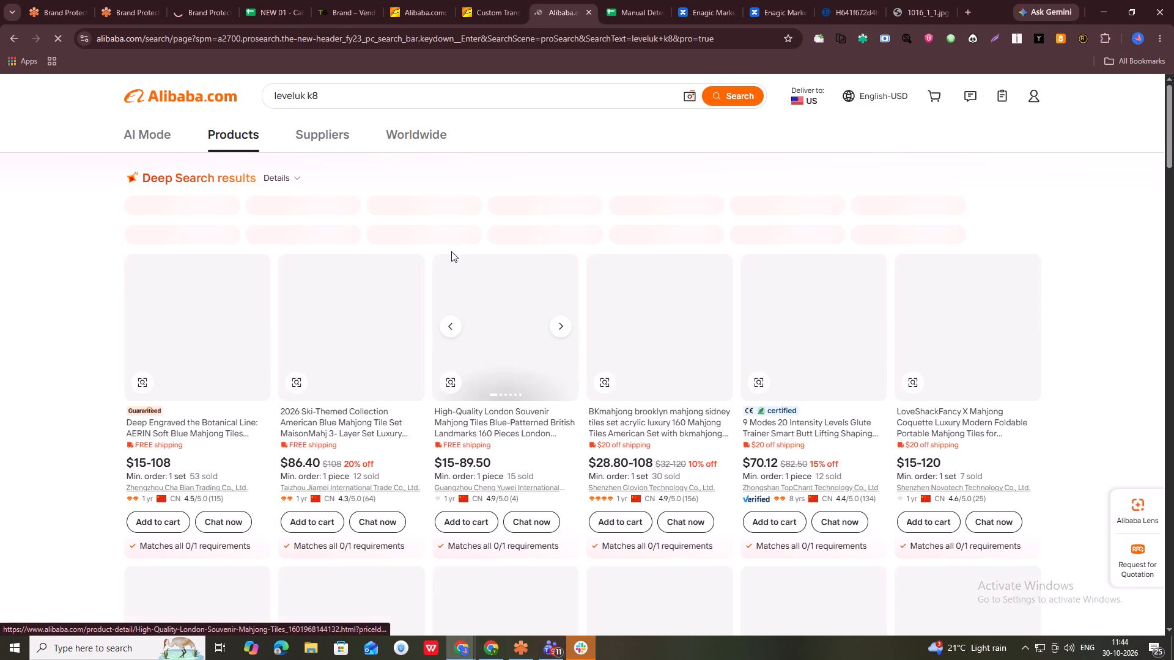
Examine the Alibaba "leveluk k8" results for listings using the Leveluk, Kangen or Enagic brands.
scroll(692, 380, down, 6)
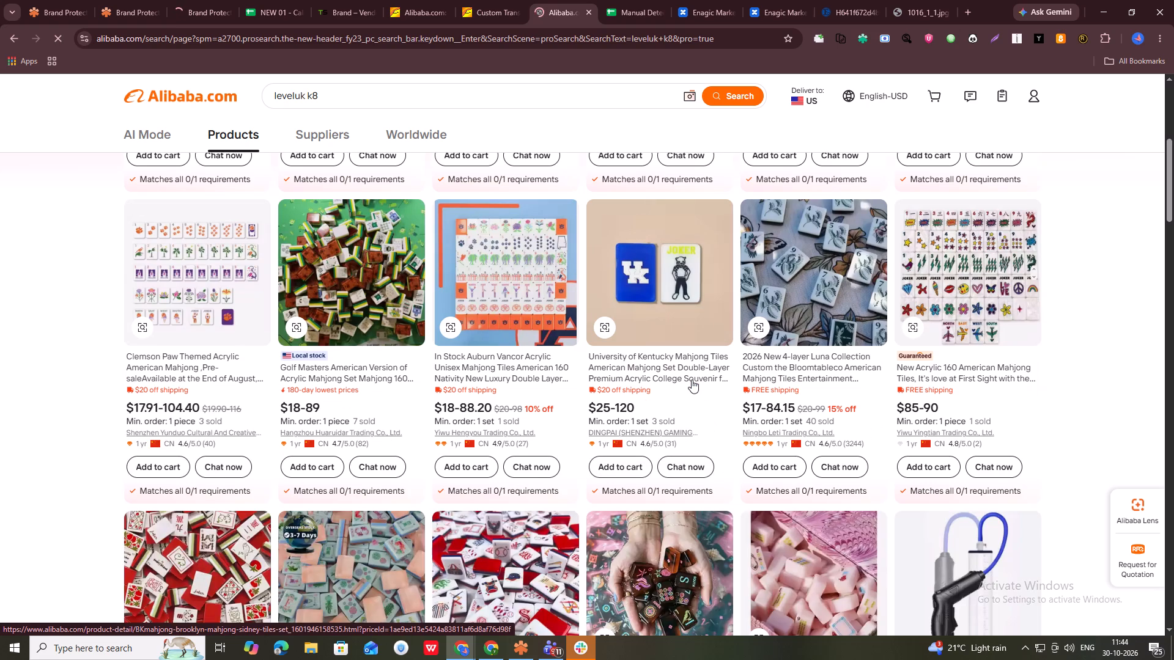
scroll(693, 379, down, 6)
scroll(646, 365, down, 7)
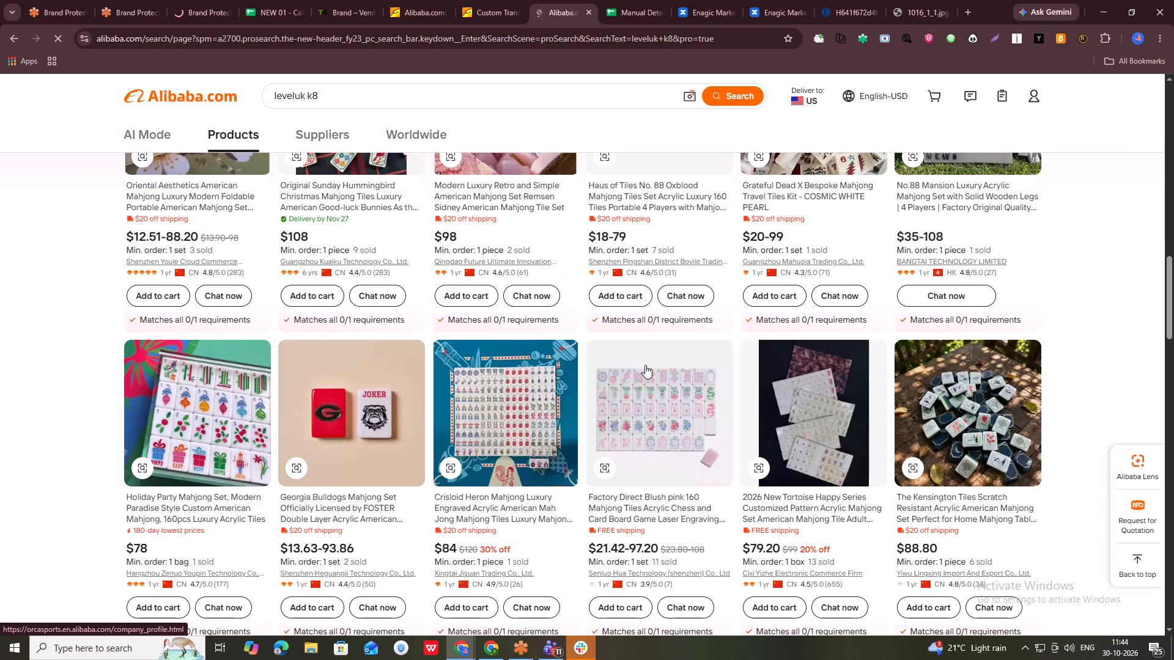
scroll(646, 359, down, 7)
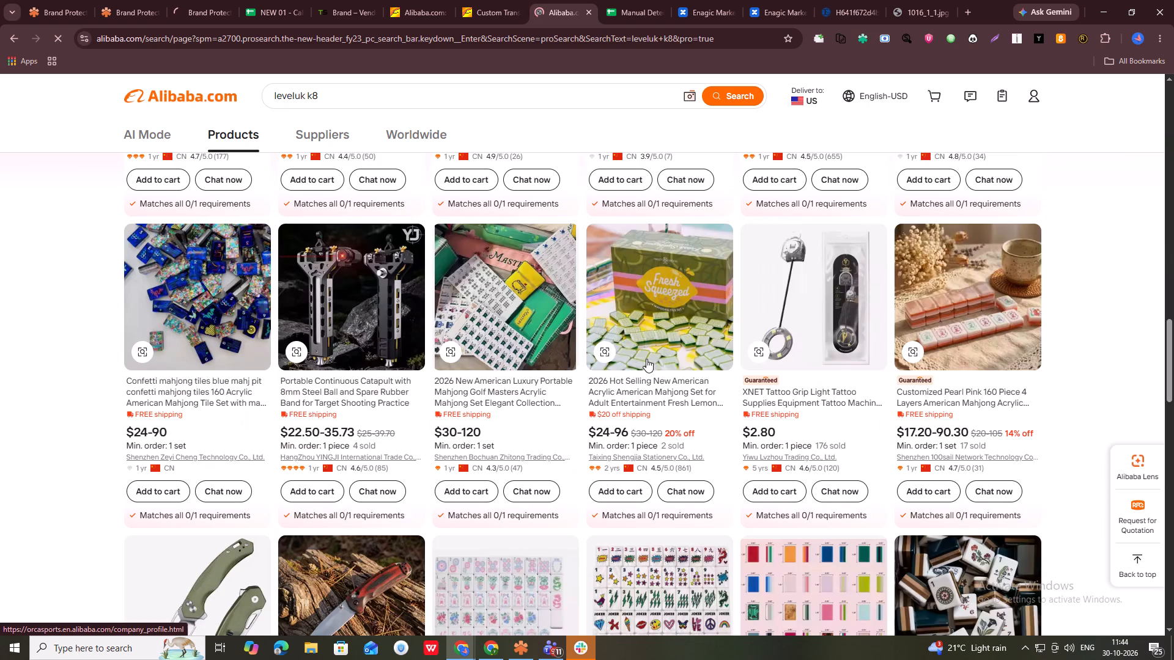
scroll(644, 419, down, 8)
scroll(644, 417, up, 6)
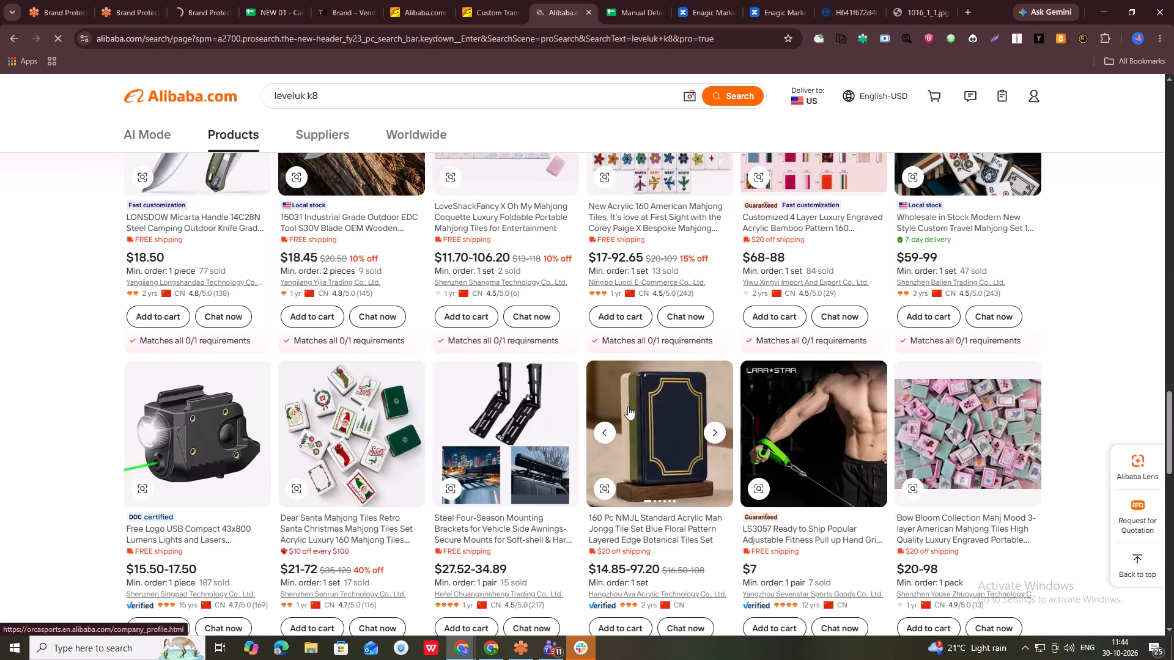
scroll(628, 406, up, 3)
Return to the Red Points official images page for Enagic Marketing Inc and reload it.
click(198, 0)
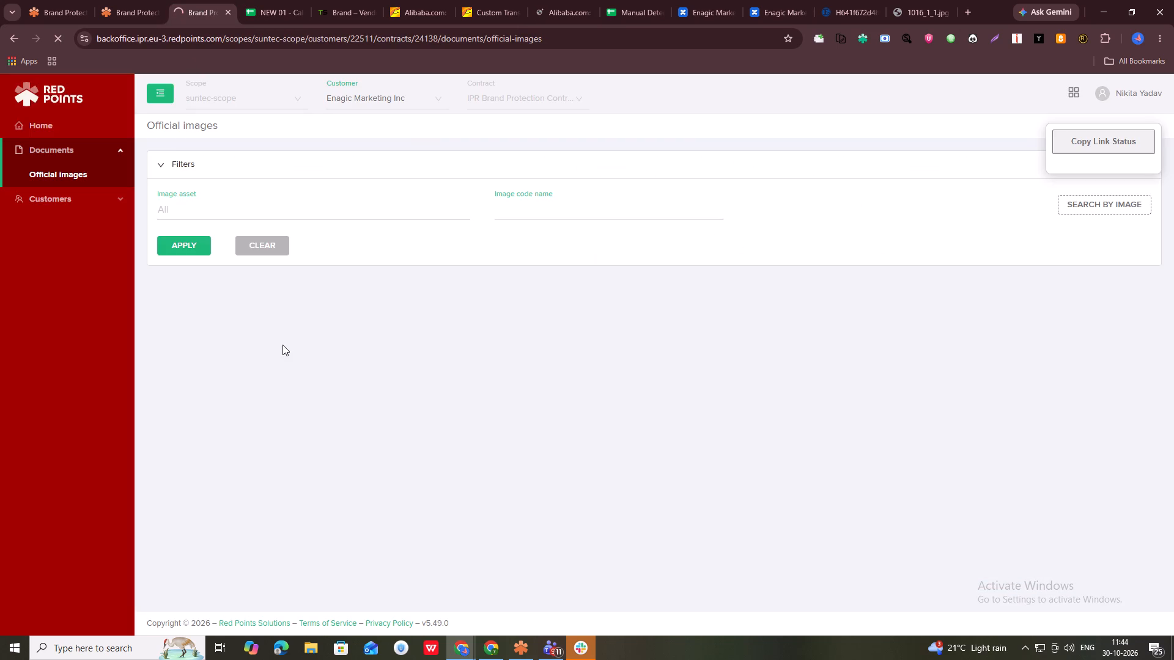
scroll(375, 331, down, 7)
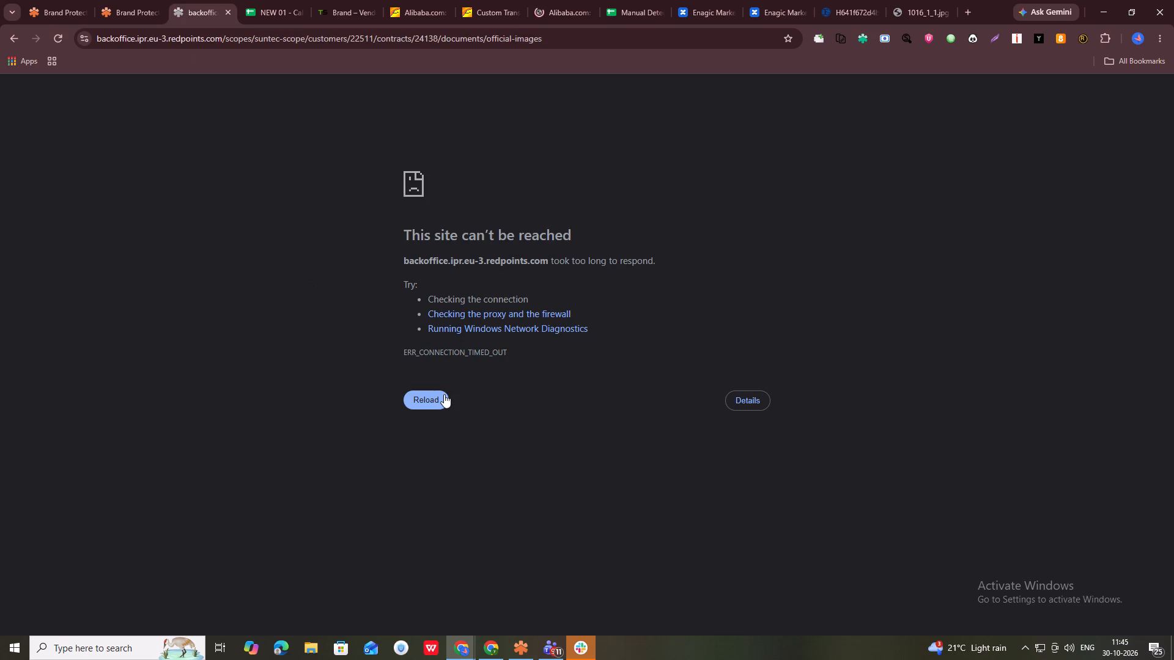
click(431, 398)
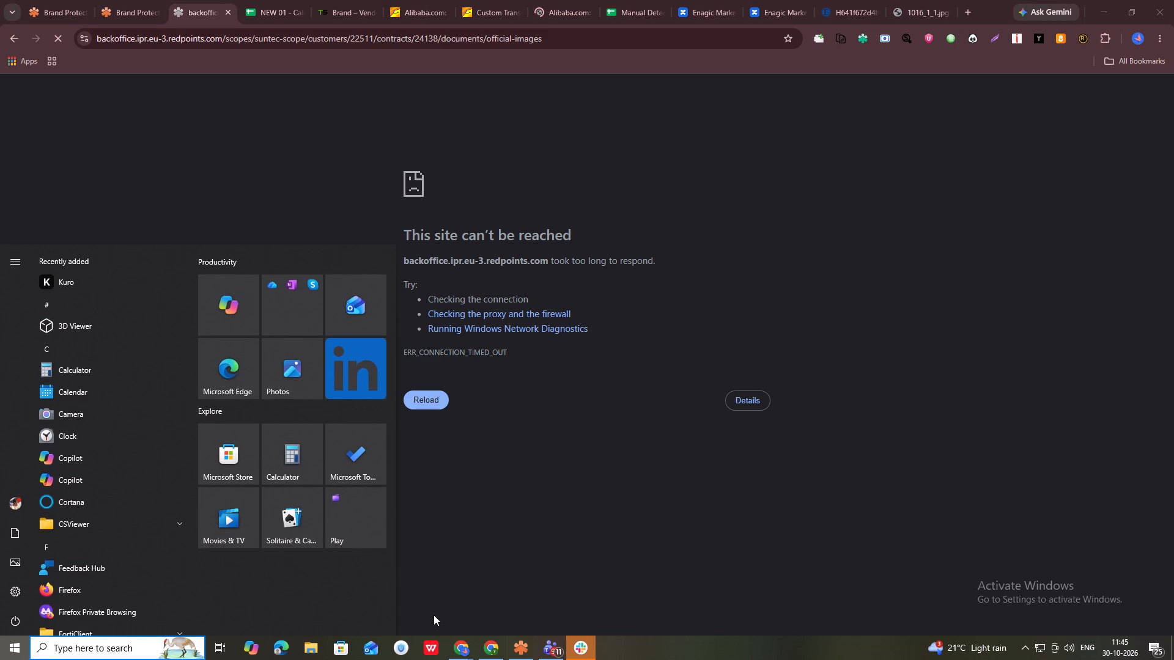
Launch the Kuro application.
click(79, 284)
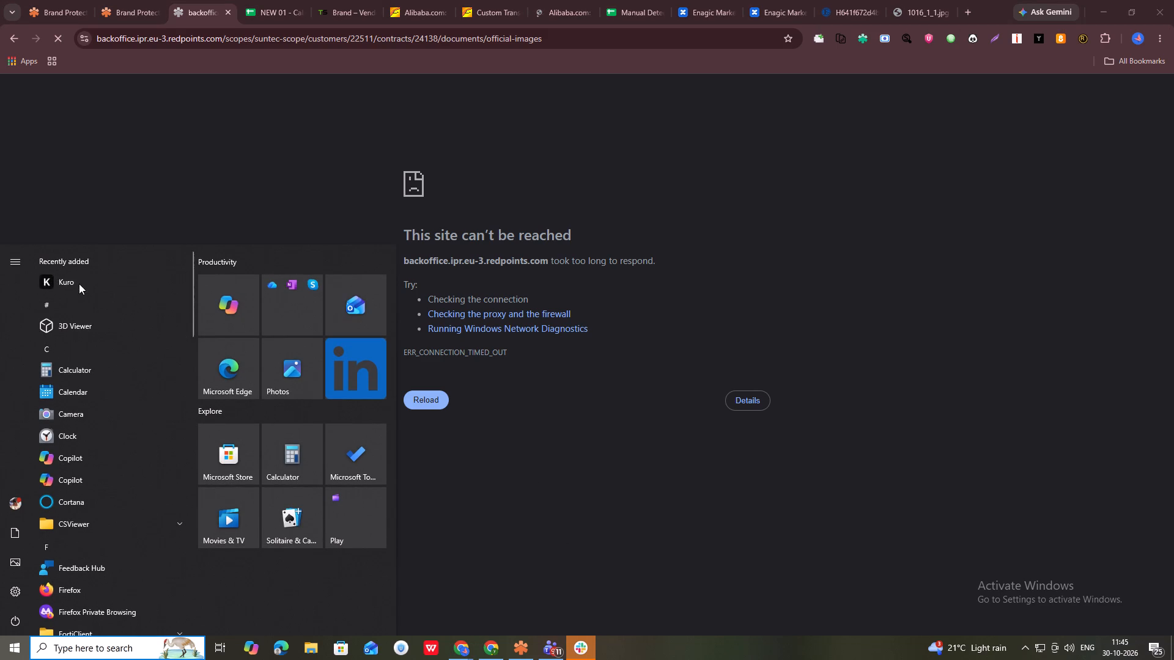
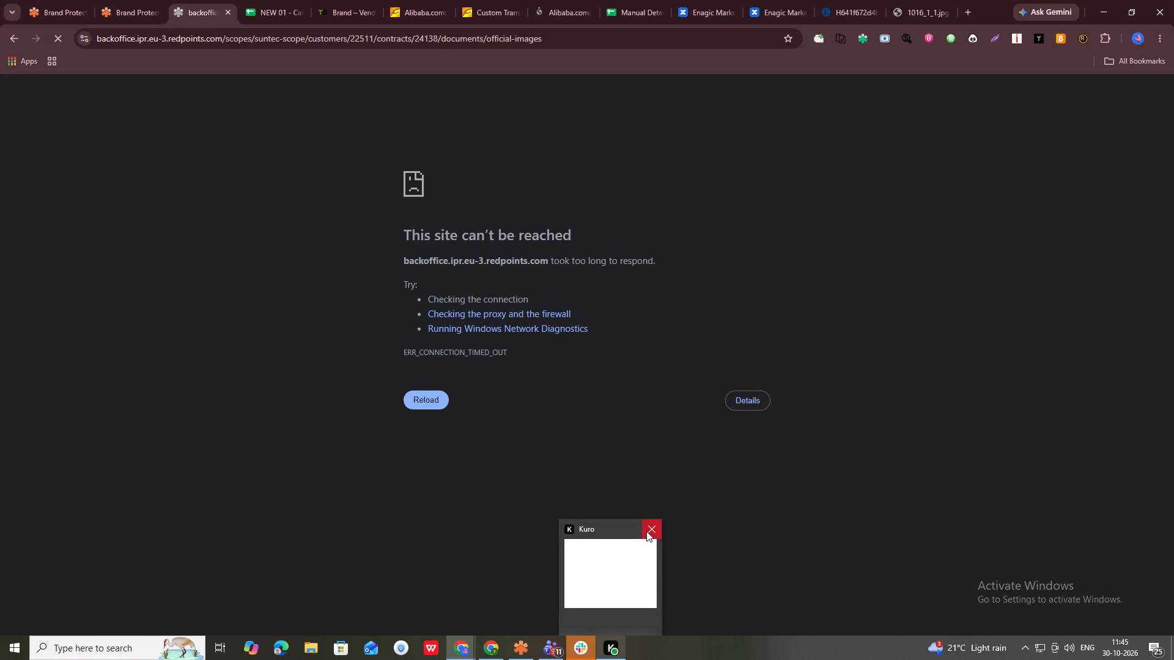
Close the Kuro application and reload the Red Points official images page.
click(646, 531)
click(423, 391)
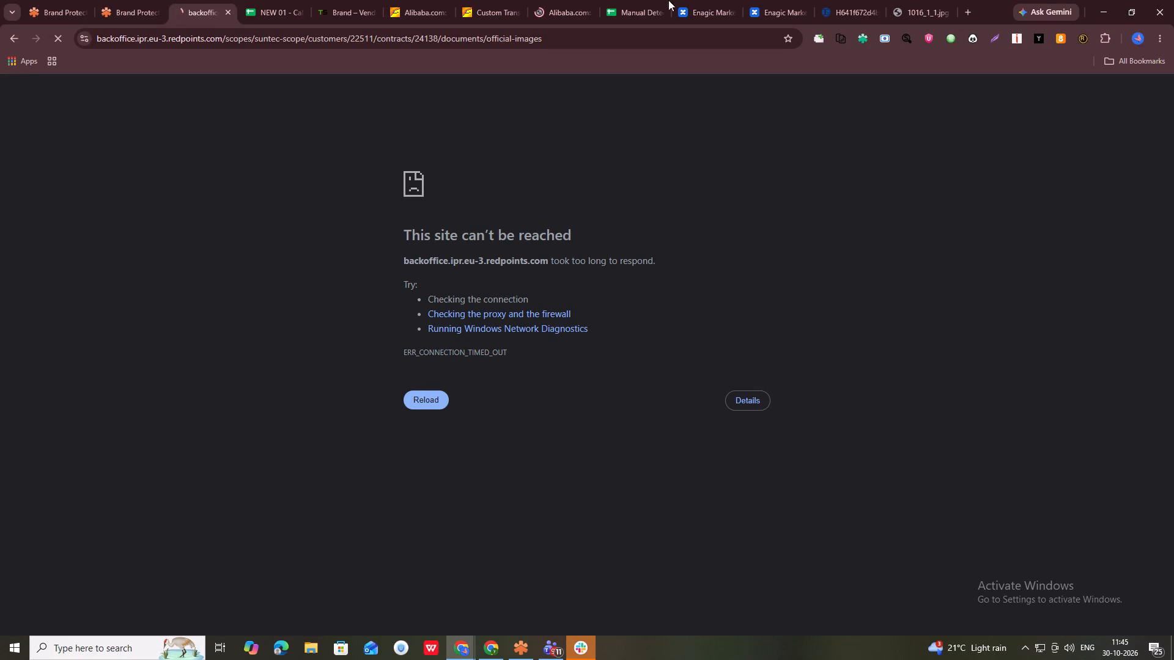
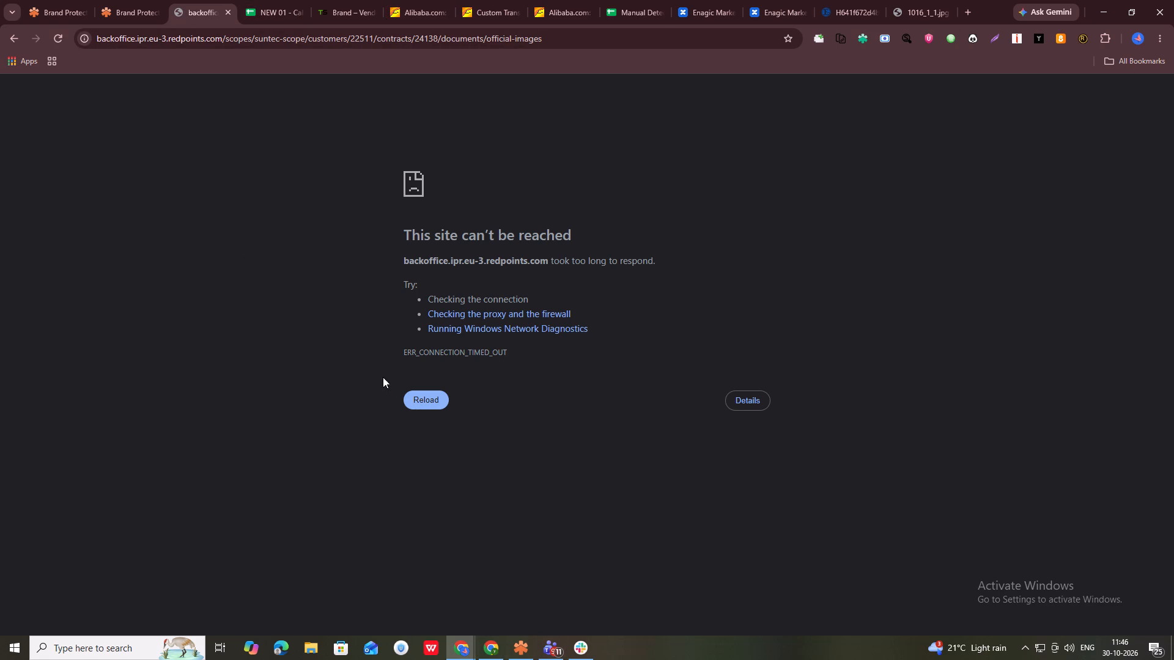
In the Tuinet brand tracker, mark the Enagic Marketing Inc jp.mercari.com row as S for October 30.
click(551, 0)
click(341, 0)
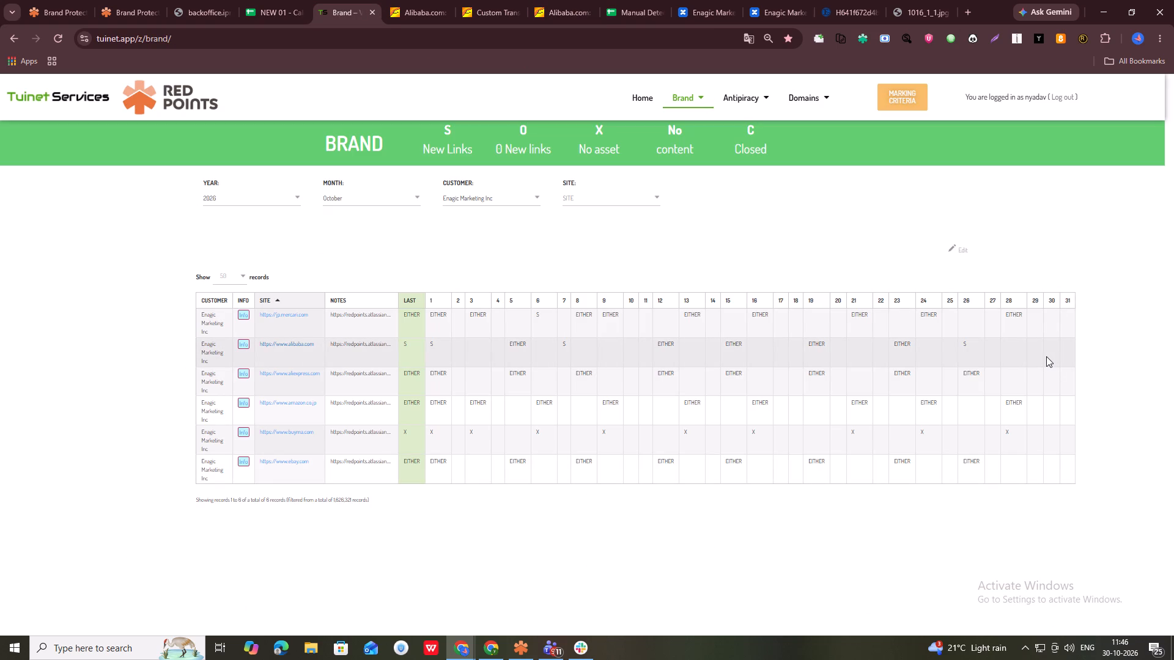
double_click(1049, 321)
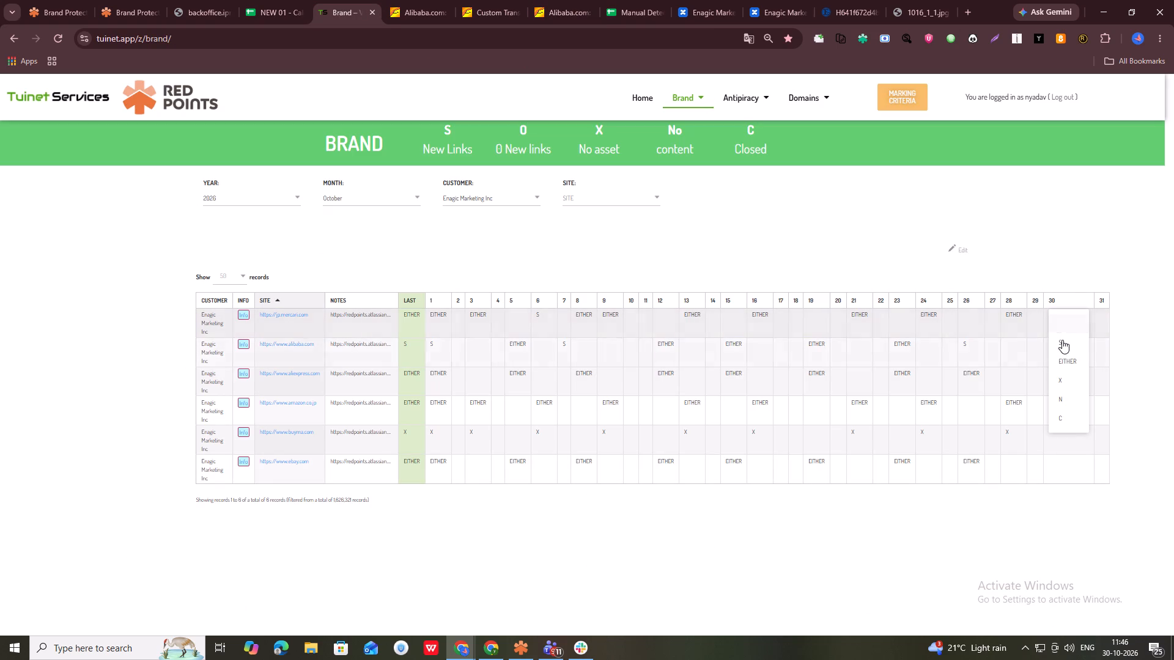
click(1069, 340)
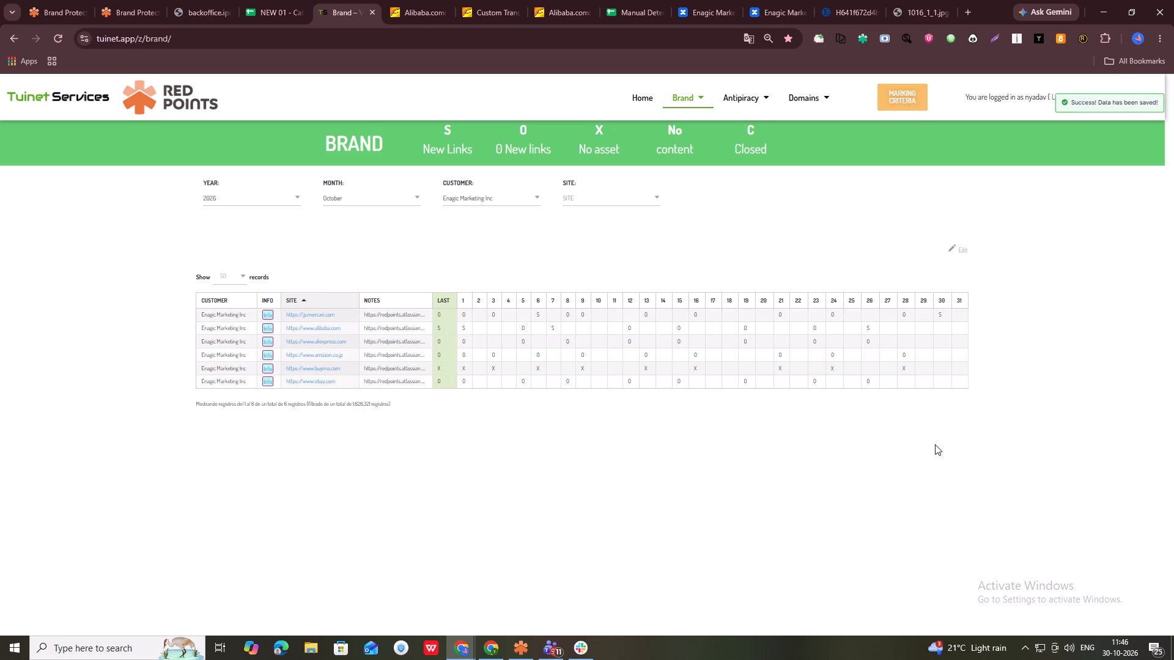
Return to the Red Points backoffice official images page and retry loading it.
click(202, 0)
triple_click(427, 393)
triple_click(427, 392)
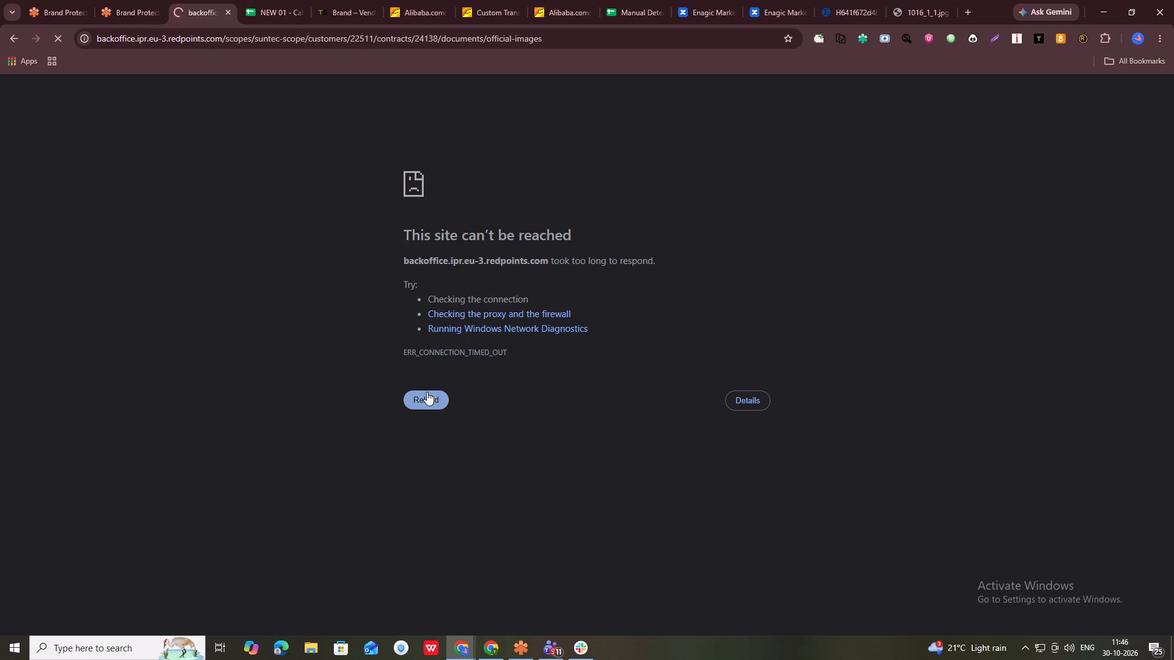
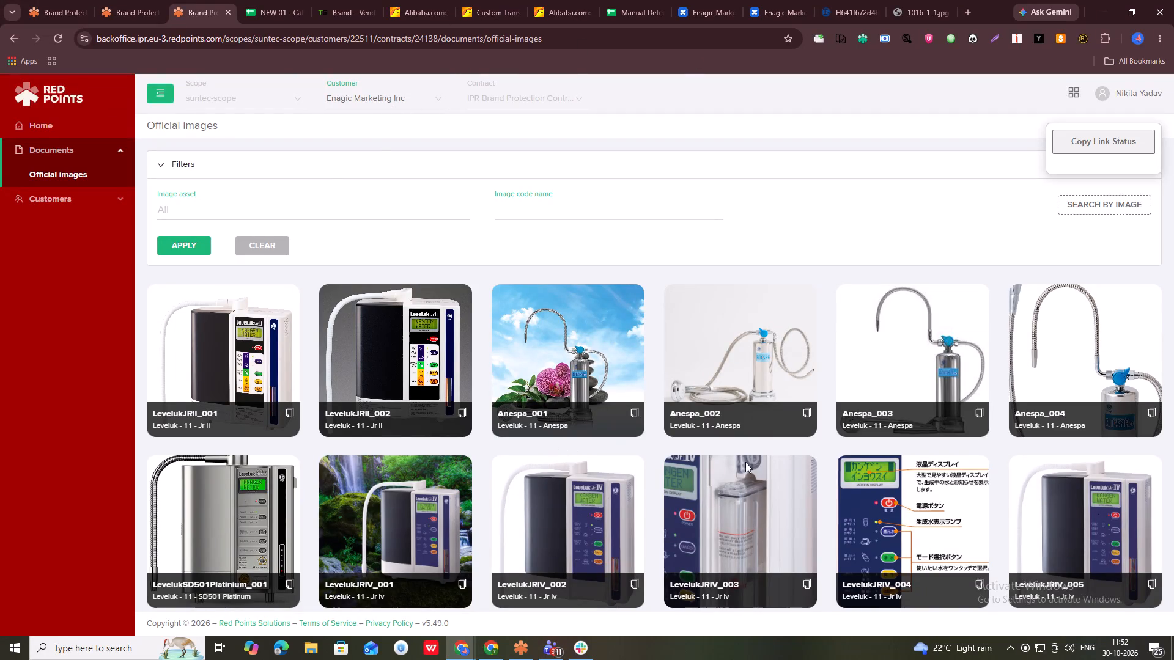
Search Alibaba by image using the LevelukK8_010 picture from the Red Points official images.
scroll(777, 472, up, 3)
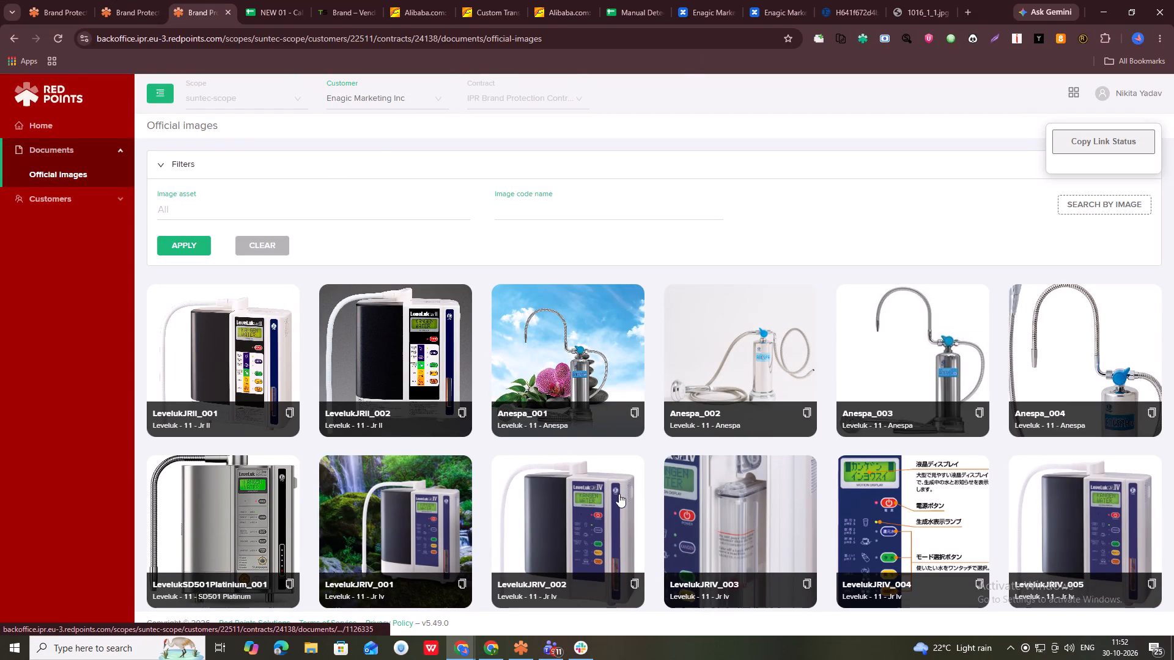
scroll(482, 493, down, 3)
scroll(684, 488, down, 3)
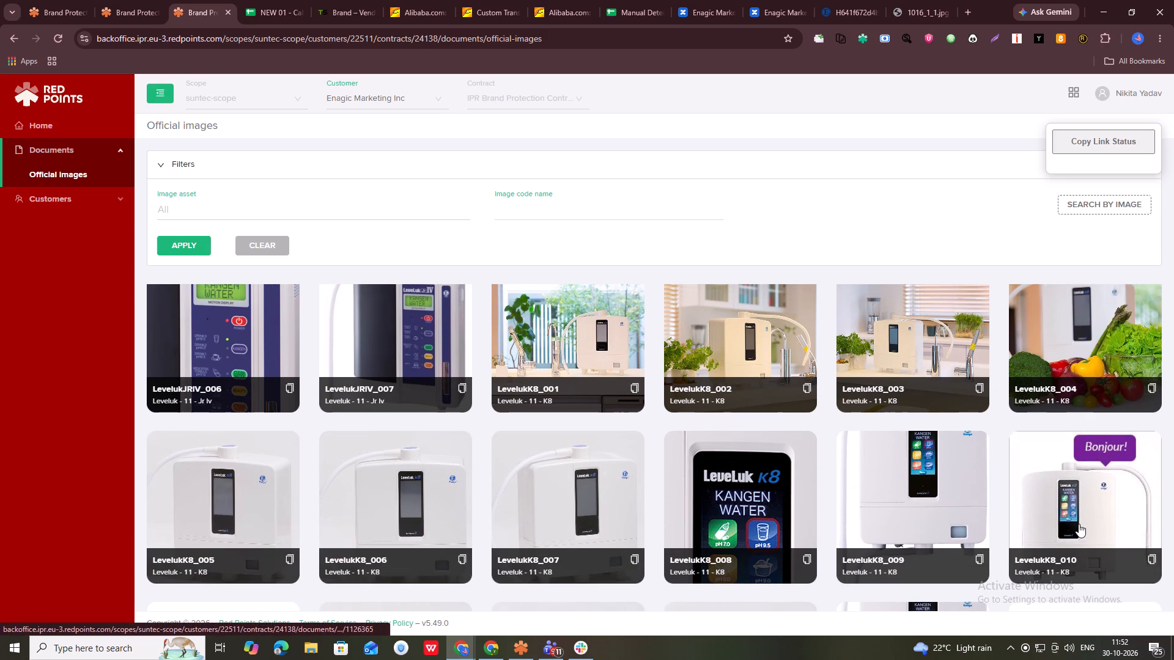
drag(1078, 521, 543, 136)
drag(1071, 496, 426, 86)
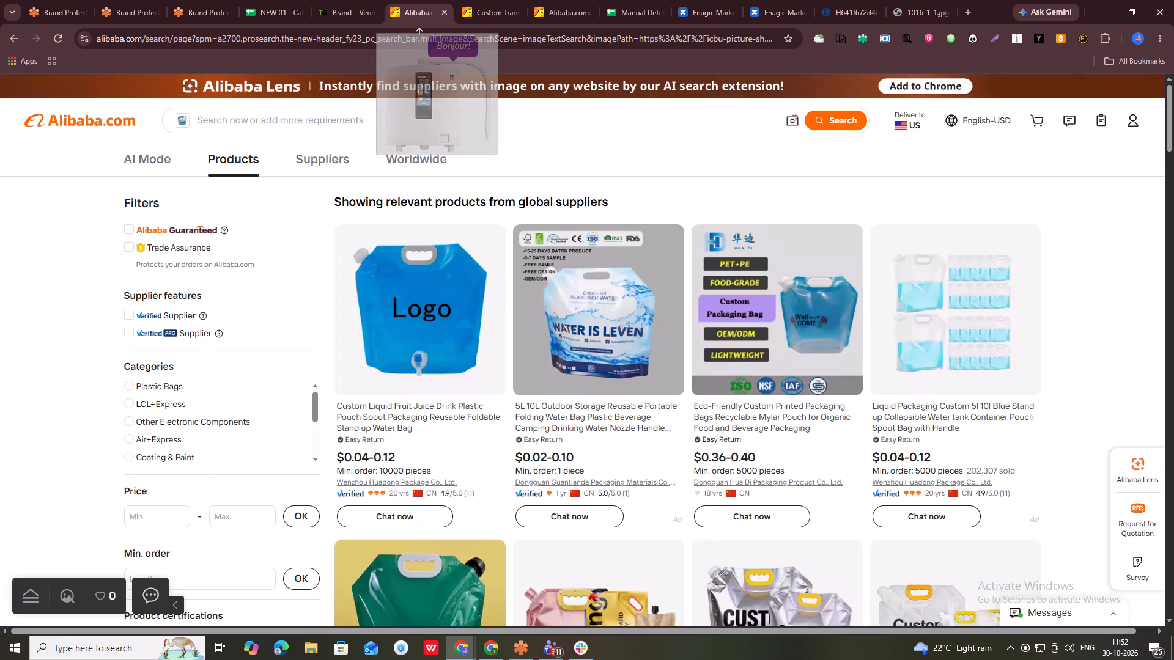
drag(426, 86, 487, 226)
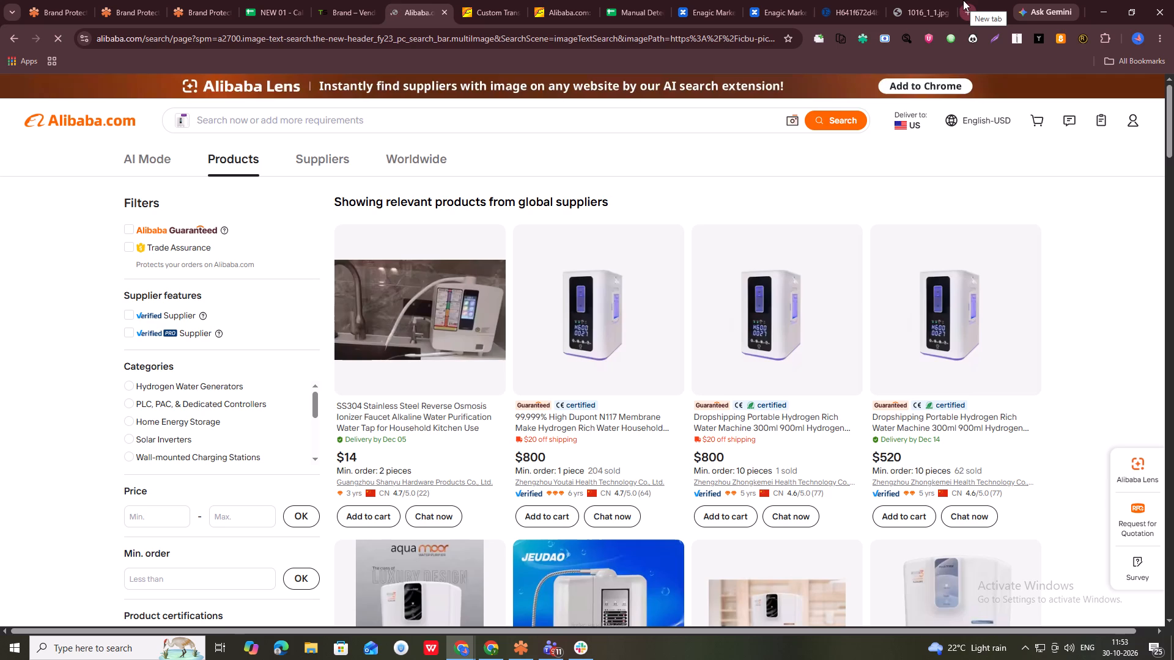
Examine the Alibaba image results for Leveluk K8 lookalikes, inspect the SS304 ionizer faucet listing in a separate tab, and close it.
middle_click(439, 412)
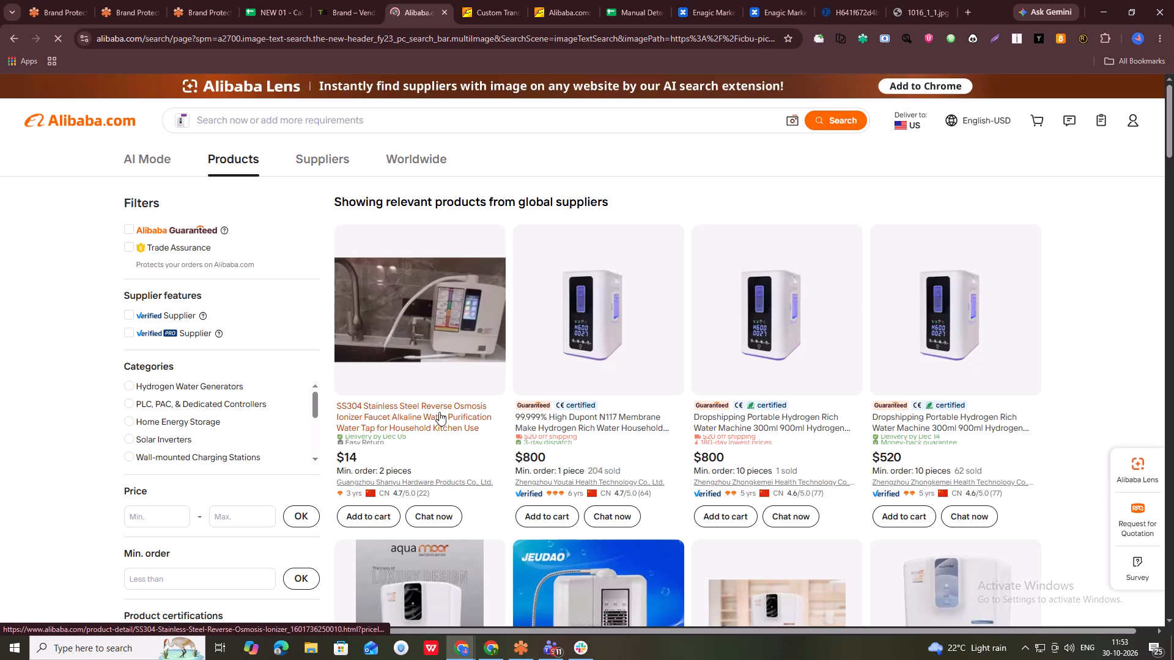
scroll(851, 409, down, 7)
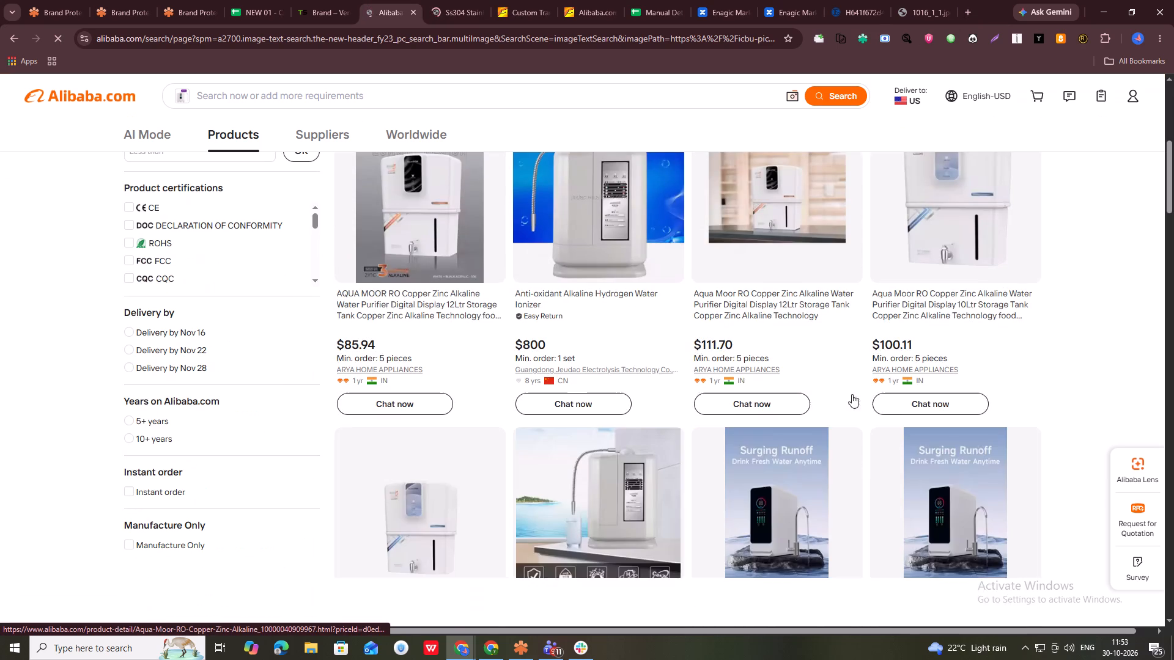
scroll(888, 400, down, 13)
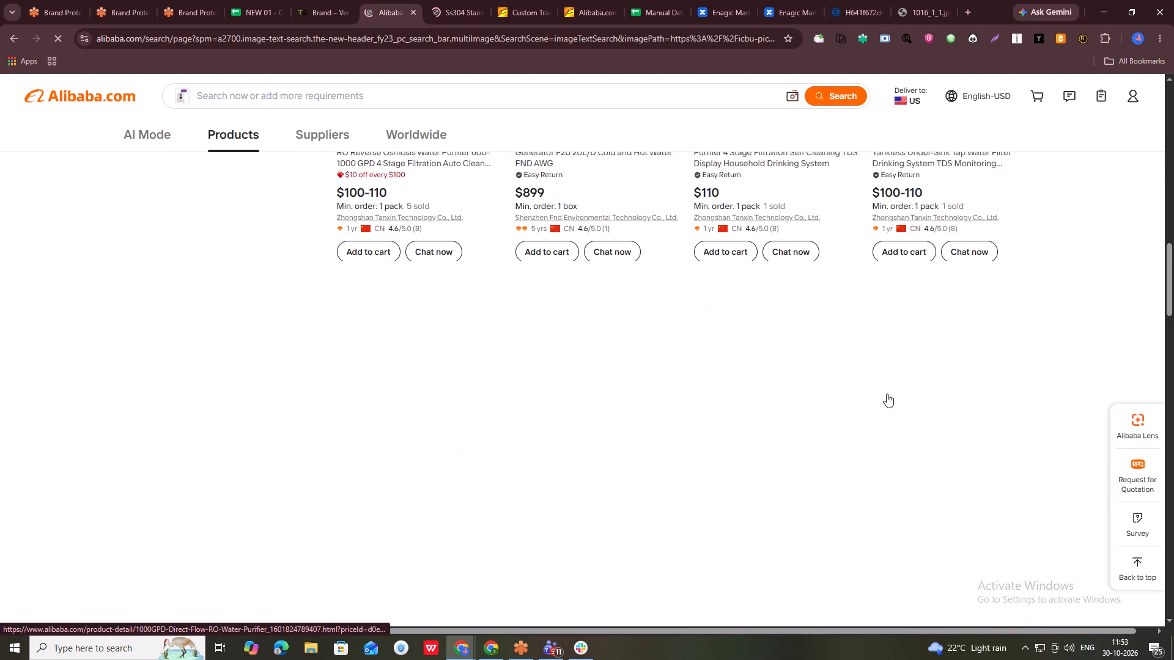
scroll(862, 386, down, 8)
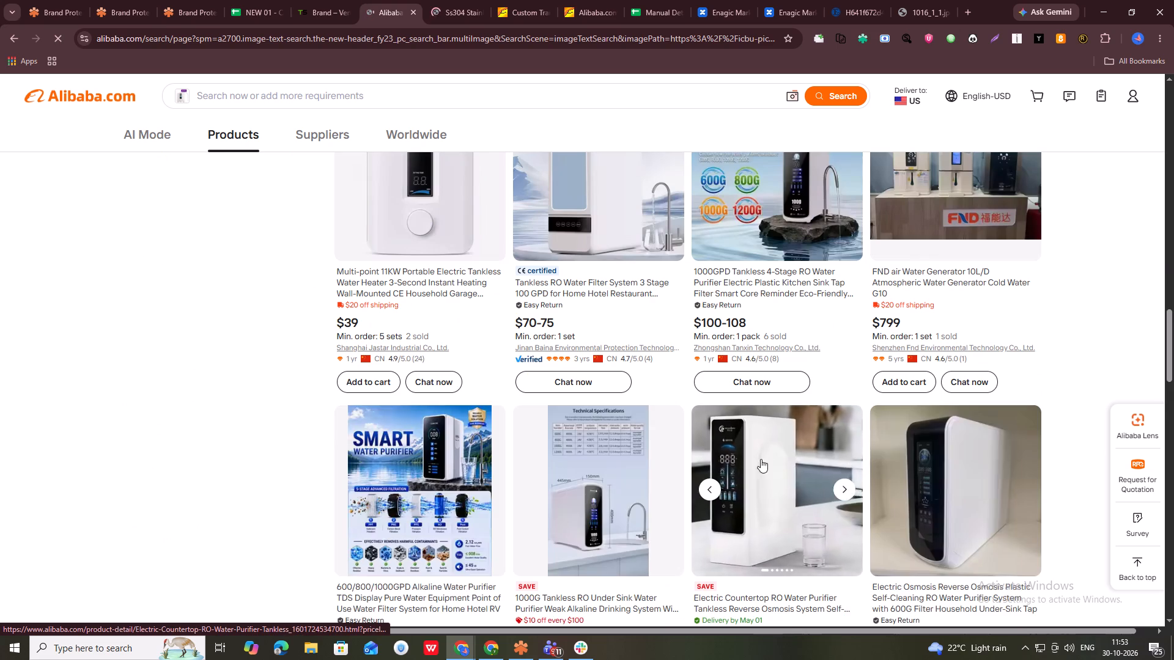
scroll(762, 455, down, 15)
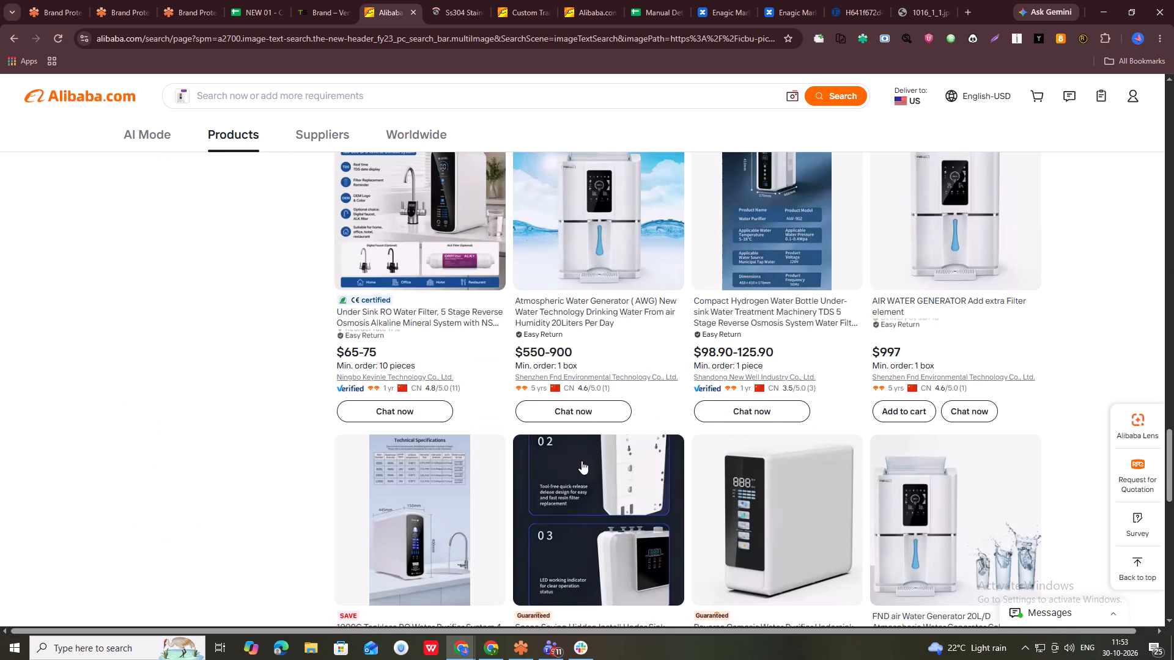
scroll(586, 464, down, 13)
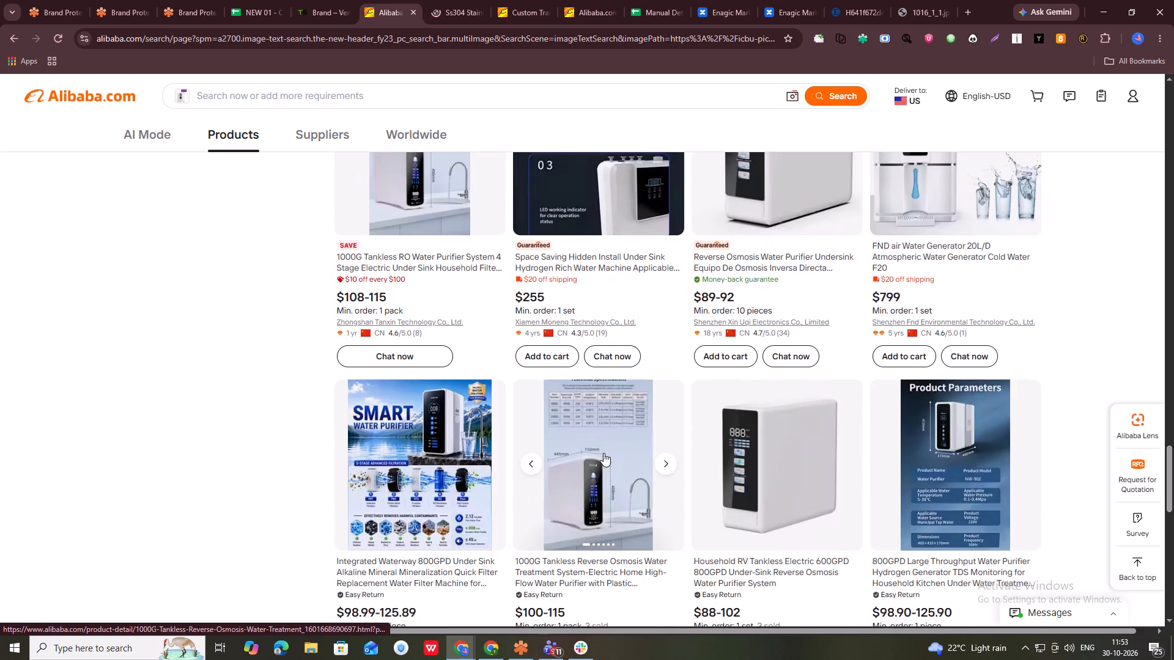
scroll(604, 453, up, 13)
click(457, 0)
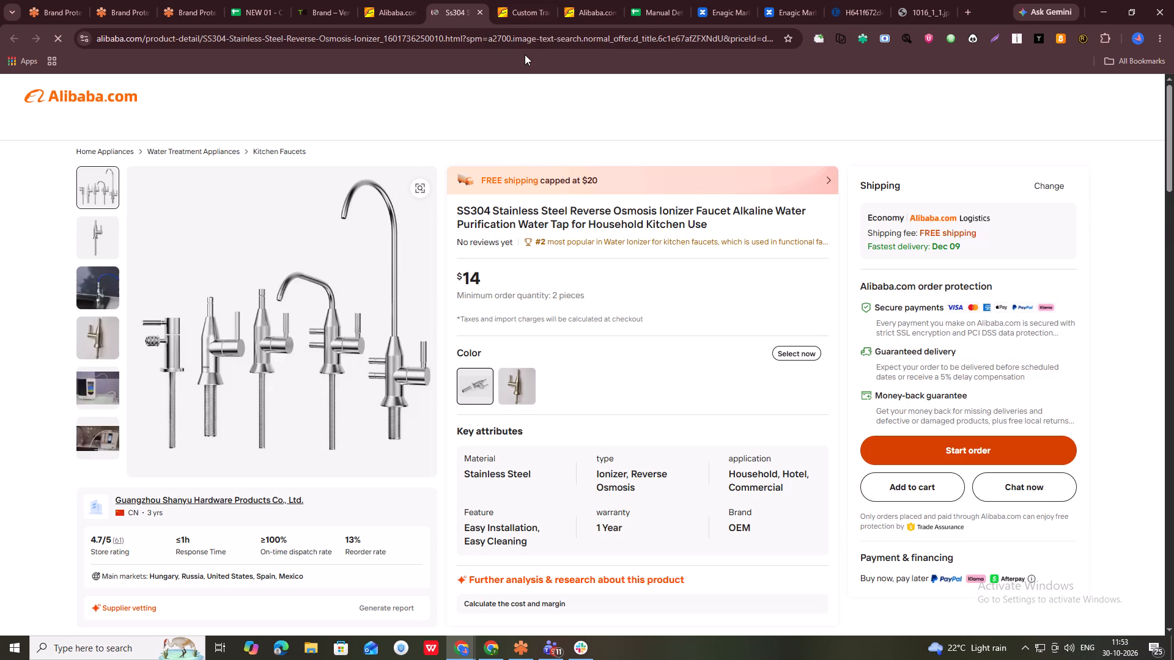
middle_click(466, 0)
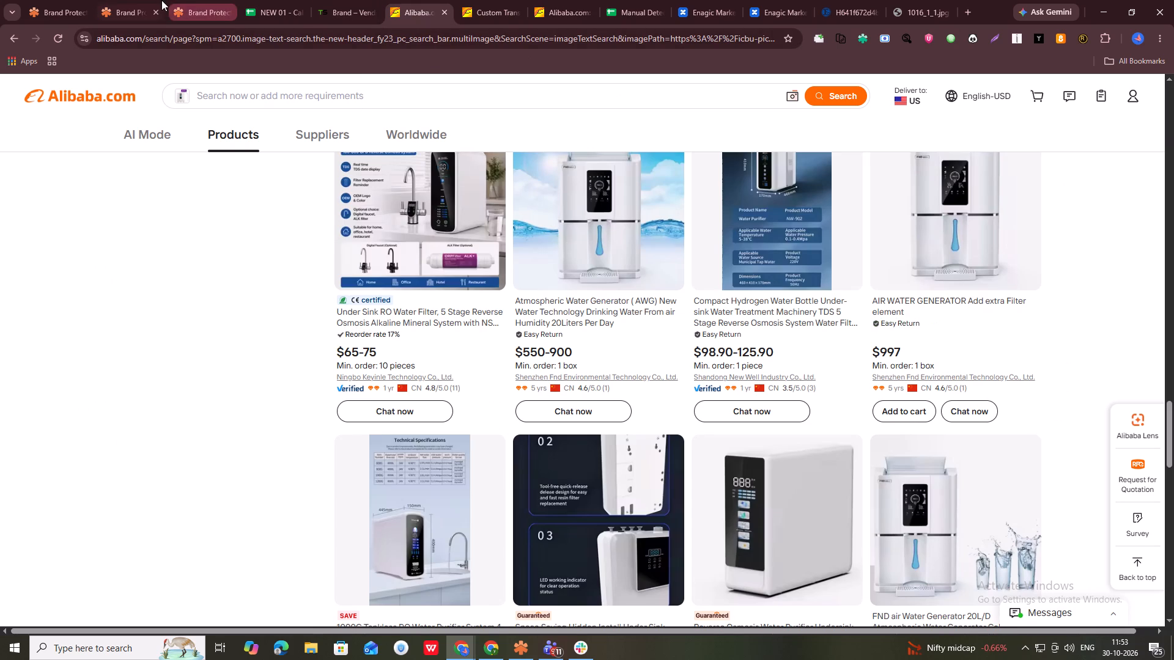
Search Alibaba by image using the official LevelukK8_008 picture and examine the results for matching machines.
click(198, 0)
drag(754, 519, 492, 18)
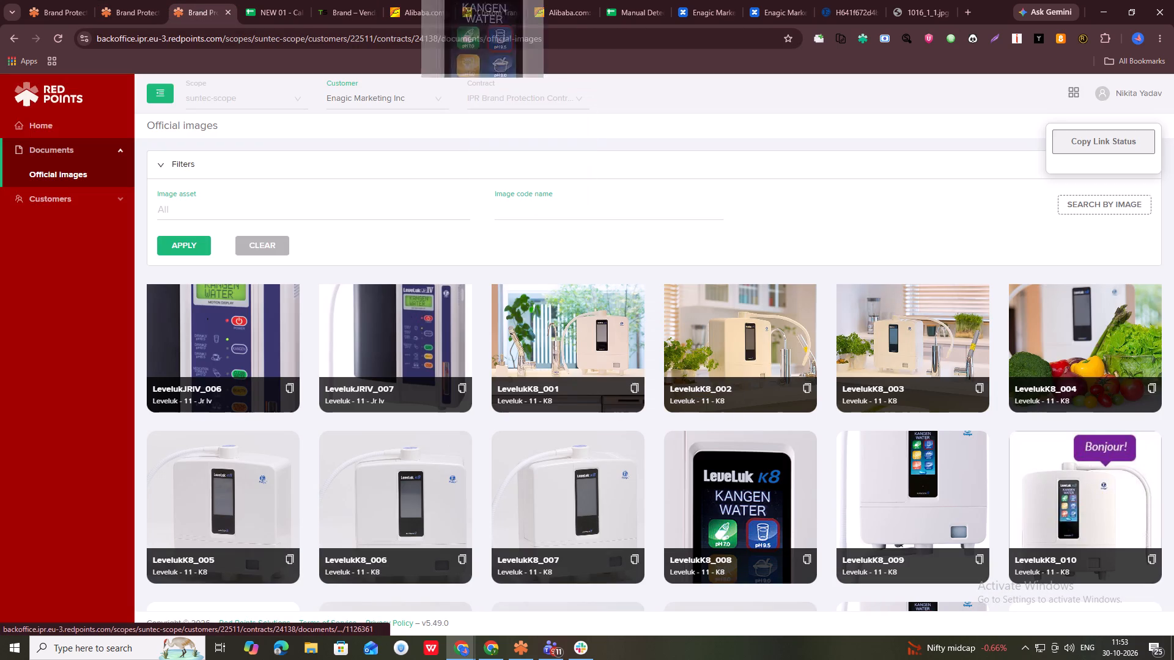
drag(492, 18, 574, 0)
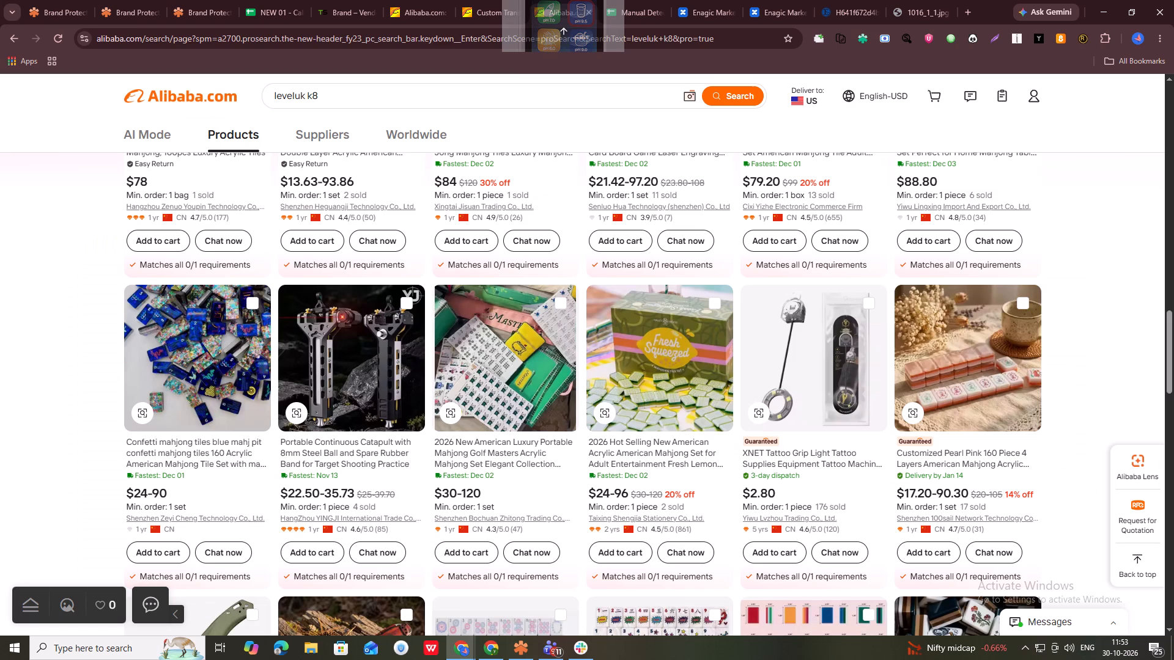
drag(574, 0, 476, 145)
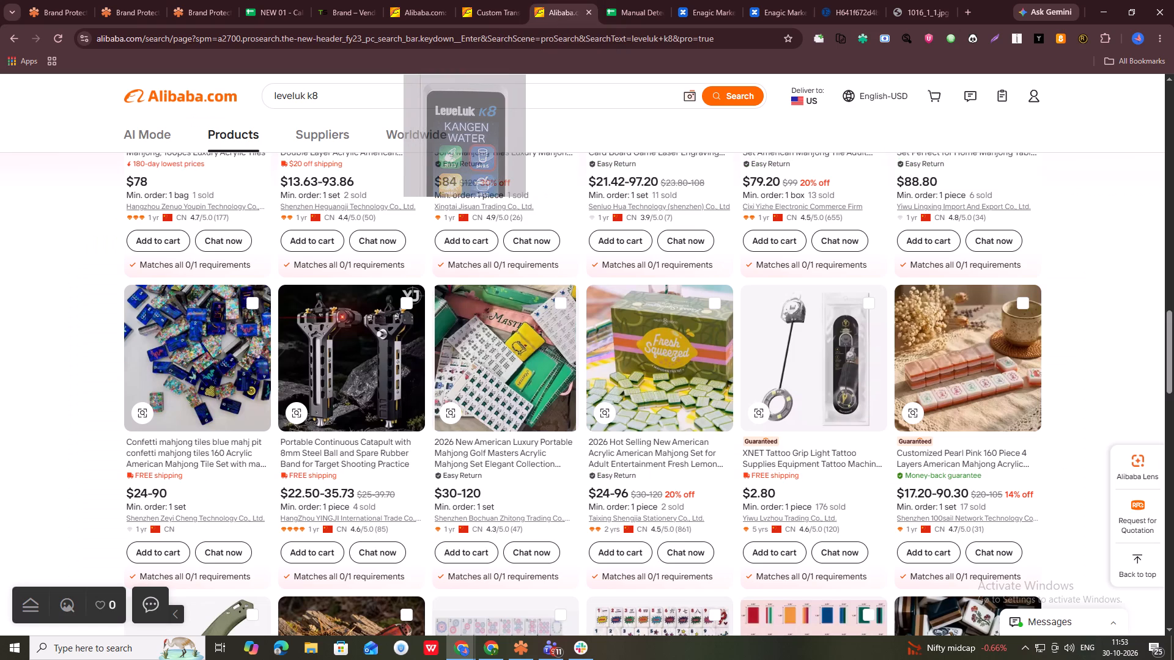
drag(476, 145, 512, 202)
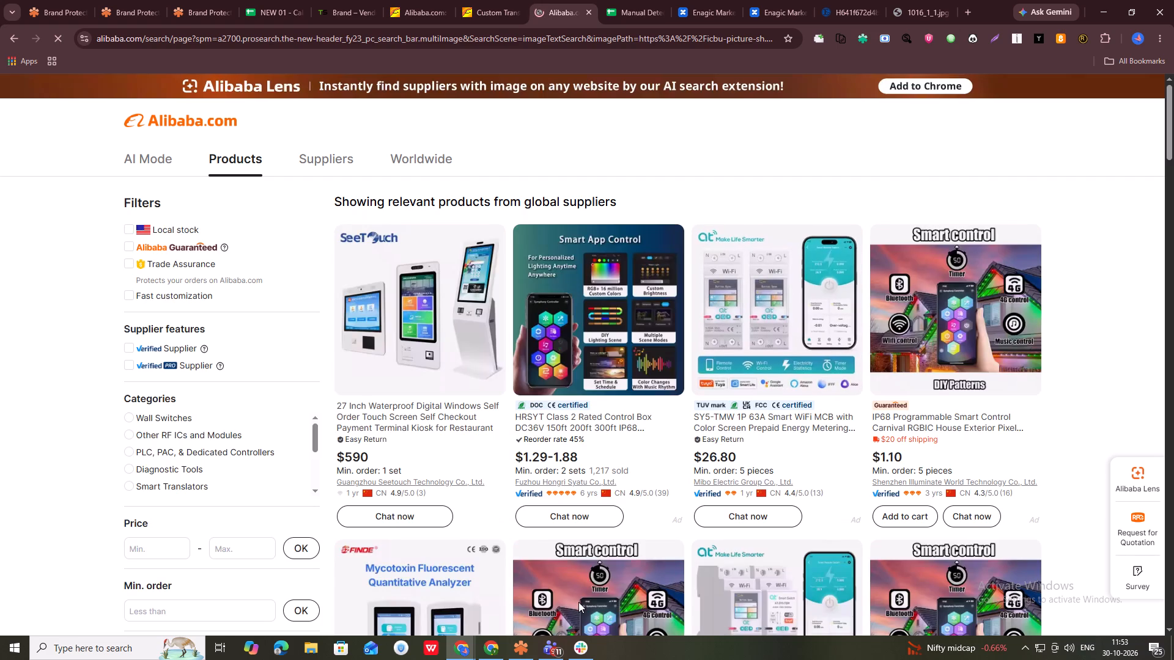
scroll(679, 565, down, 6)
scroll(759, 489, down, 12)
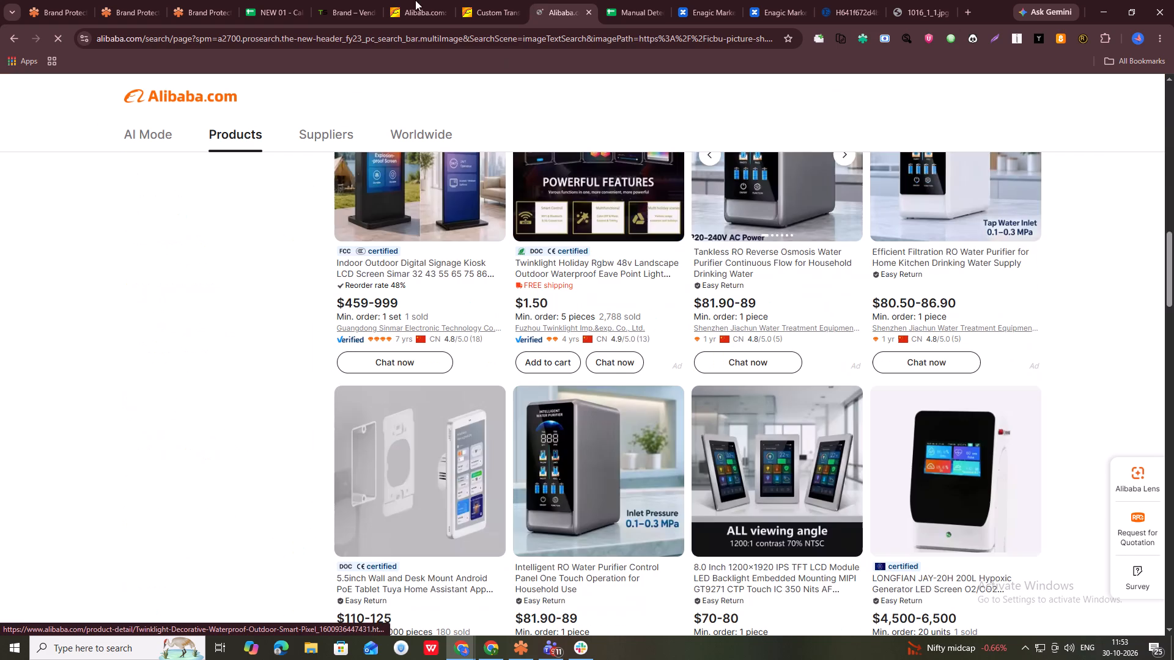
Close the three open Alibaba tabs.
middle_click(403, 0)
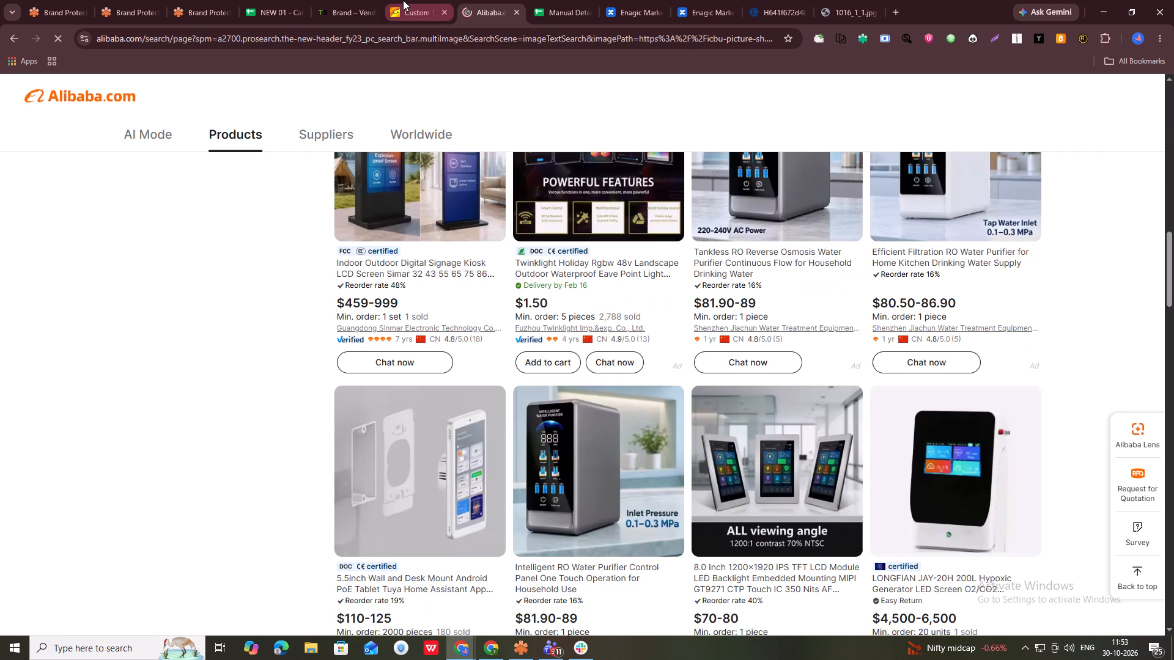
middle_click(403, 0)
middle_click(403, 0)
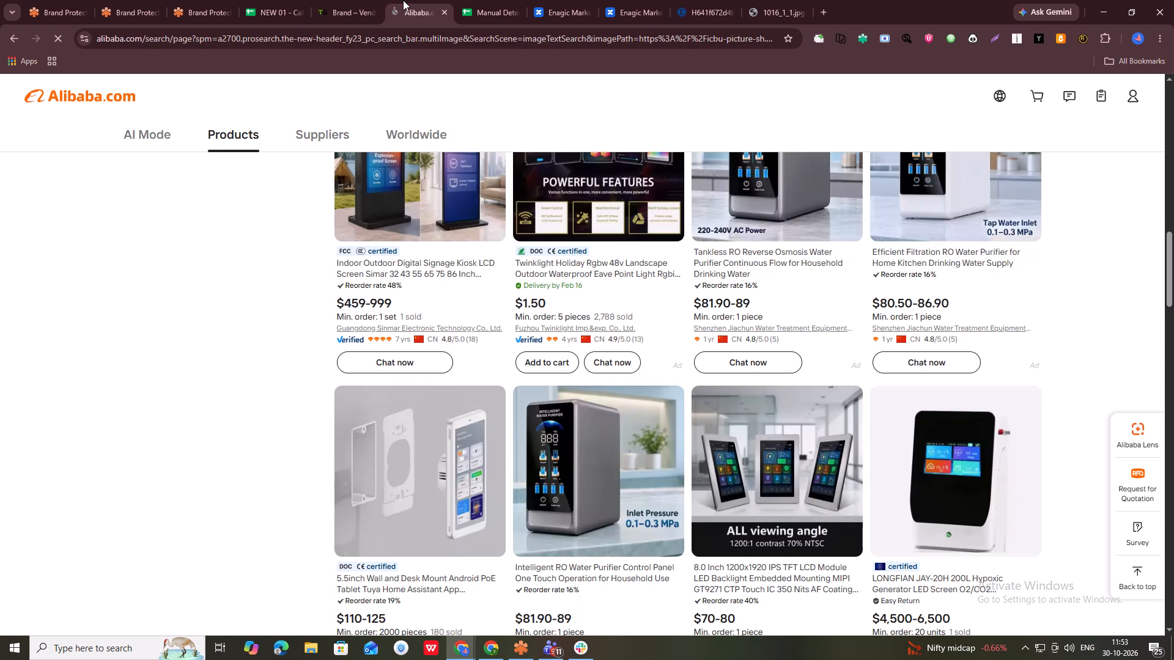
In the Tuinet brand tracker, mark the Enagic Marketing Inc alibaba.com row as EITHER (0) for October 30.
click(340, 0)
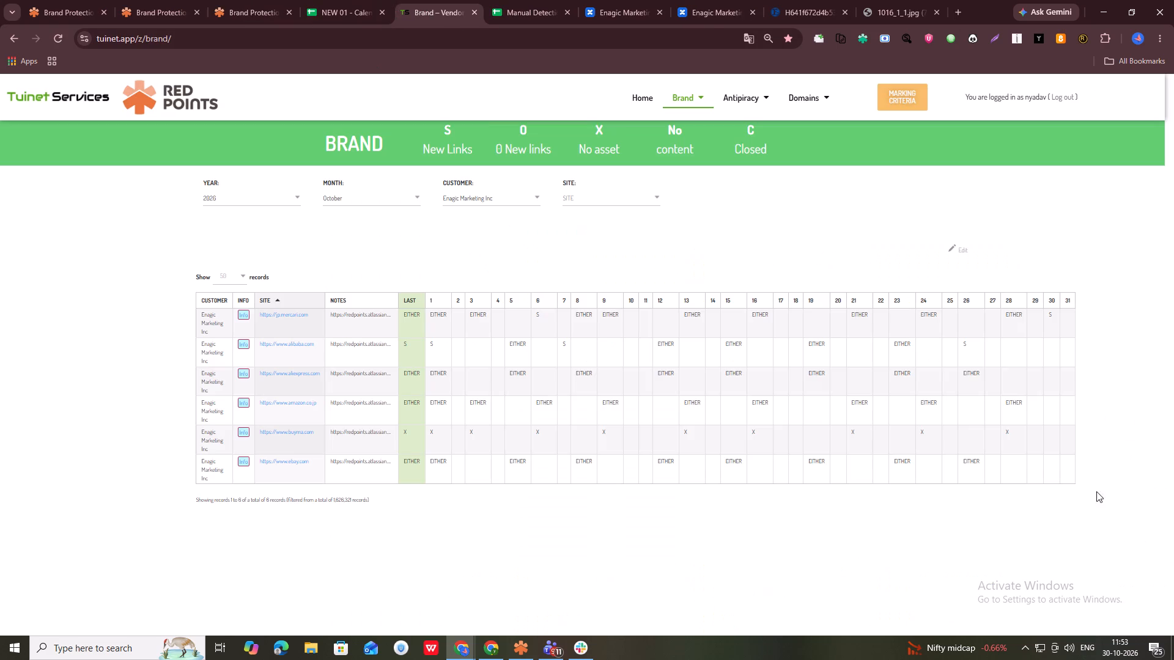
double_click(1052, 359)
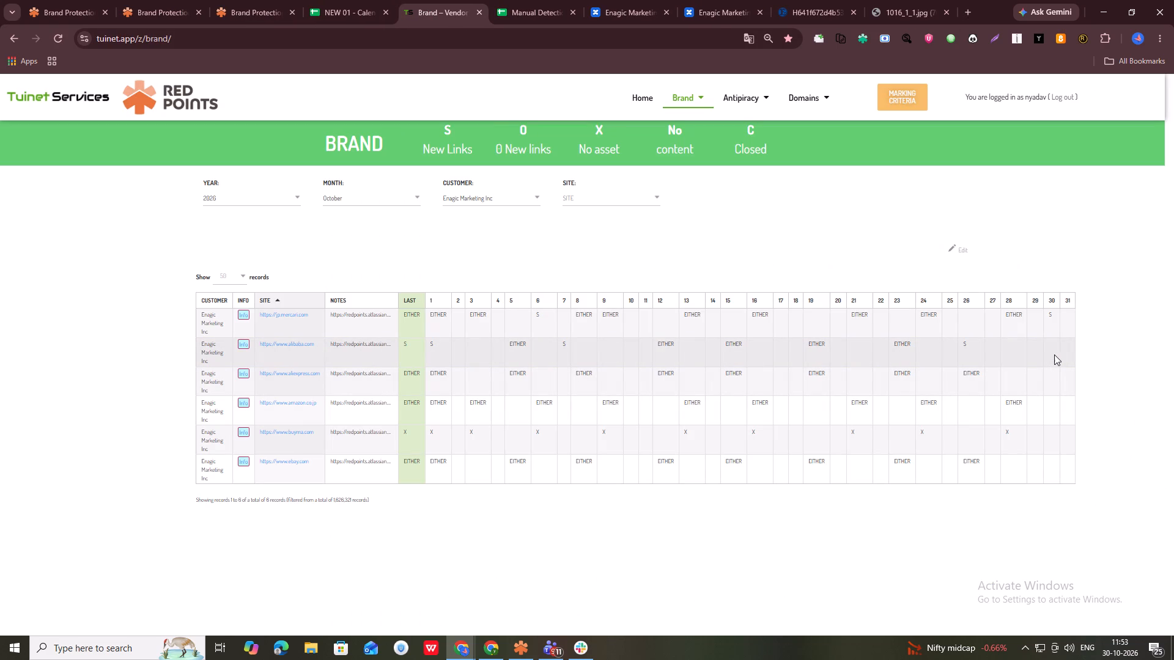
double_click(1054, 354)
click(1071, 394)
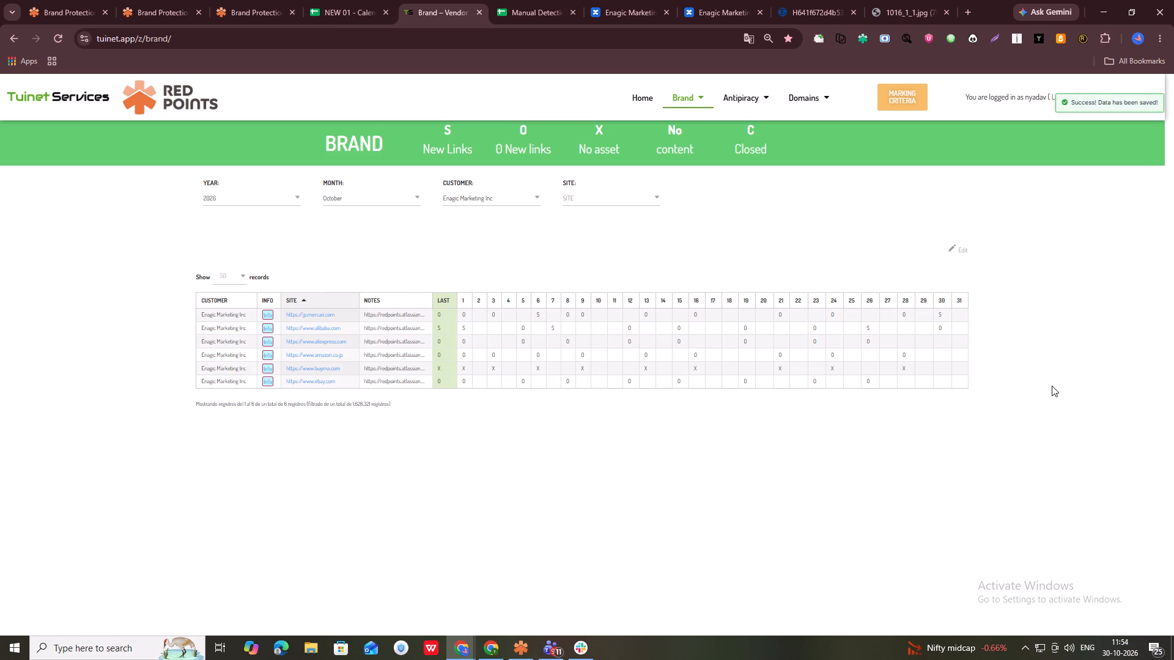
Mark the aliexpress.com and amazon.co.jp rows as EITHER (0) for October 30.
double_click(945, 339)
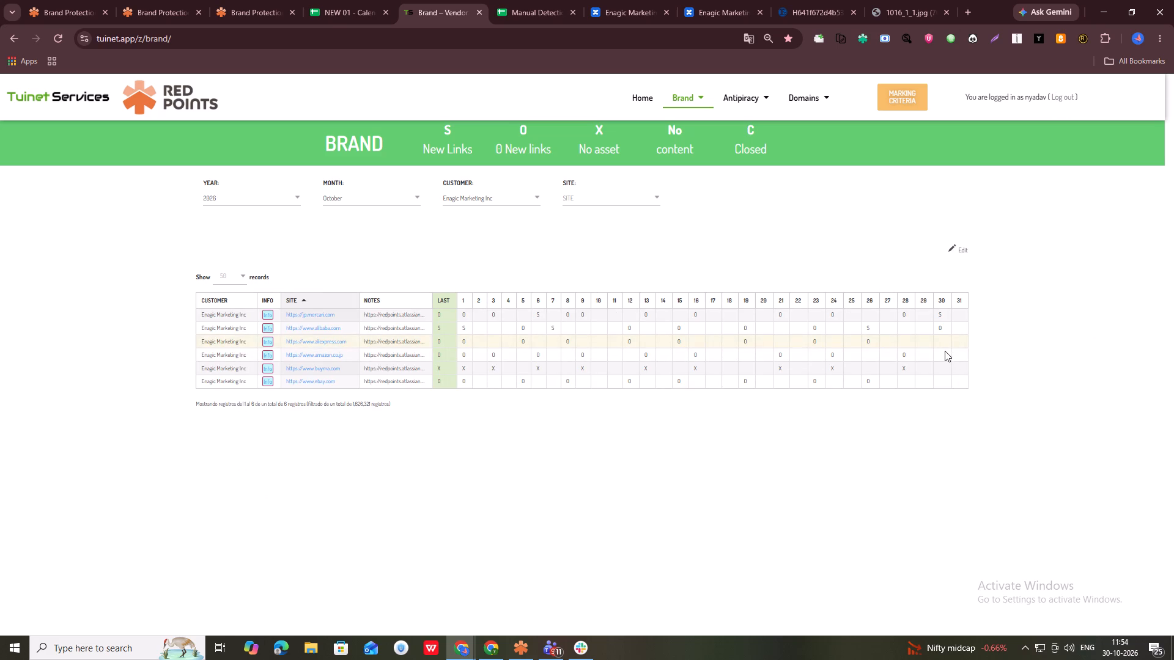
double_click(1059, 384)
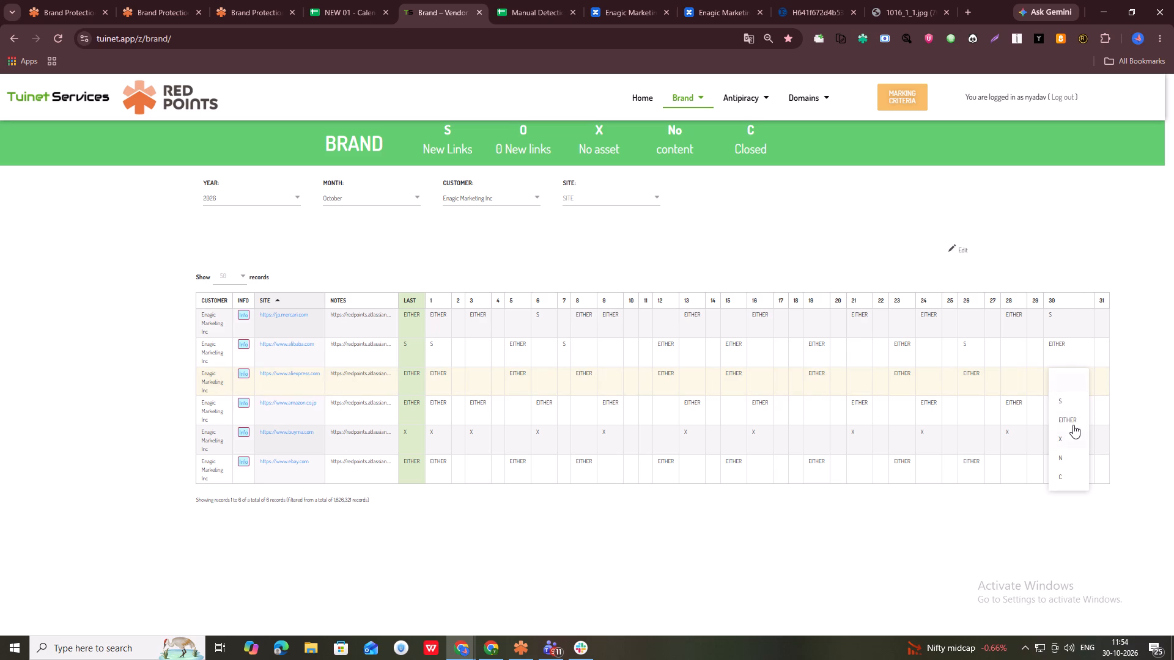
click(1073, 420)
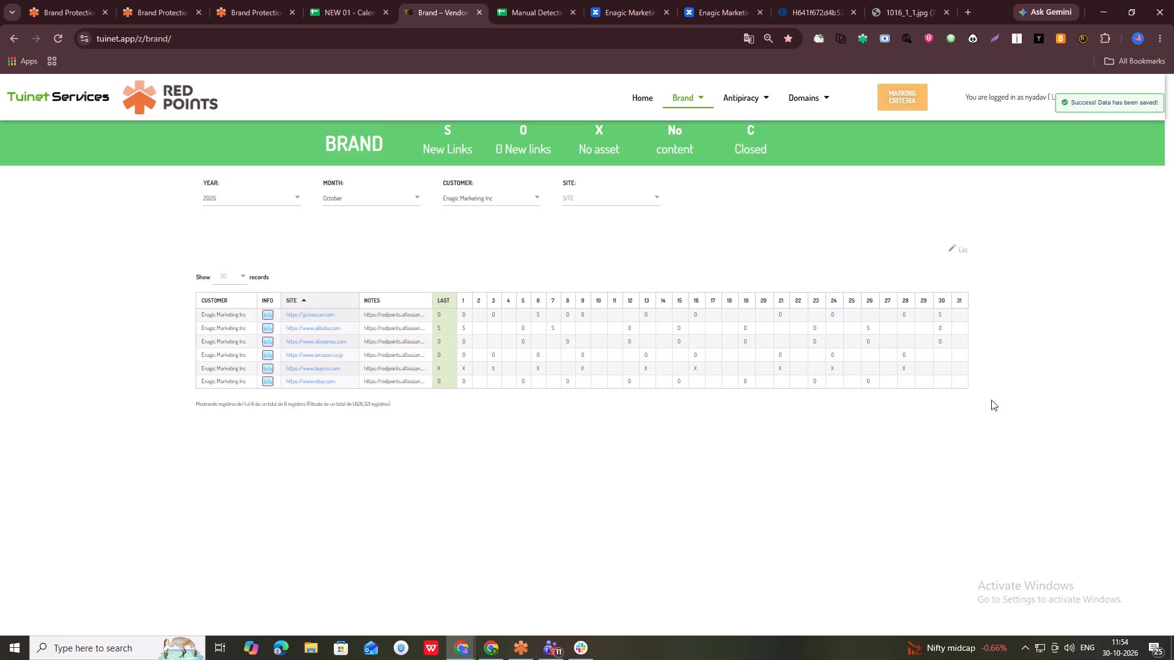
double_click(944, 356)
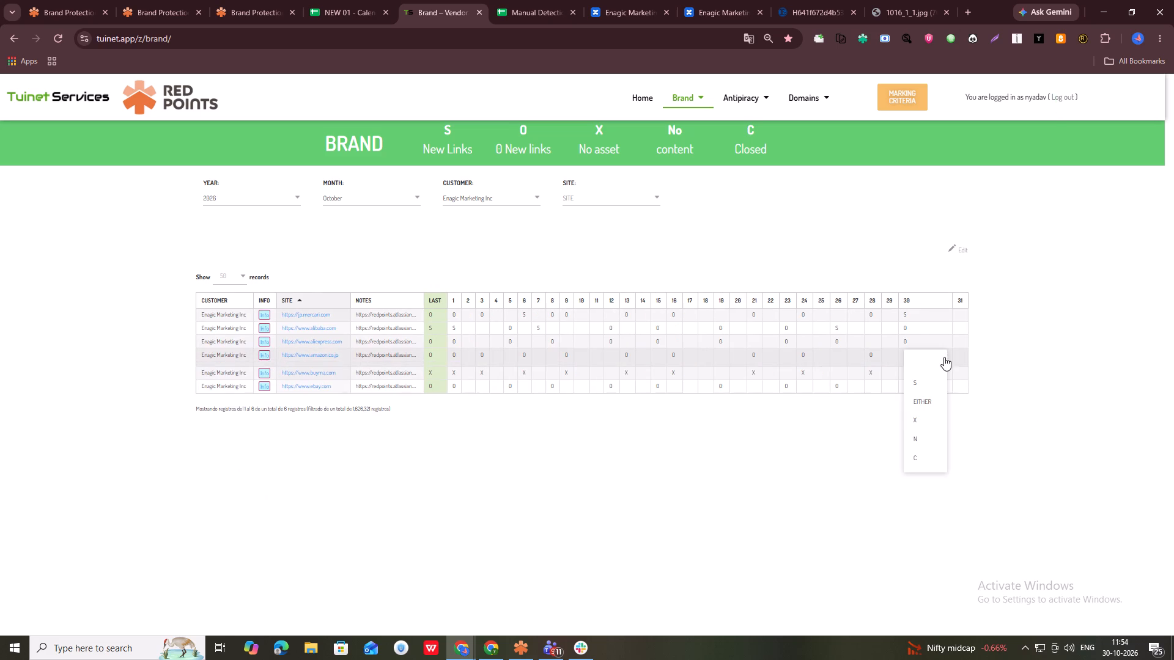
click(930, 395)
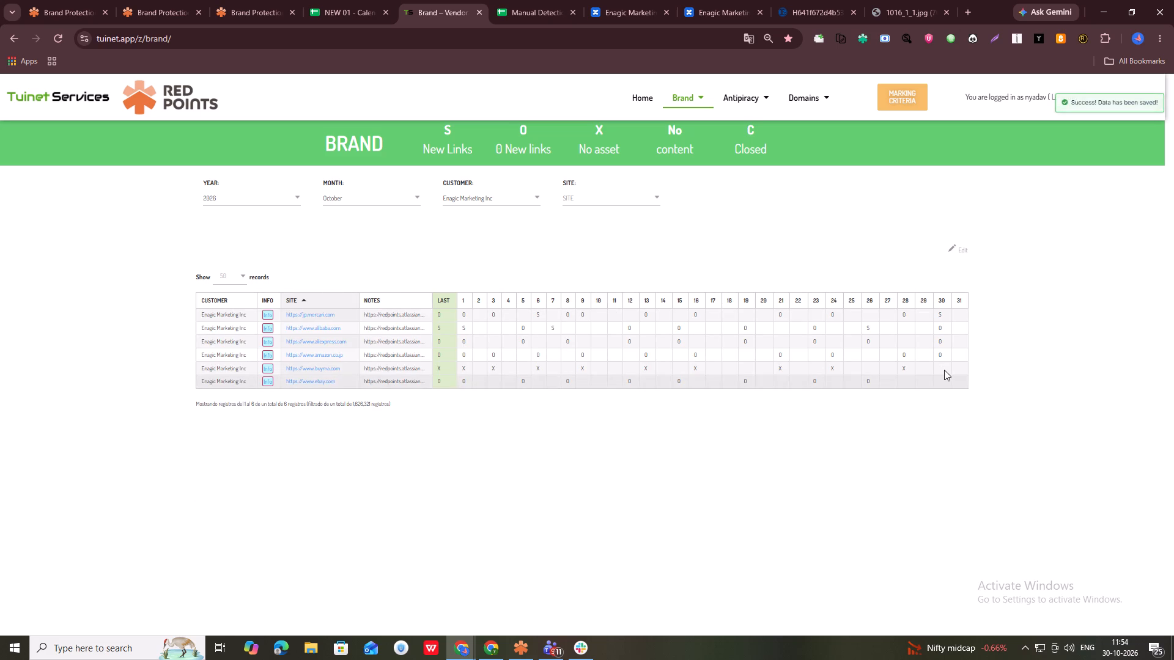
Mark the buyma.com row as X and the ebay.com row as EITHER (0) for October 30.
double_click(944, 370)
click(917, 433)
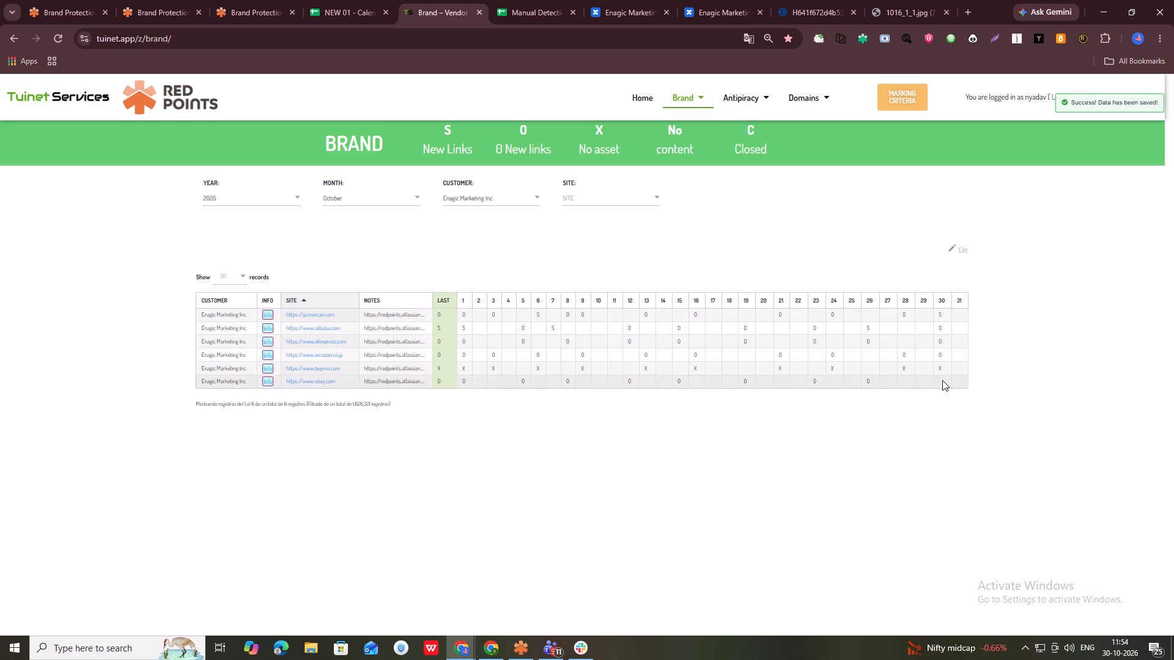
double_click(942, 380)
click(928, 424)
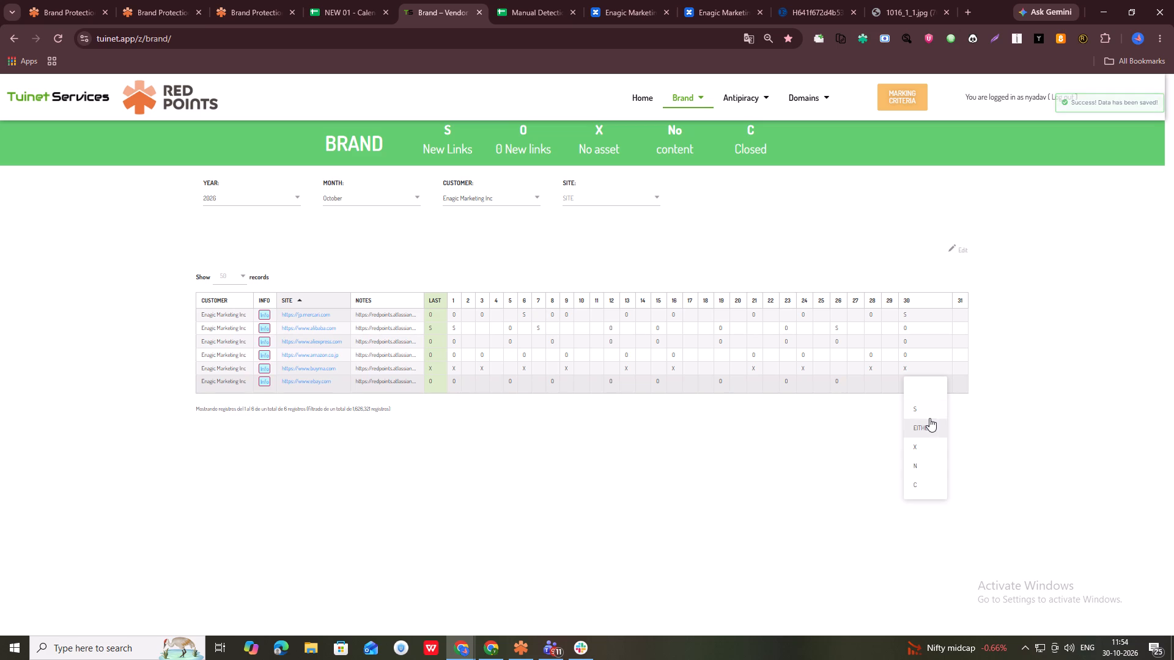
In the Suntec Brand calendar spreadsheet, check the October 26–31 customer schedule, including the Enagic Marketing Inc and Kadokawa rows.
click(330, 0)
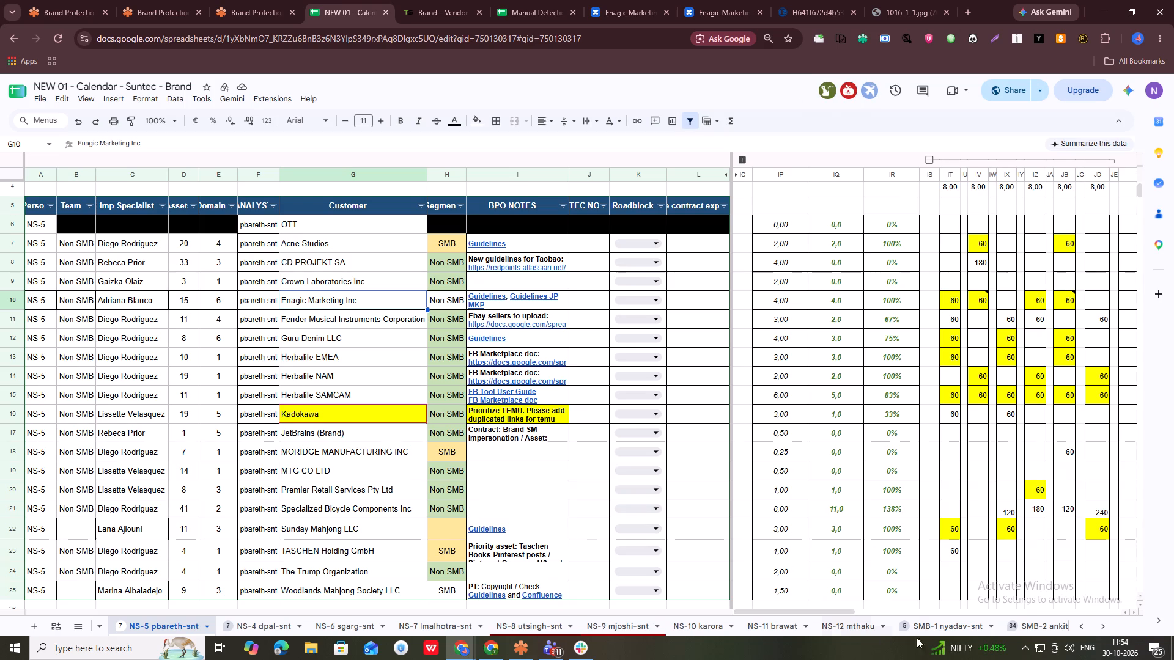
drag(826, 612, 884, 610)
scroll(1046, 475, up, 5)
scroll(1041, 472, down, 2)
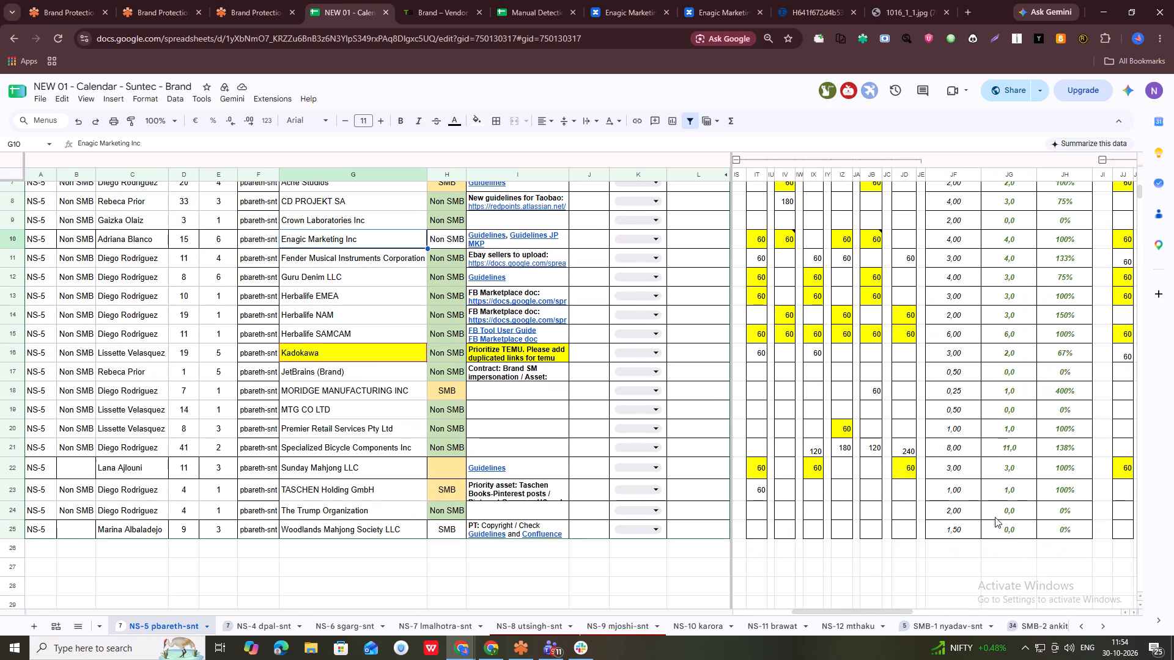
drag(854, 610, 1108, 611)
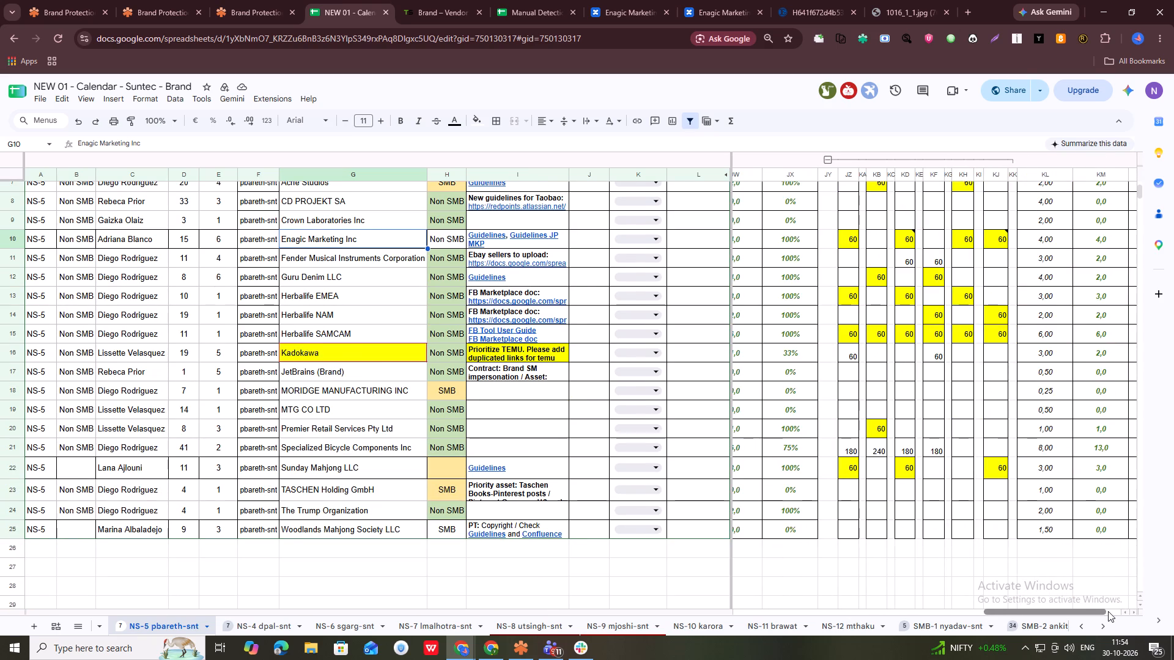
drag(1108, 611, 1108, 610)
scroll(1089, 456, up, 4)
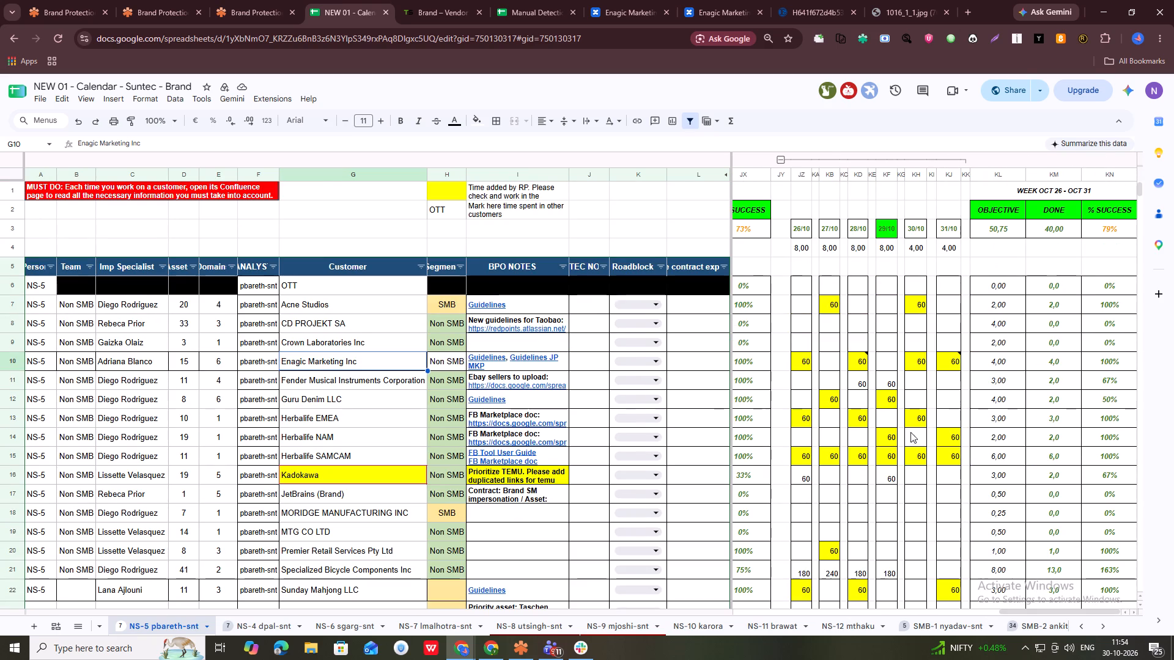
click(0, 361)
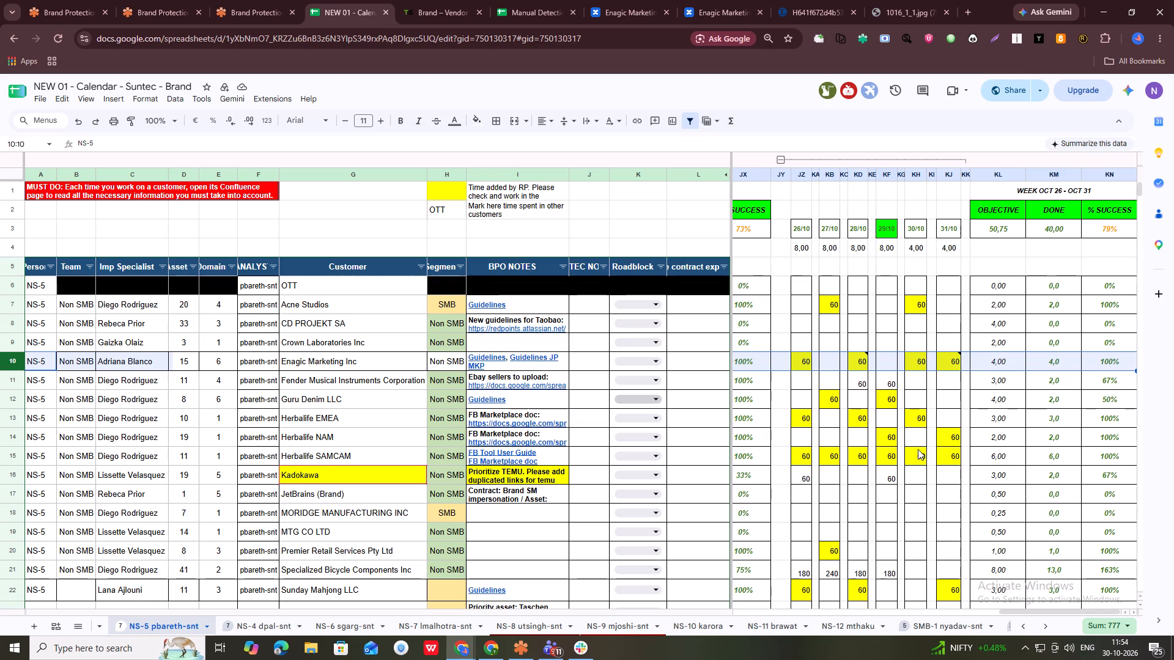
click(352, 474)
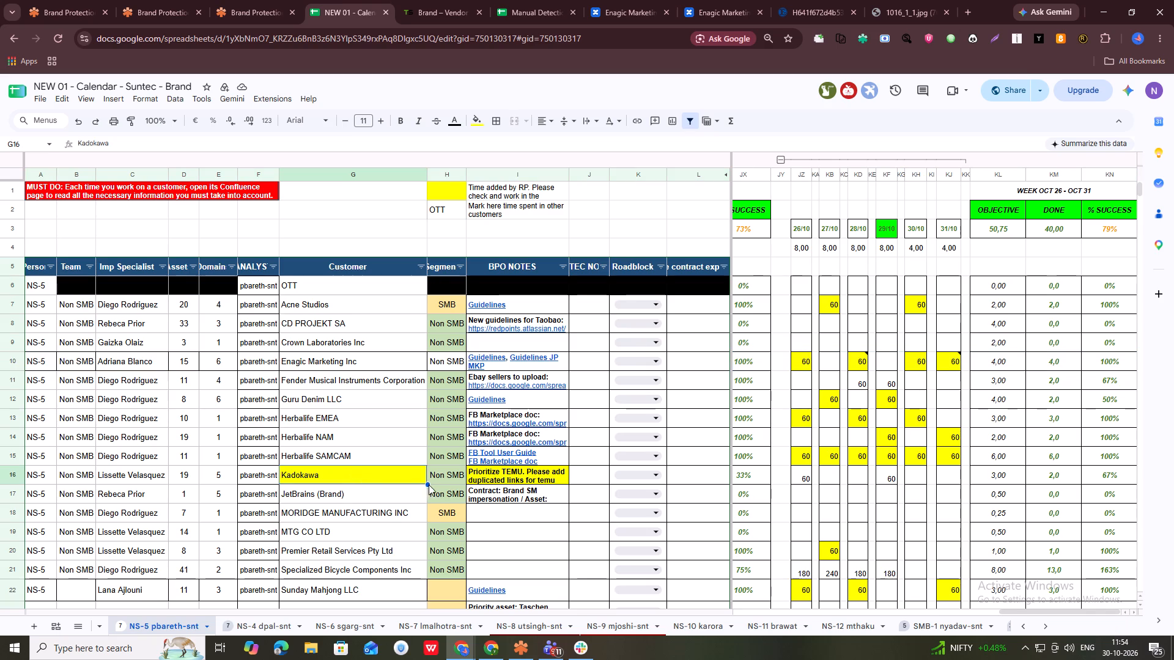
Clear the reported link from the Red Points new incident form and switch its customer to Kadokawa, copied from the calendar.
key(ctrl+c)
key(ctrl+c)
click(78, 0)
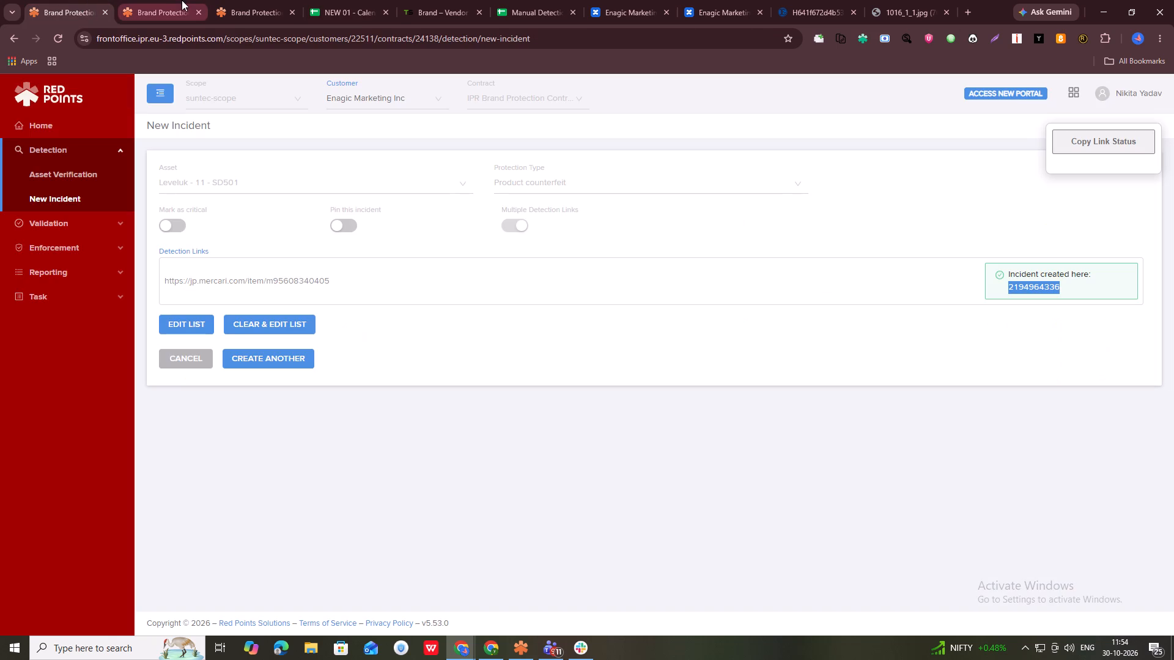
click(268, 327)
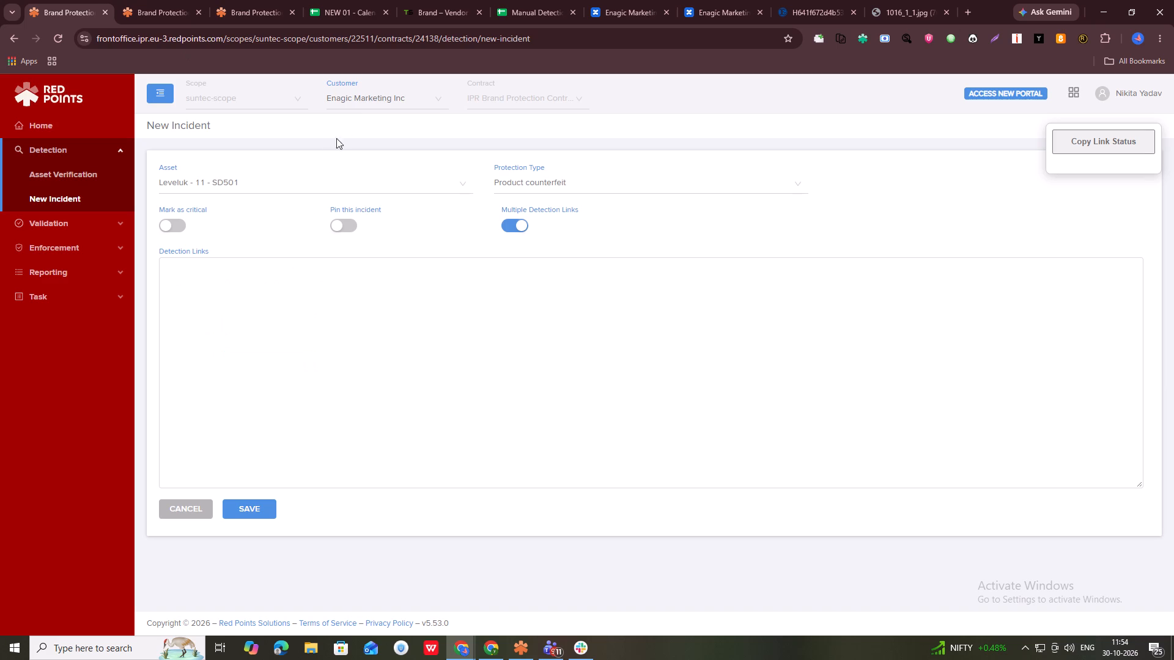
click(363, 99)
key(ctrl+v)
click(355, 125)
In the Tuinet brand tracker, filter the October 2026 records by the customer Kadokawa, then return to Red Points.
click(408, 0)
click(467, 194)
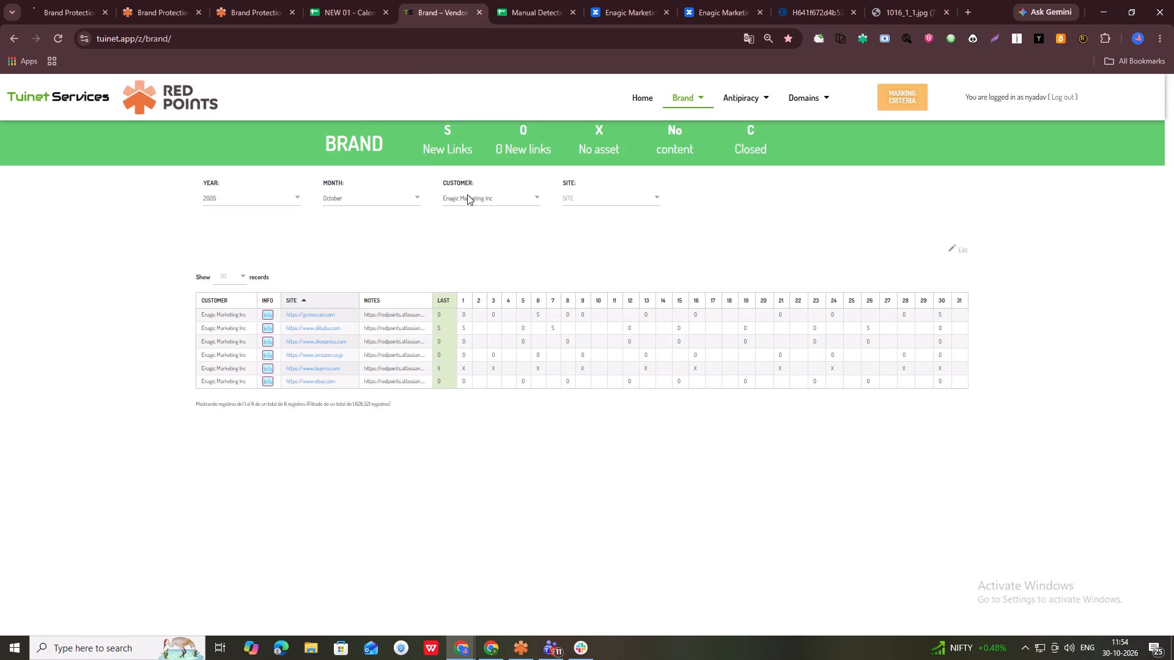
key(ctrl+v)
click(476, 230)
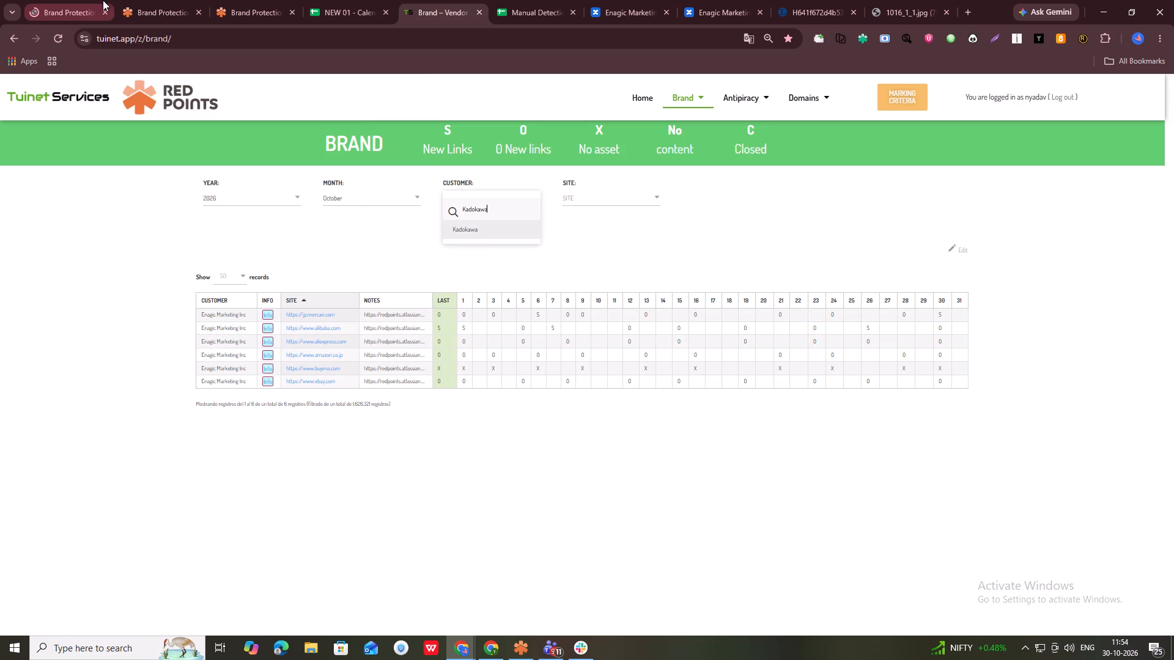
click(62, 0)
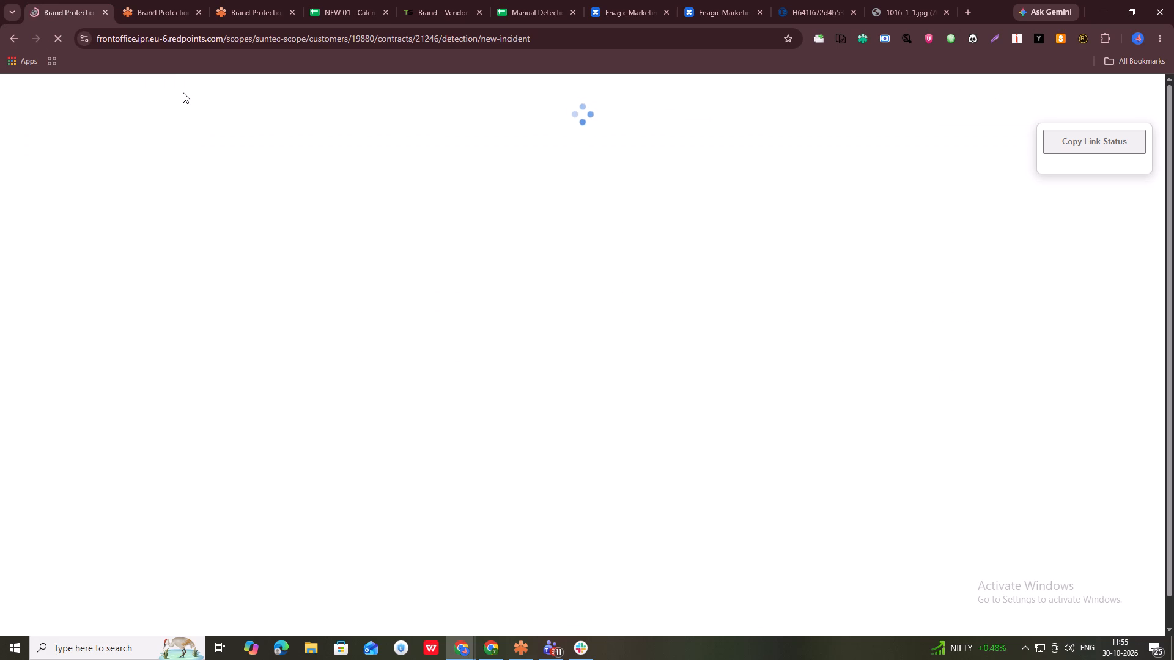
Close the two leftover image tabs from the Enagic Marketing Inc search.
click(654, 0)
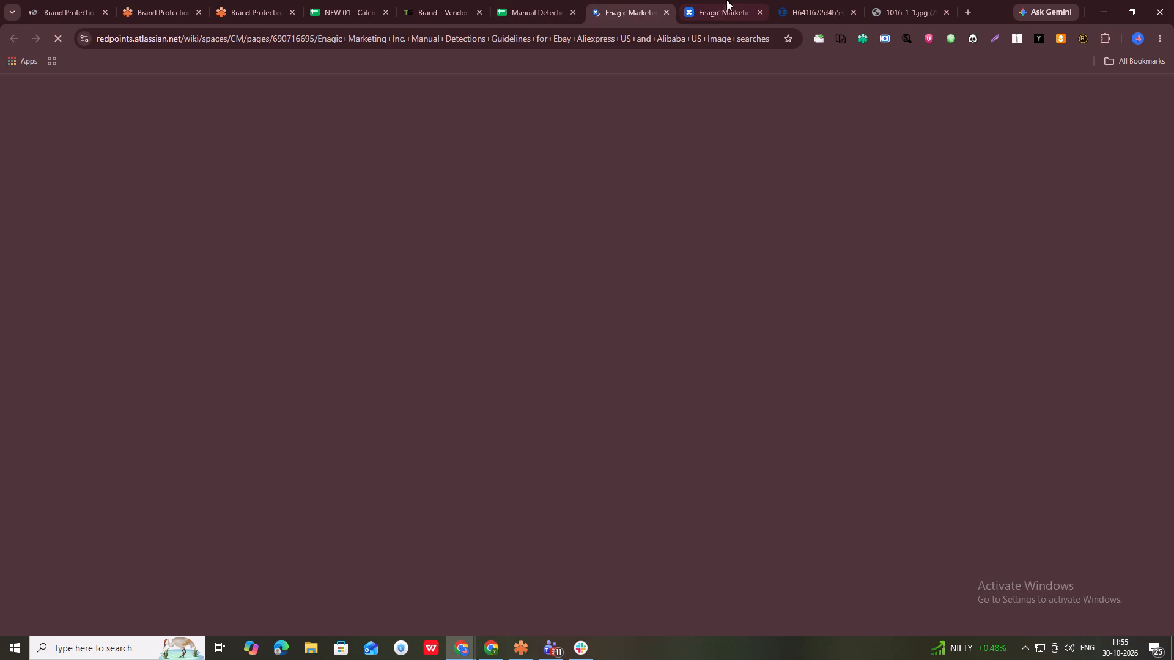
middle_click(814, 0)
middle_click(814, 0)
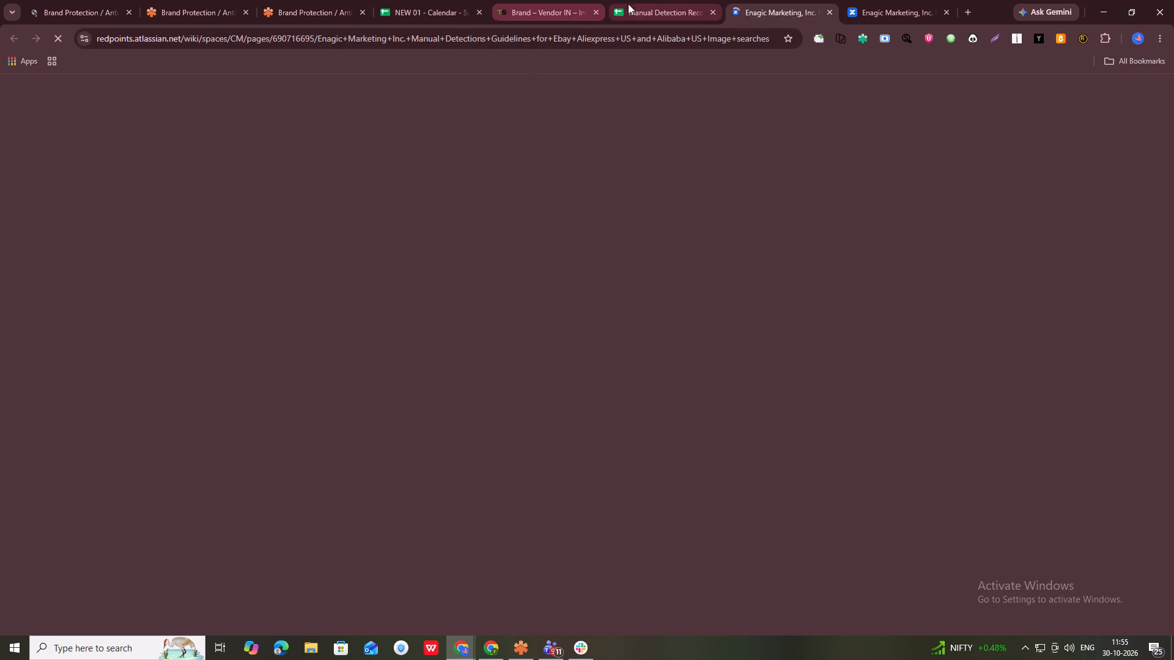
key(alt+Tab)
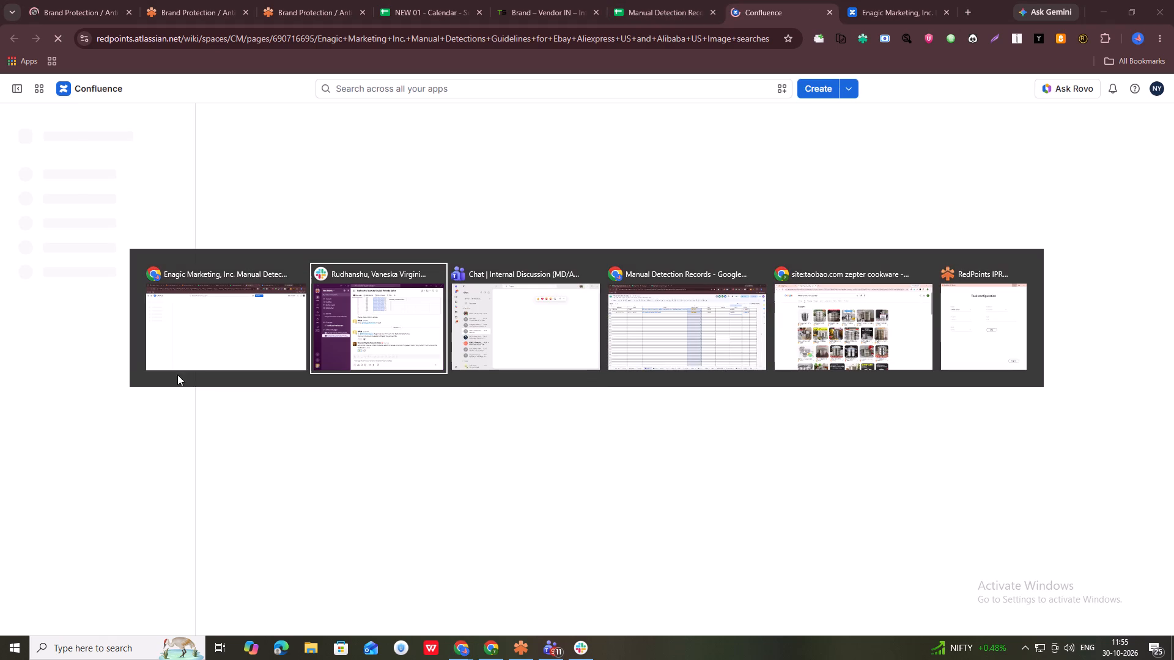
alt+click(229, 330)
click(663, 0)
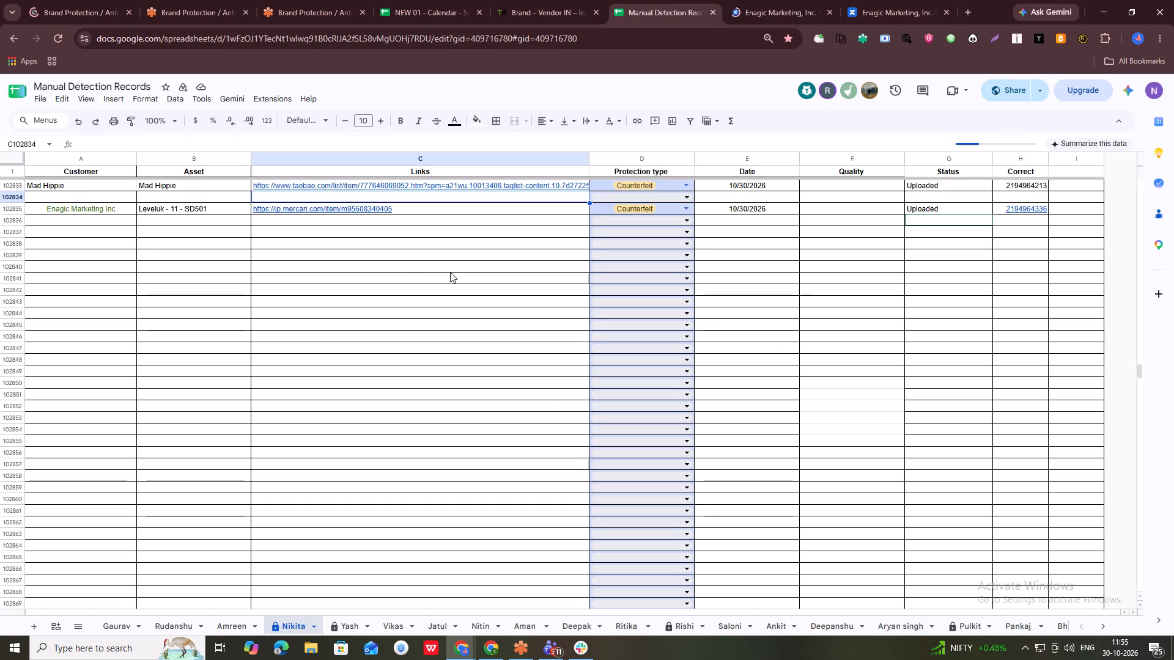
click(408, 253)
Search Confluence for Kadokawa, open its client page and its Detection guideline page, and close the second Enagic Marketing guideline.
click(762, 0)
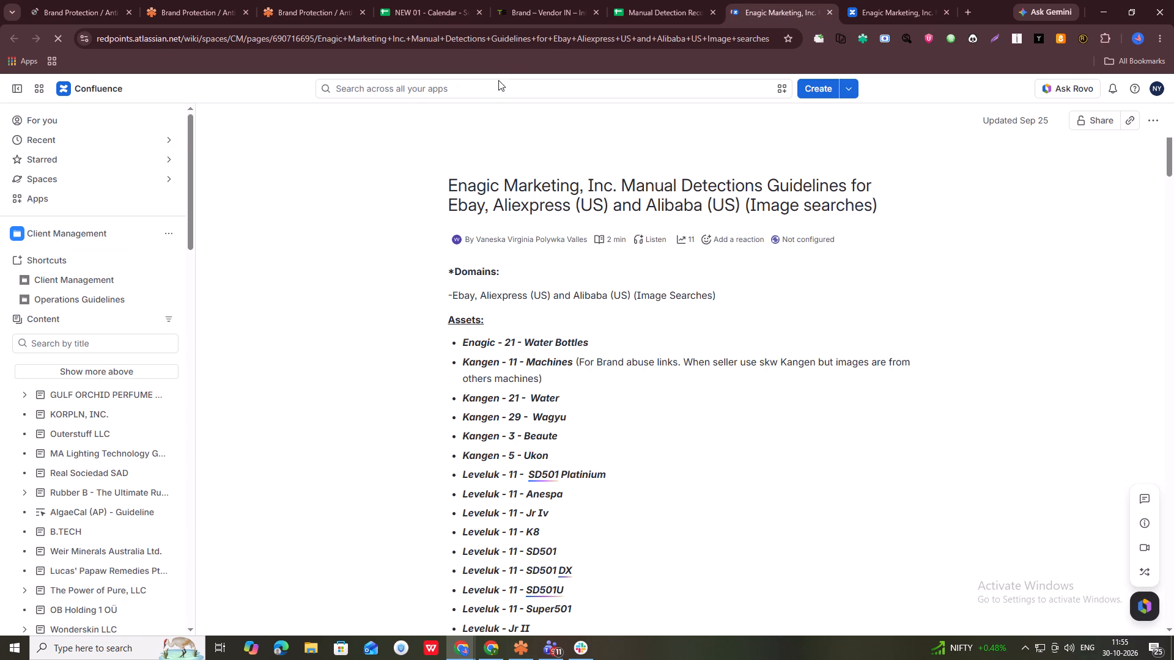
click(495, 87)
key(ctrl+v)
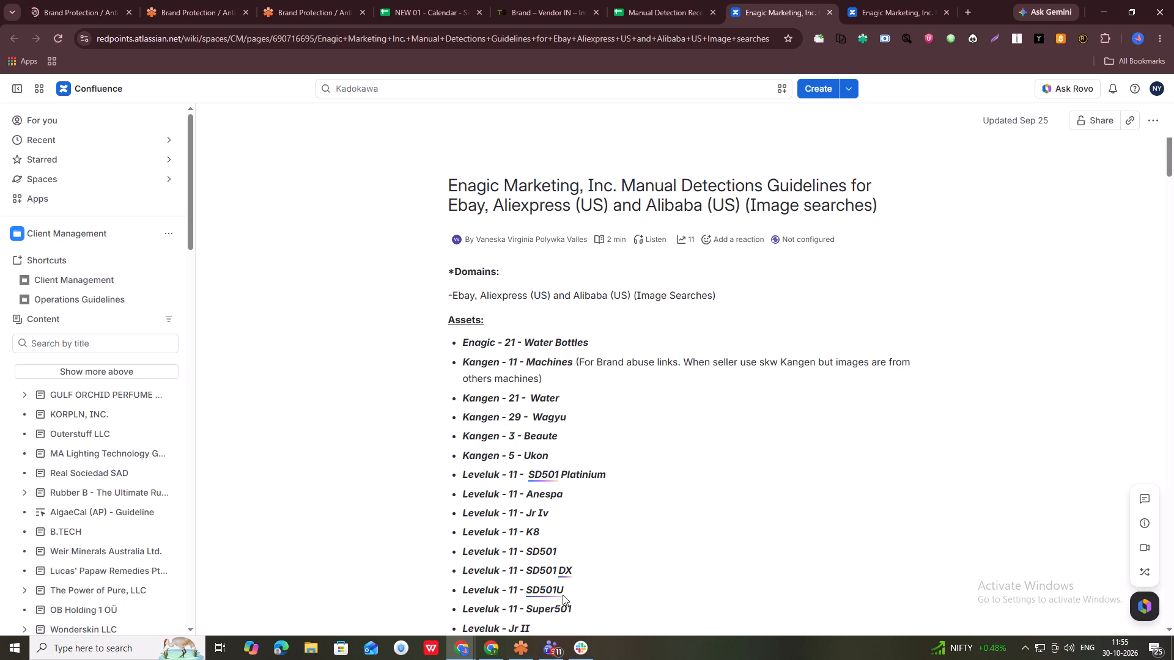
scroll(874, 515, down, 2)
scroll(864, 508, up, 1)
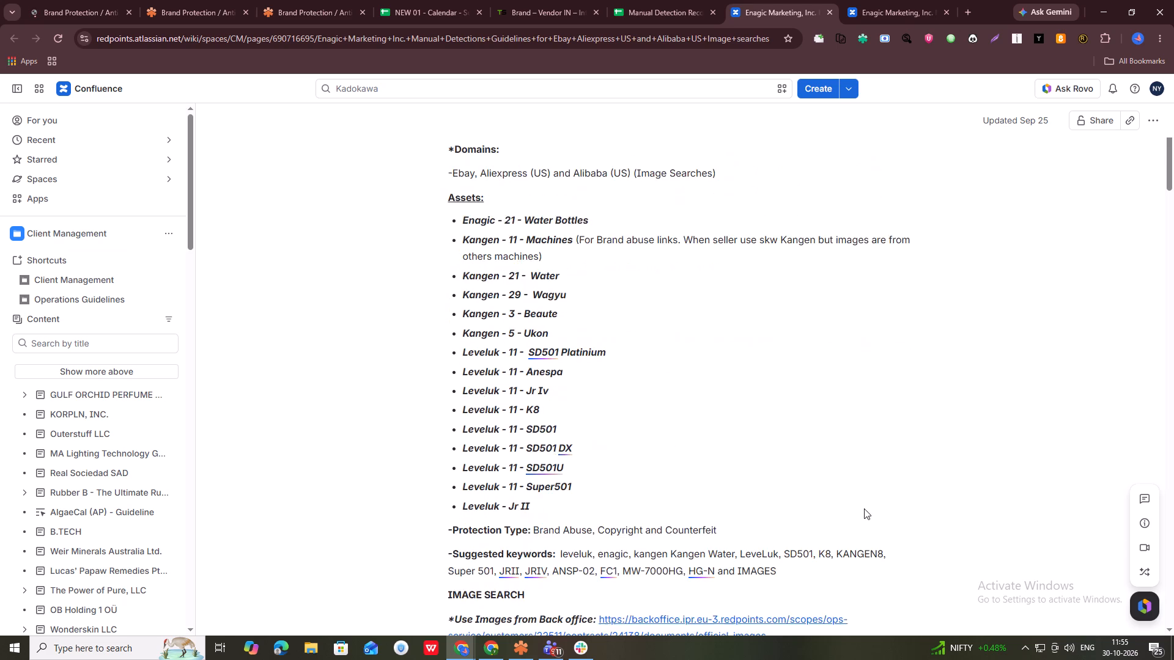
scroll(864, 508, up, 2)
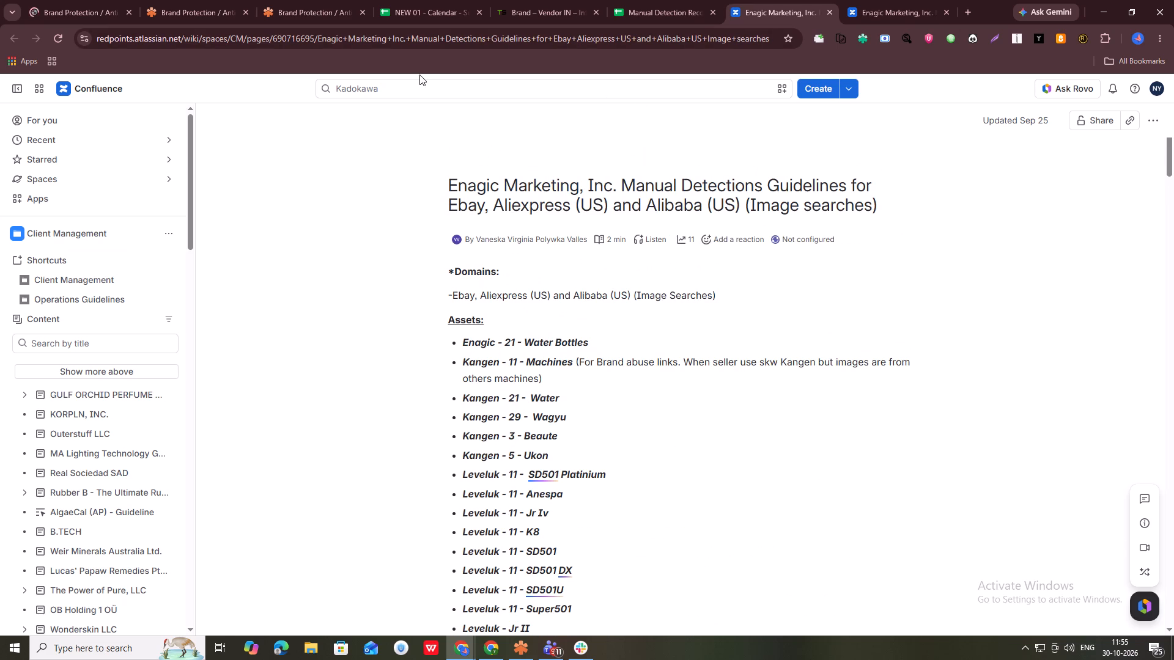
click(418, 92)
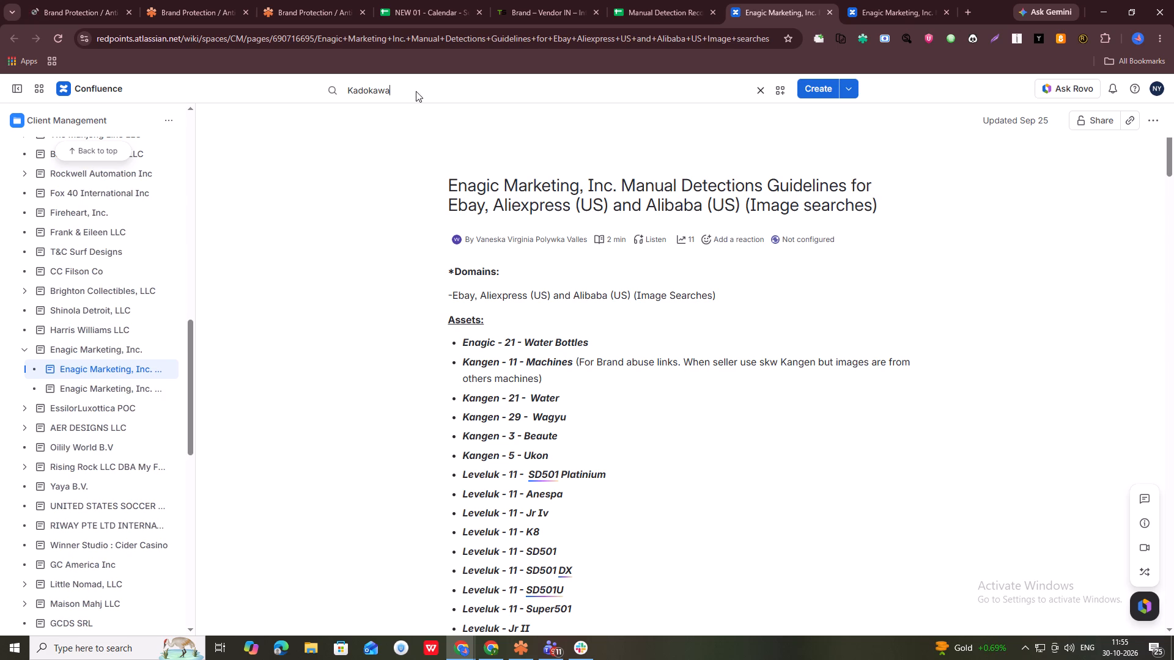
key(space)
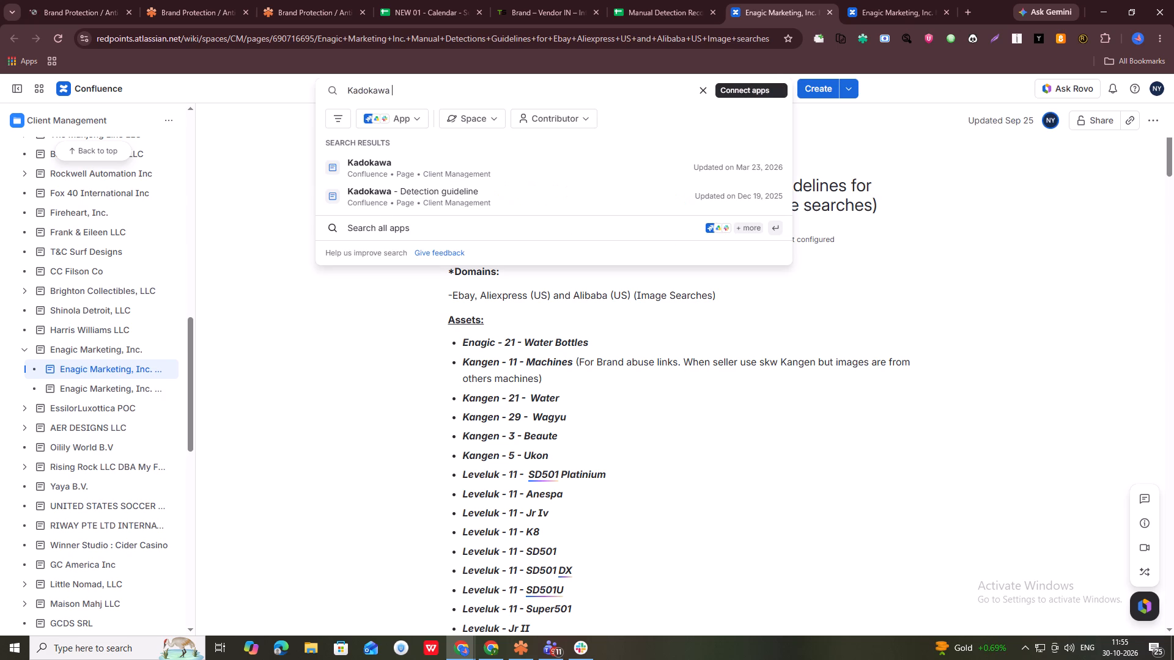
middle_click(372, 163)
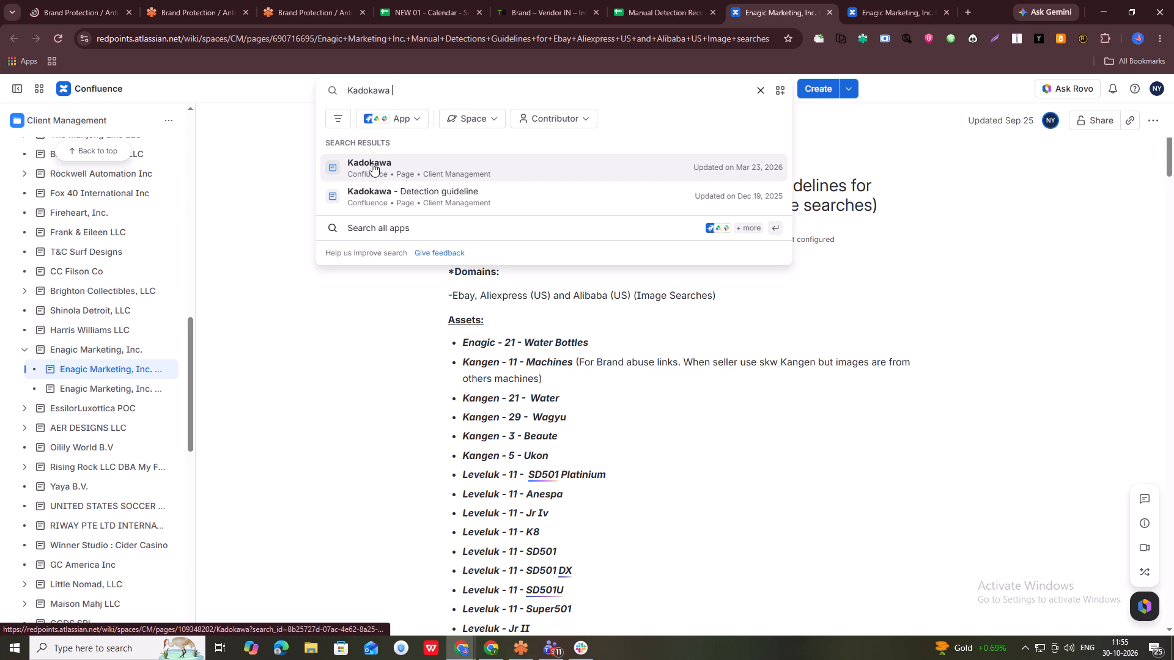
click(371, 194)
middle_click(899, 0)
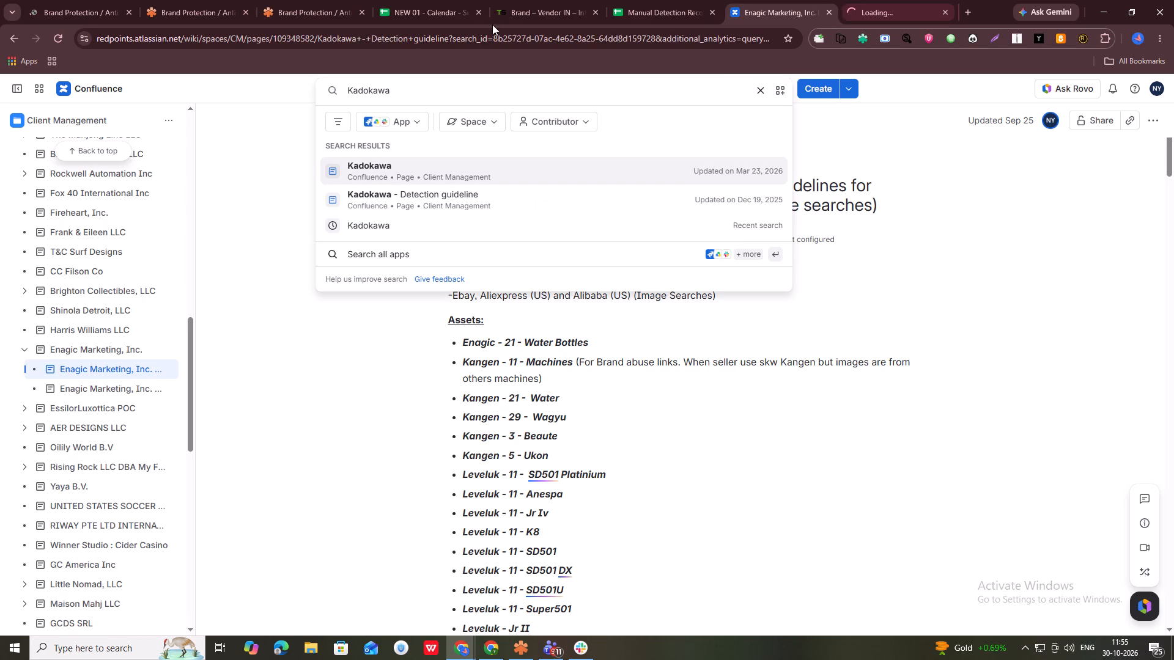
Review the Kadokawa client page, covering service scope, the assets table with protection types and keyword tags, and the specific requests.
click(889, 5)
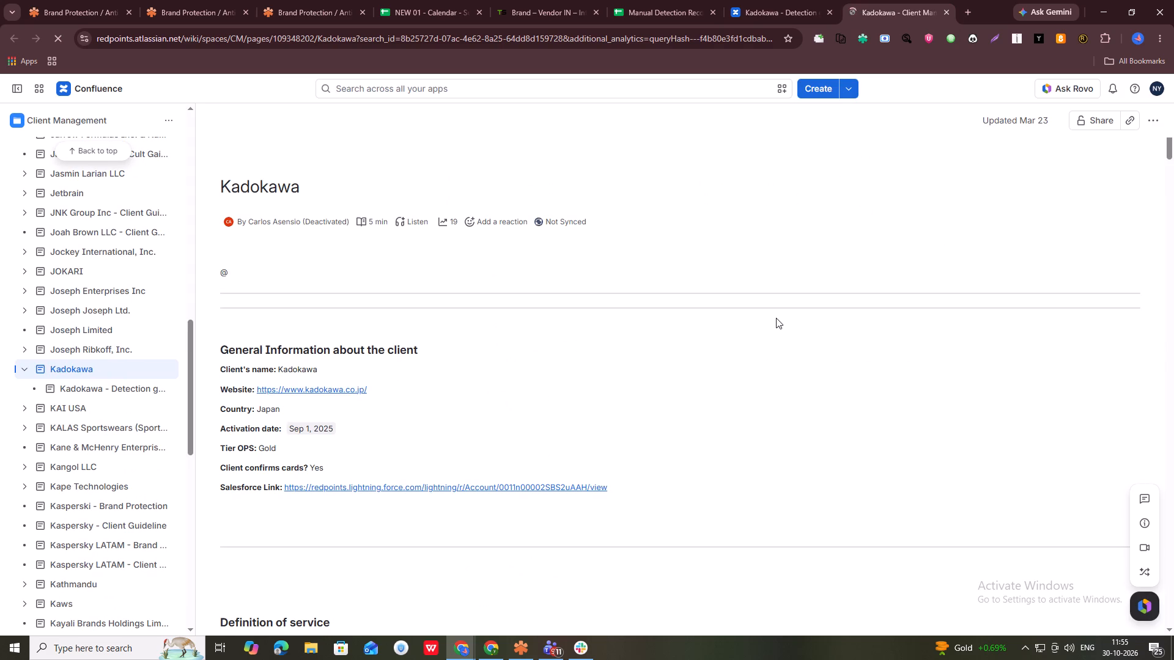
scroll(760, 318, down, 12)
scroll(754, 323, down, 14)
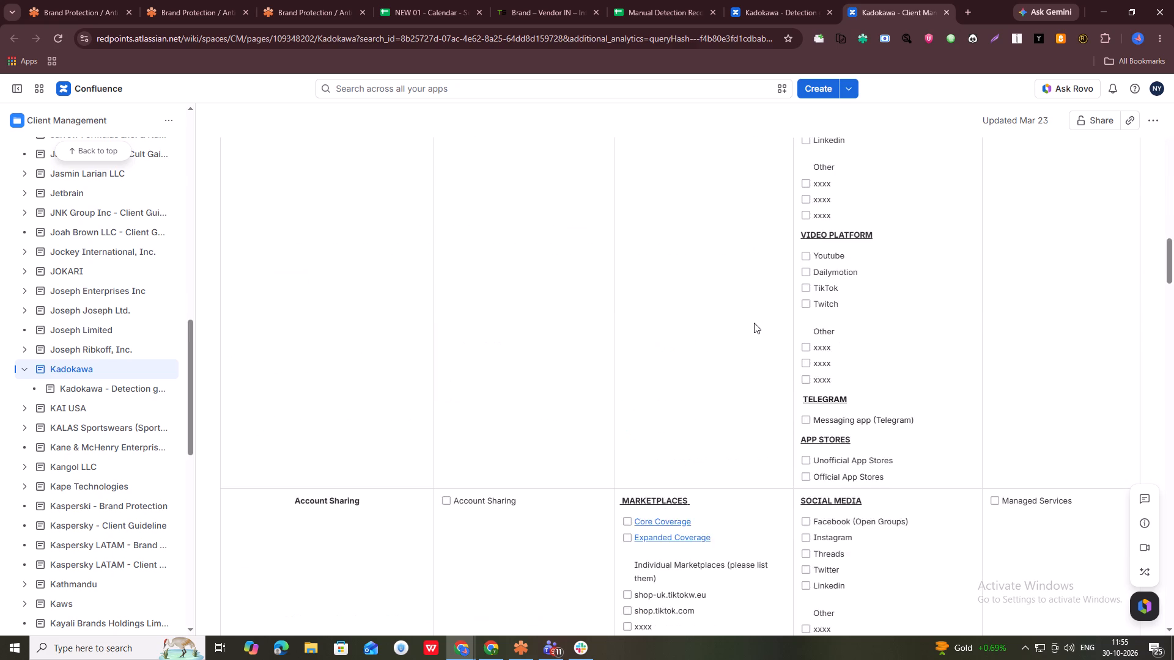
scroll(754, 323, down, 17)
scroll(756, 315, down, 6)
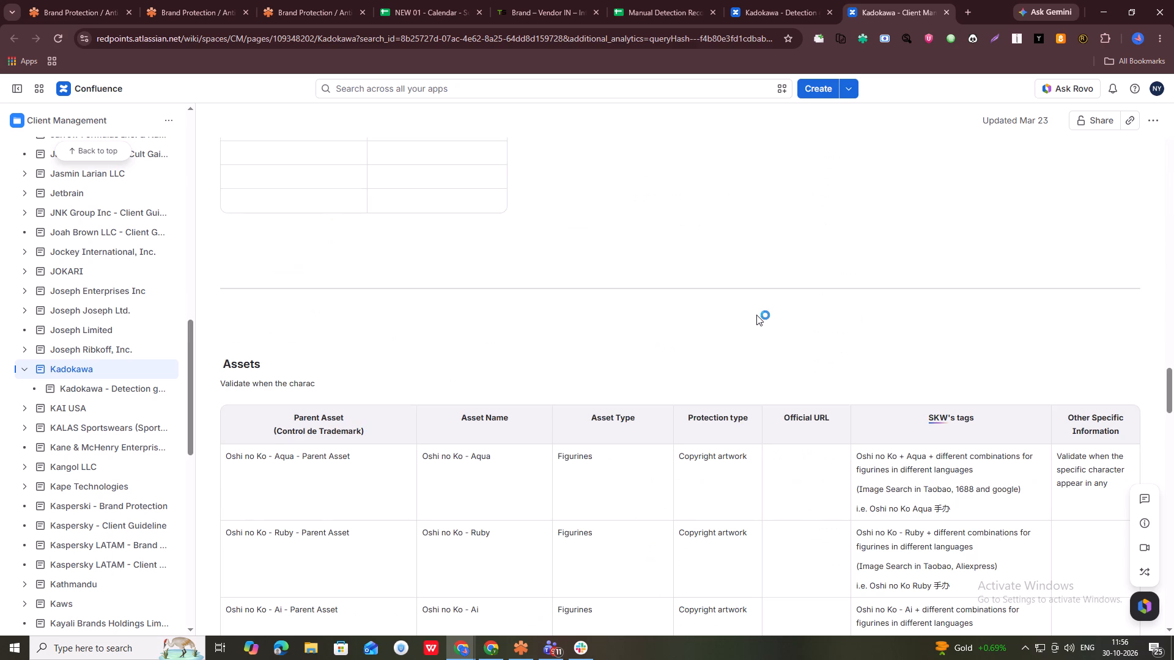
scroll(747, 347, down, 4)
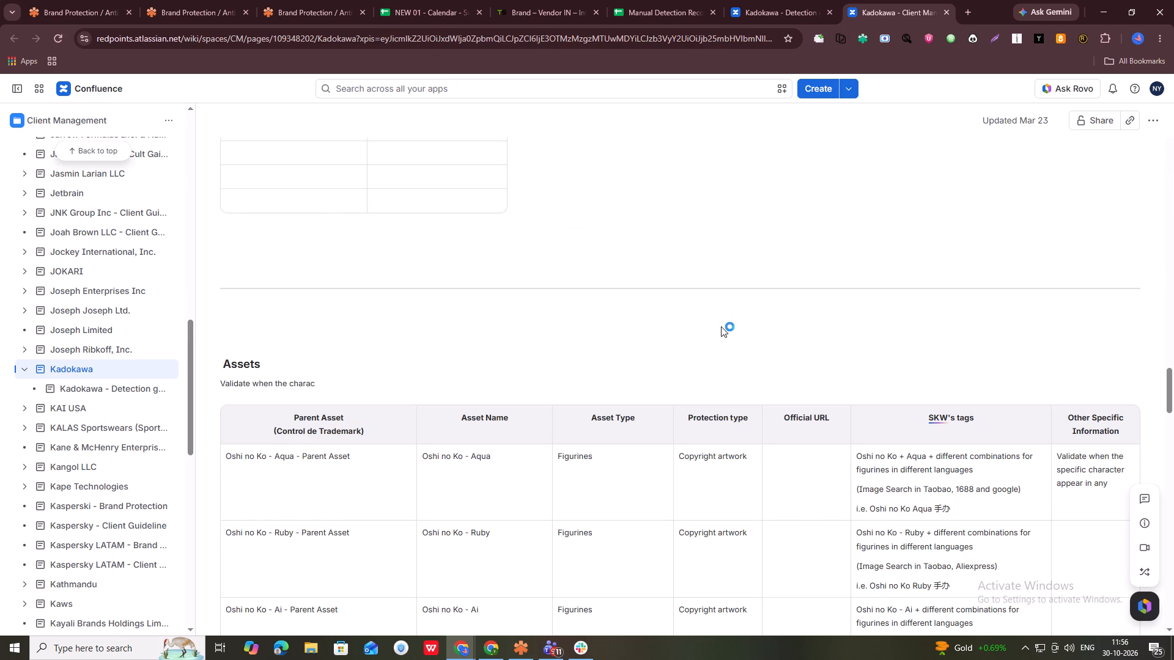
scroll(717, 325, down, 5)
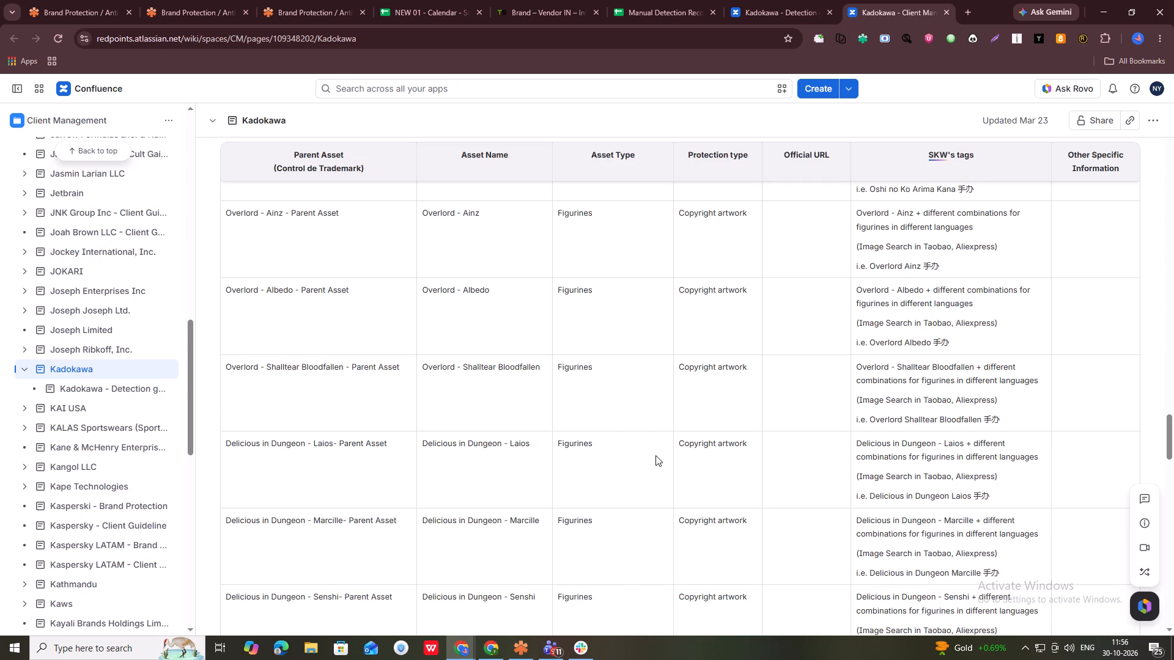
scroll(655, 455, down, 6)
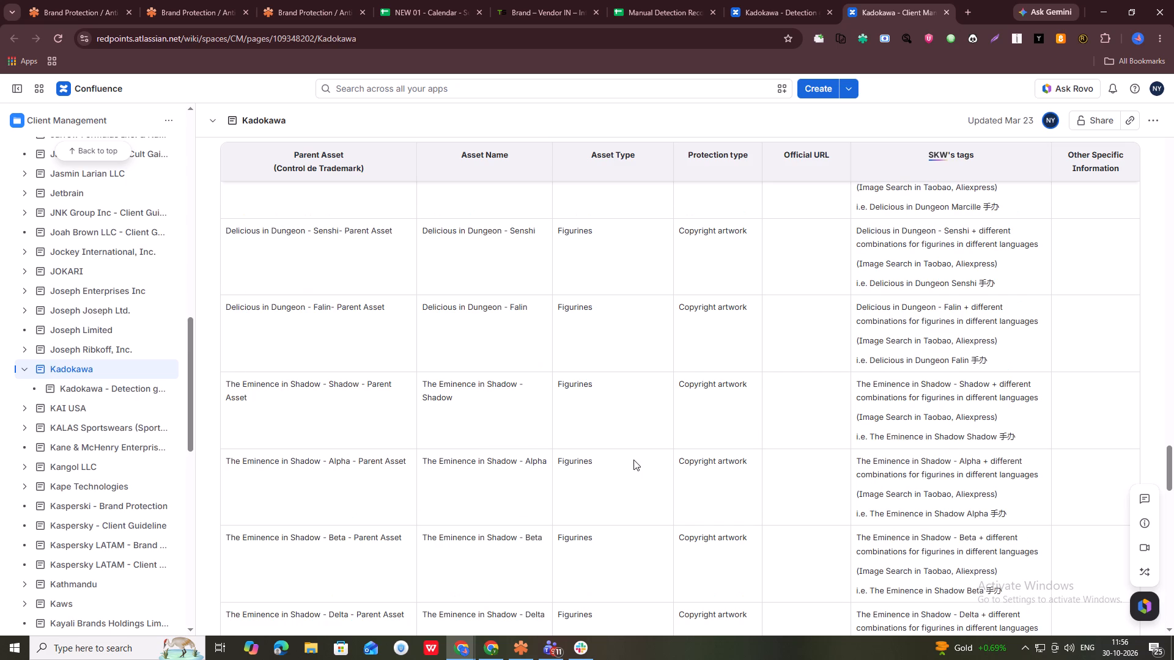
scroll(693, 413, down, 6)
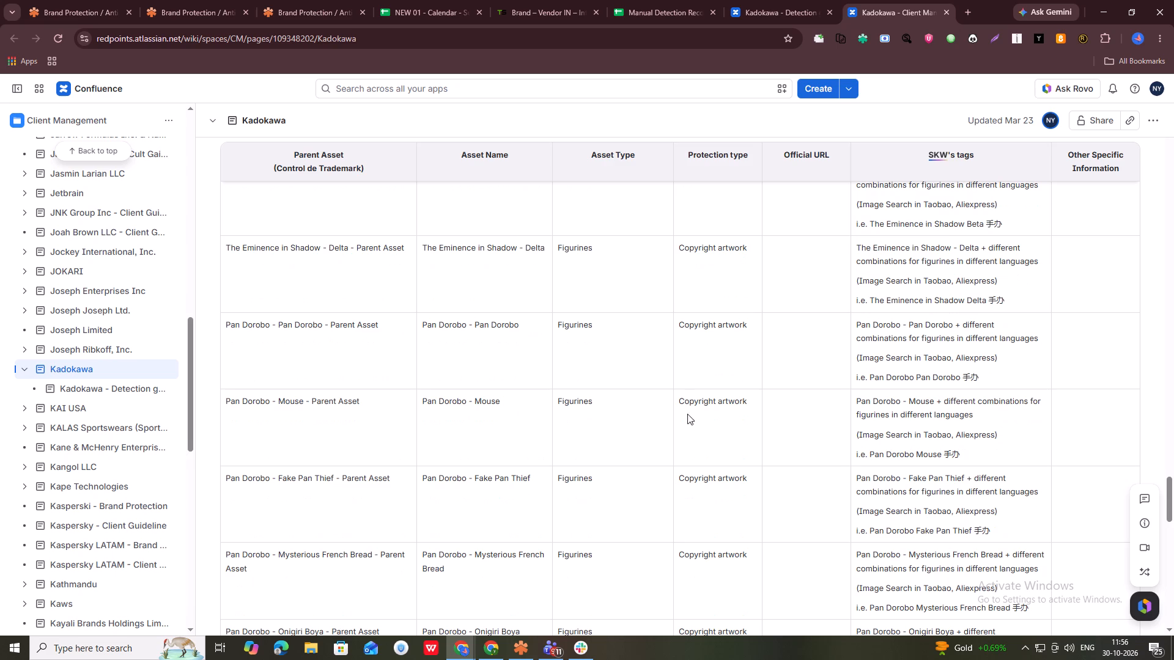
scroll(727, 407, down, 6)
scroll(731, 413, up, 4)
scroll(731, 413, down, 17)
scroll(745, 409, up, 4)
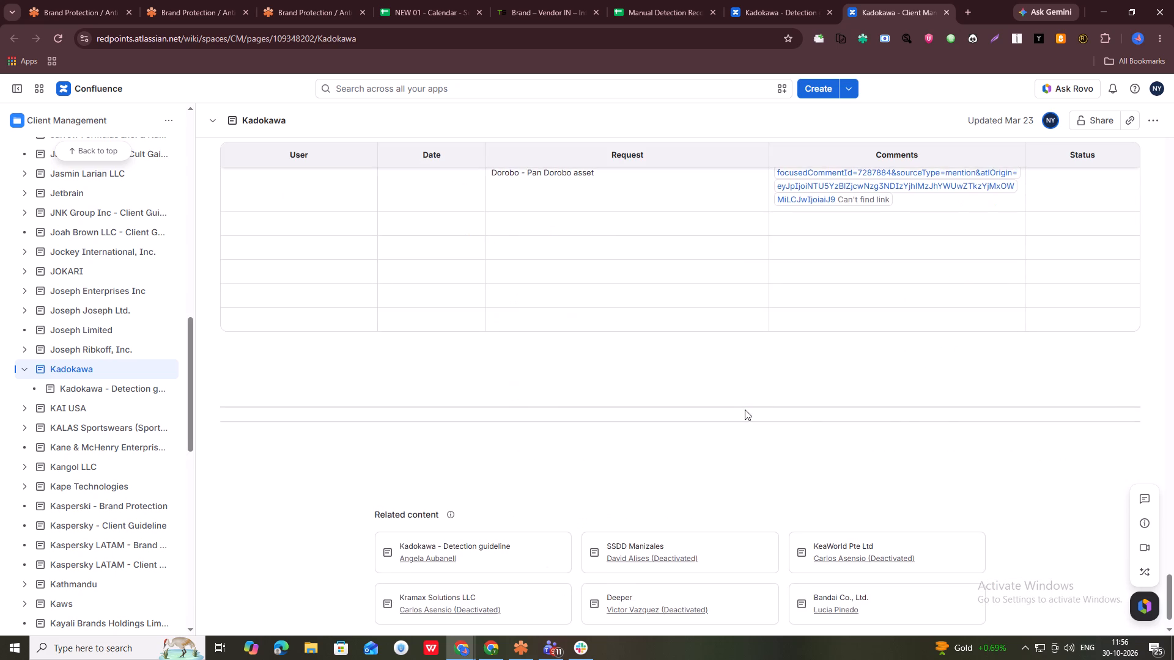
scroll(745, 409, down, 13)
scroll(755, 406, up, 14)
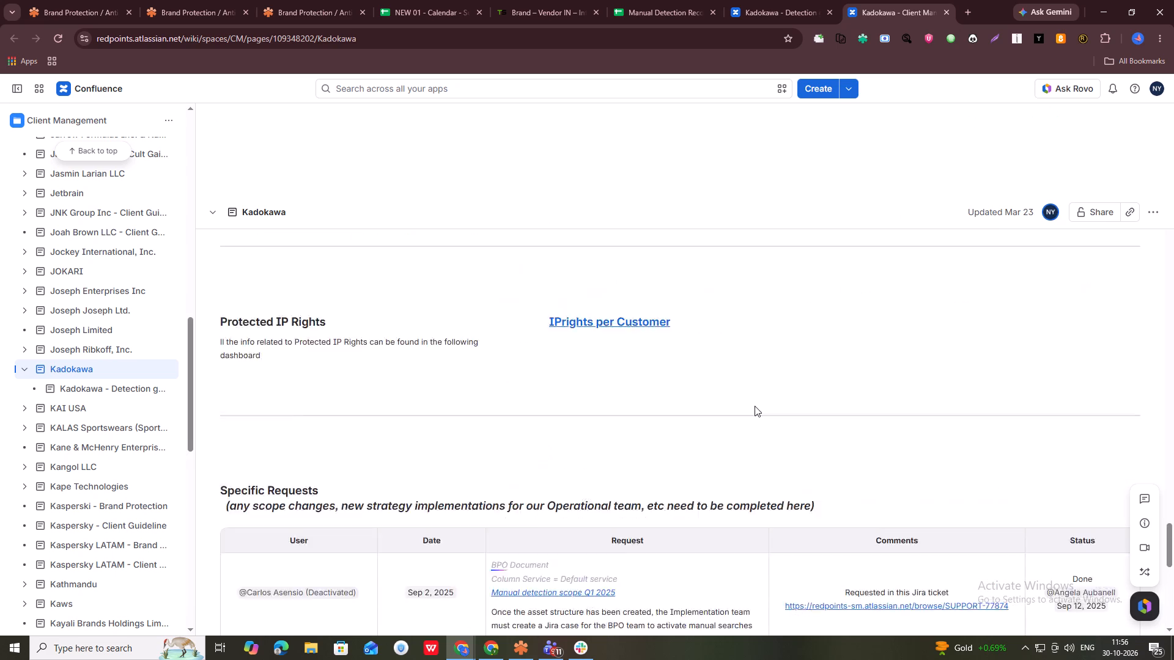
scroll(755, 406, up, 15)
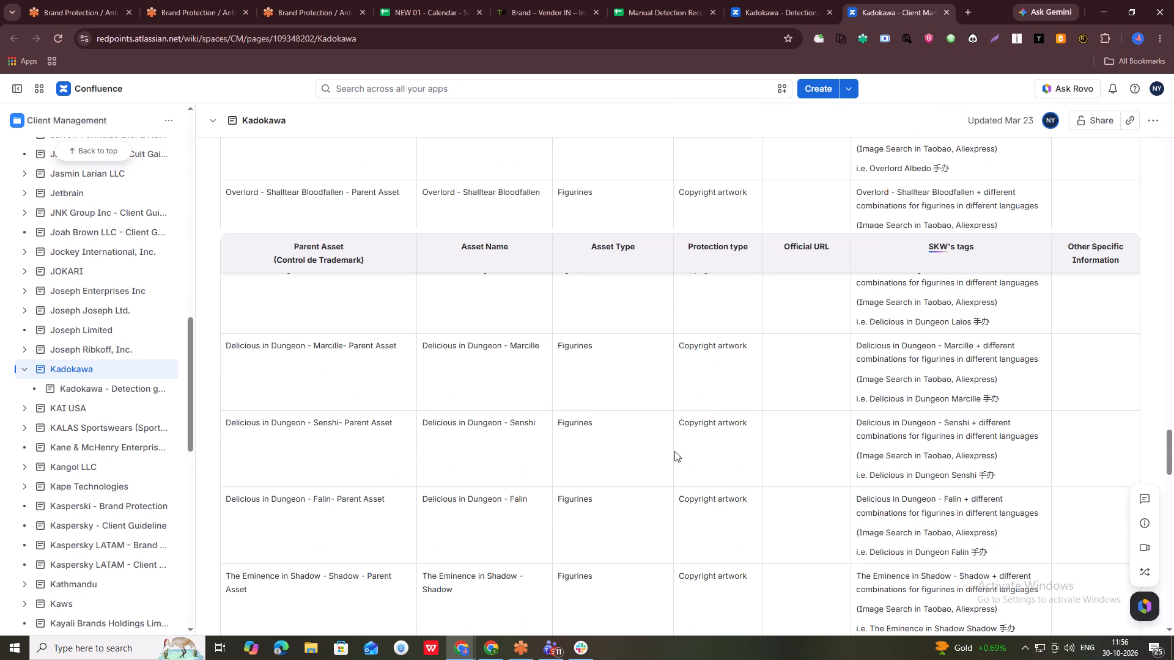
scroll(633, 472, up, 6)
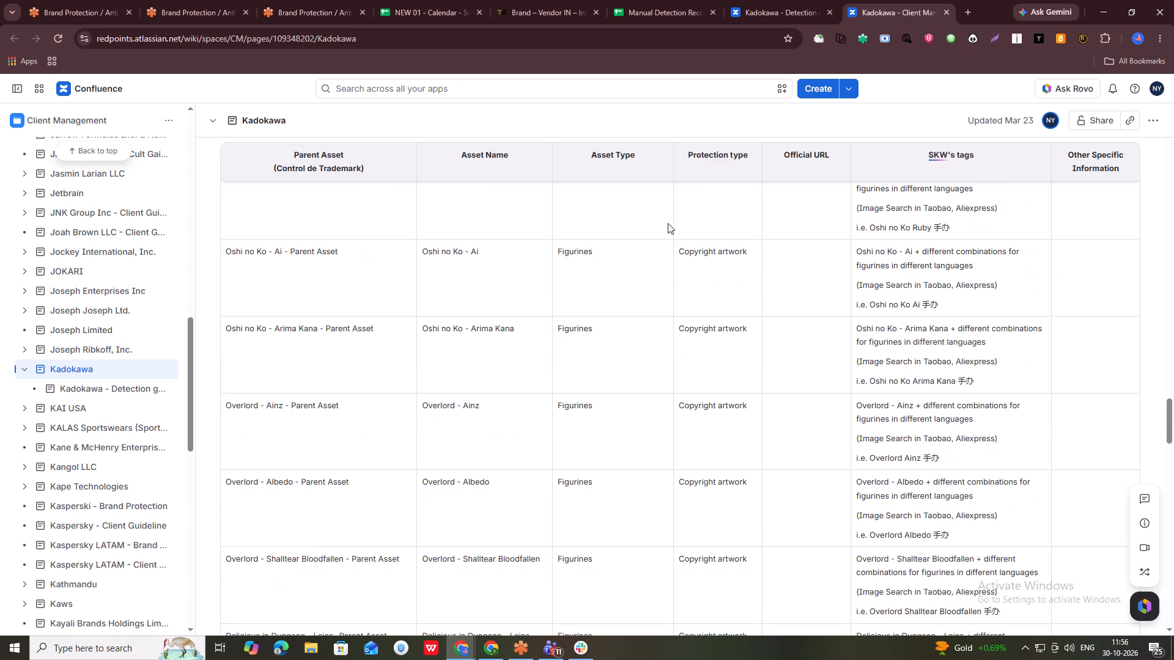
Review the Kadokawa Detection guideline, covering protection types, name variations and character artwork for the Pan Dorobo and Overlord assets.
click(803, 0)
scroll(843, 367, down, 7)
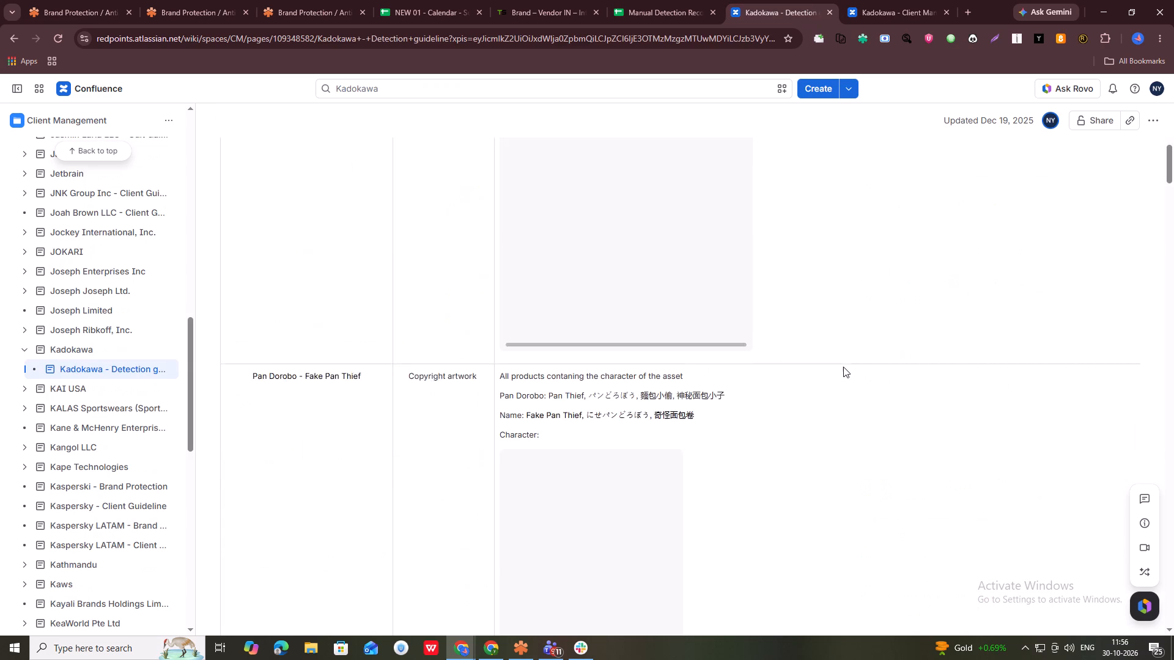
scroll(843, 367, up, 4)
scroll(841, 389, down, 6)
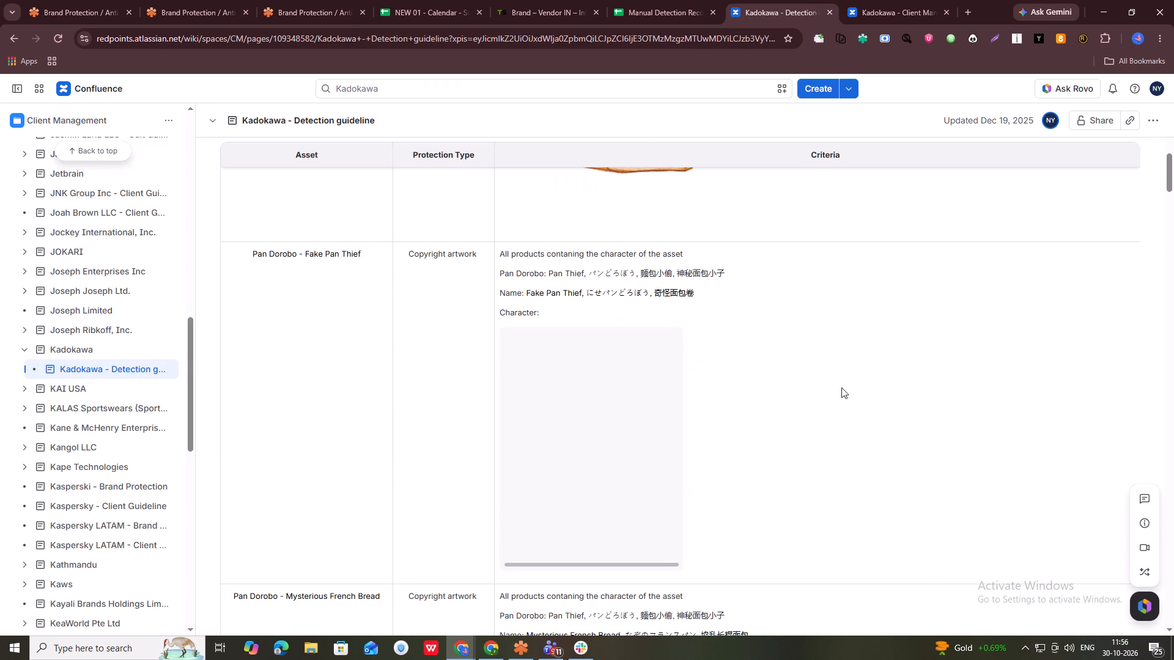
scroll(840, 387, down, 6)
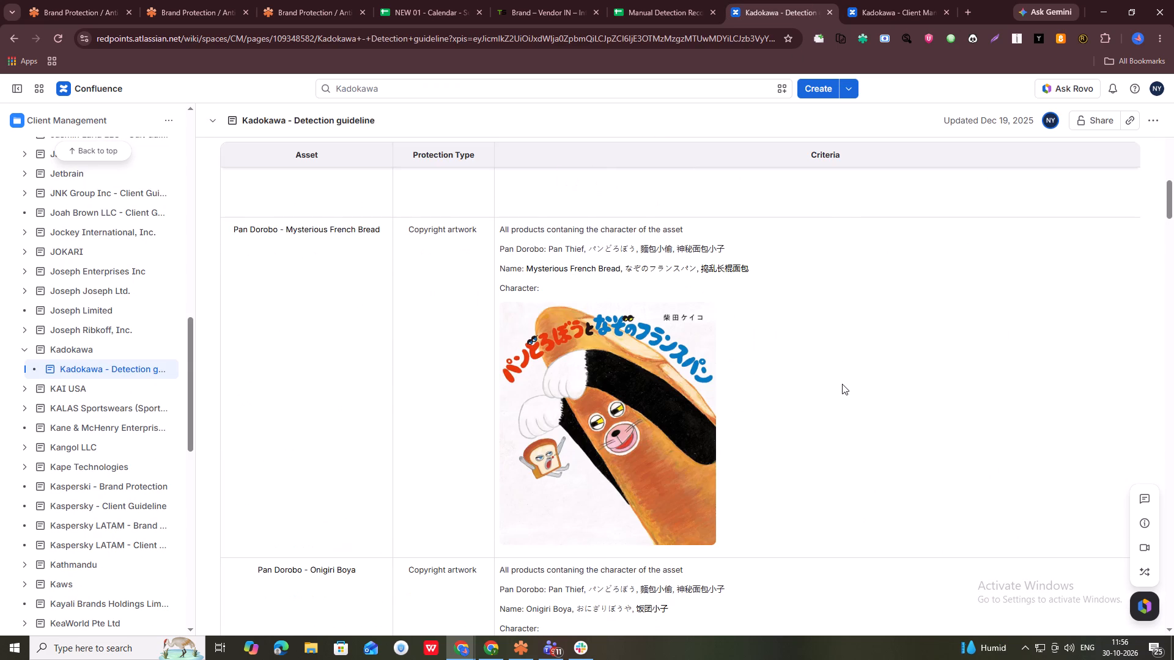
scroll(842, 384, down, 12)
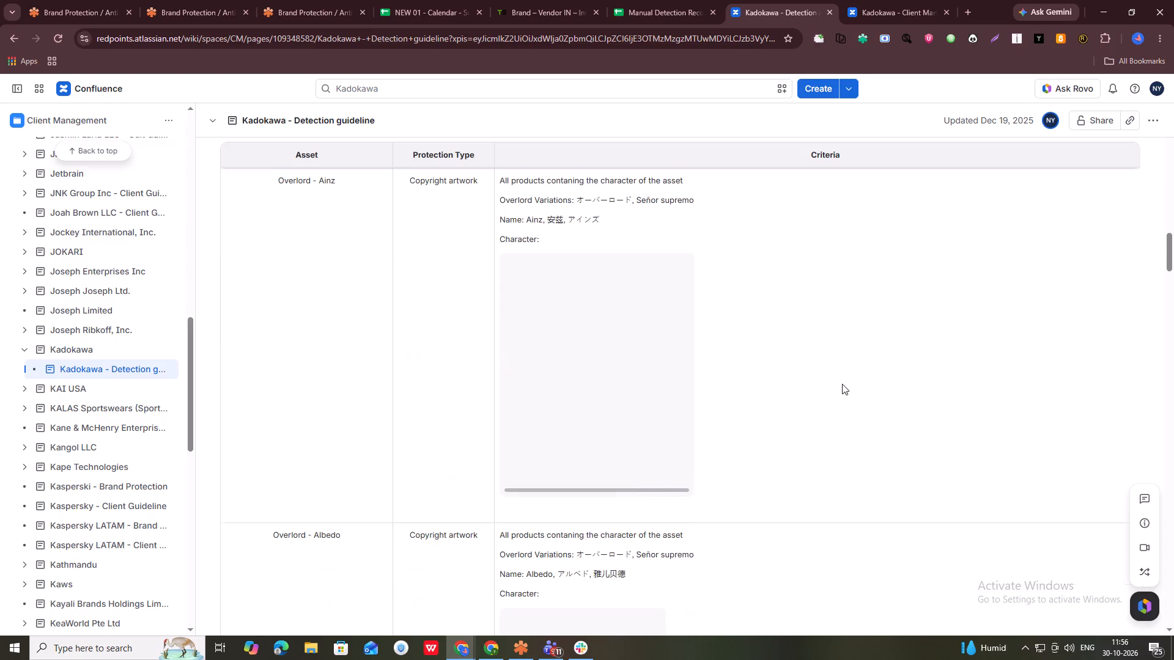
scroll(842, 384, down, 5)
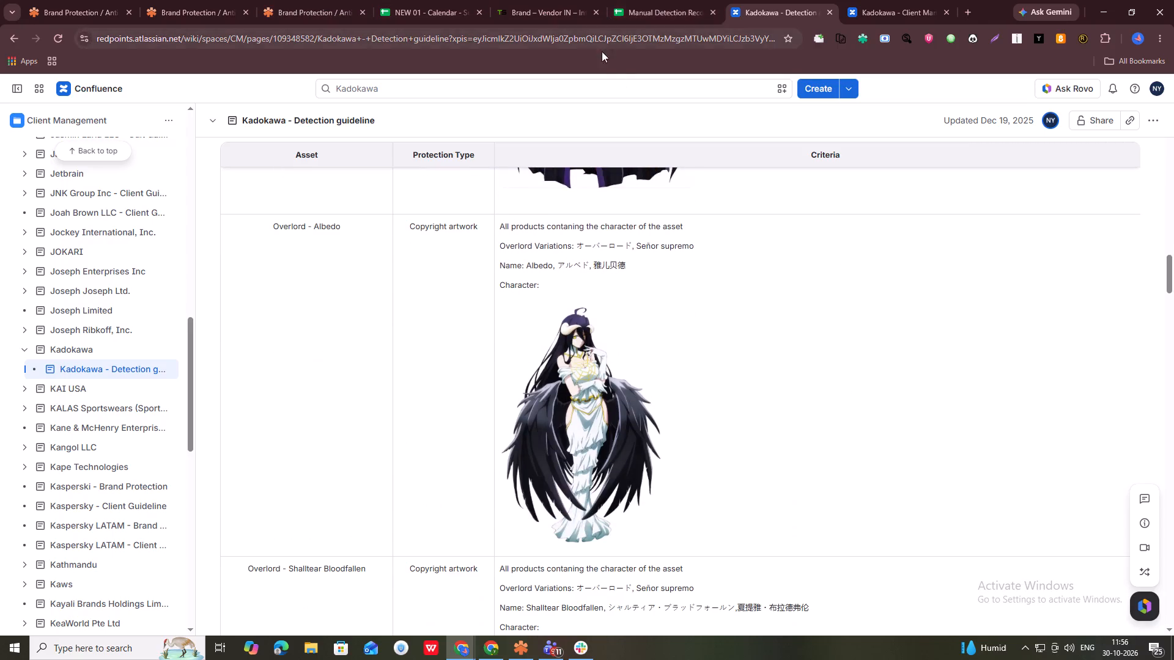
Switch to the other Chrome profile, open the RedPoints IPR Plugin and stop its running task.
click(1143, 44)
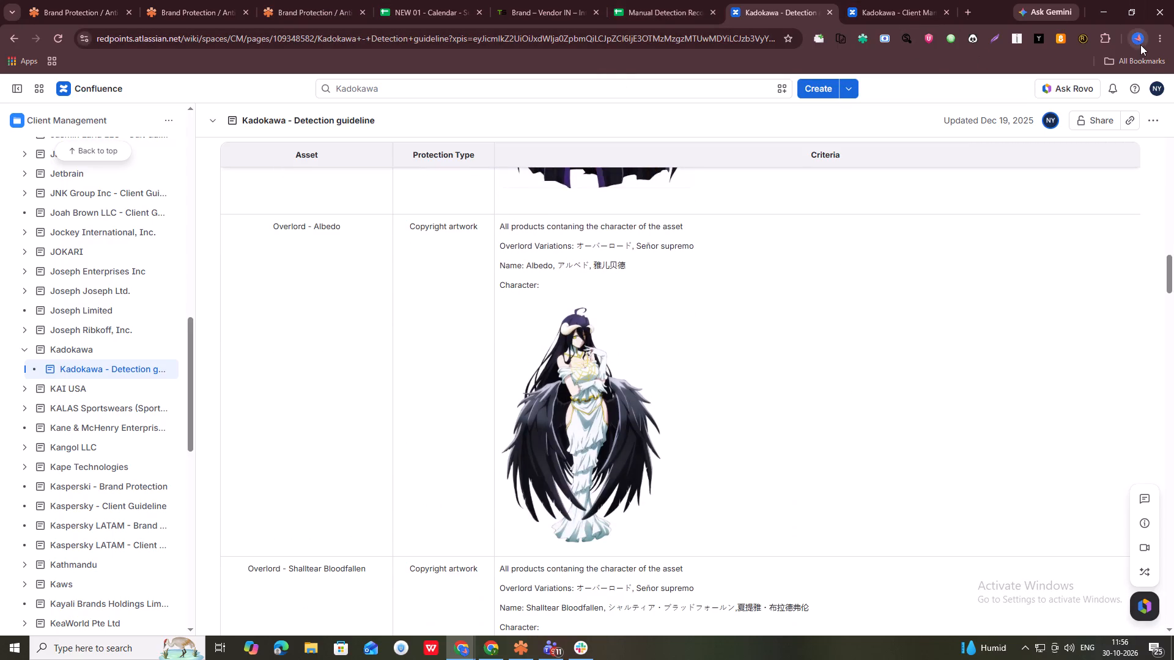
click(976, 397)
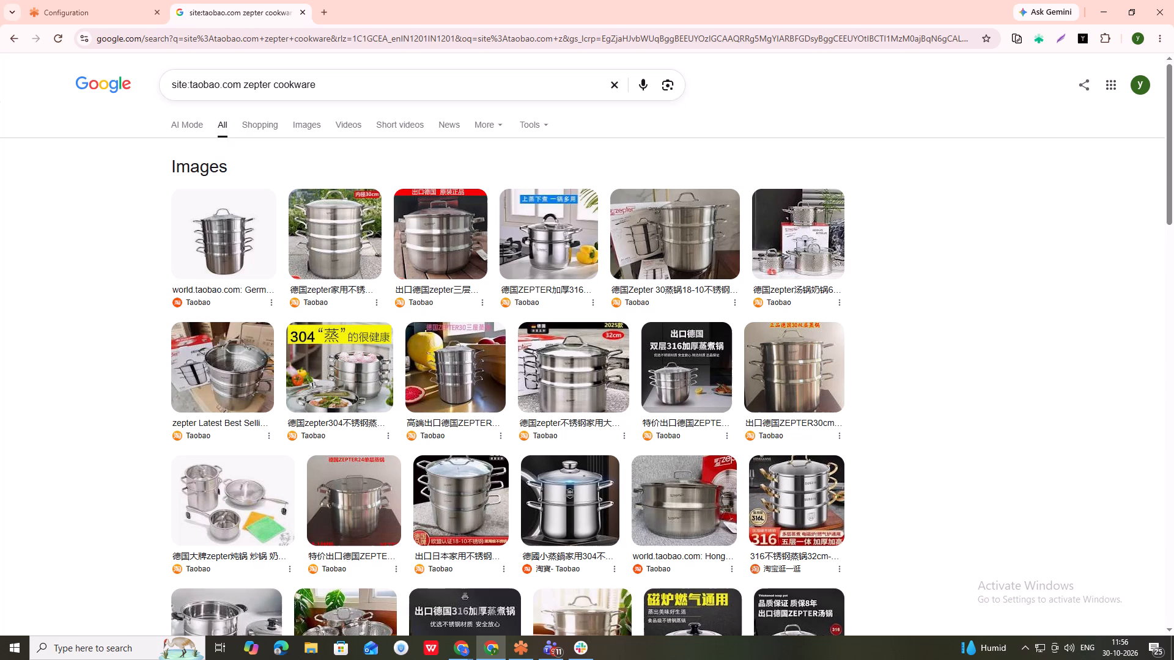
click(1042, 36)
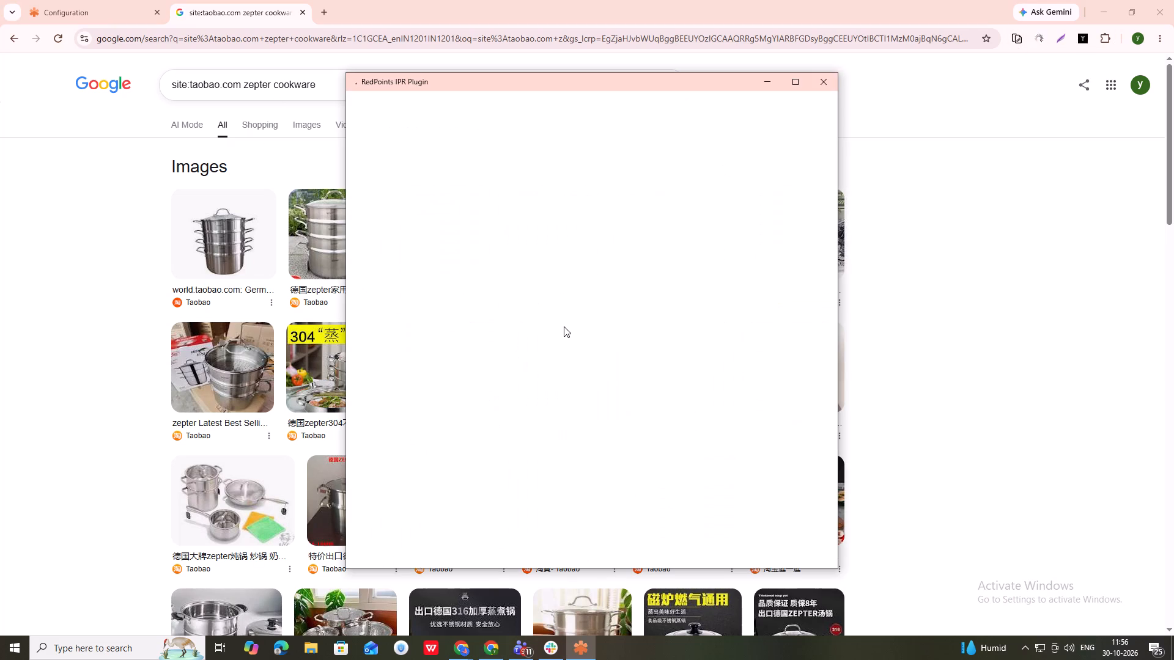
drag(573, 80, 751, 75)
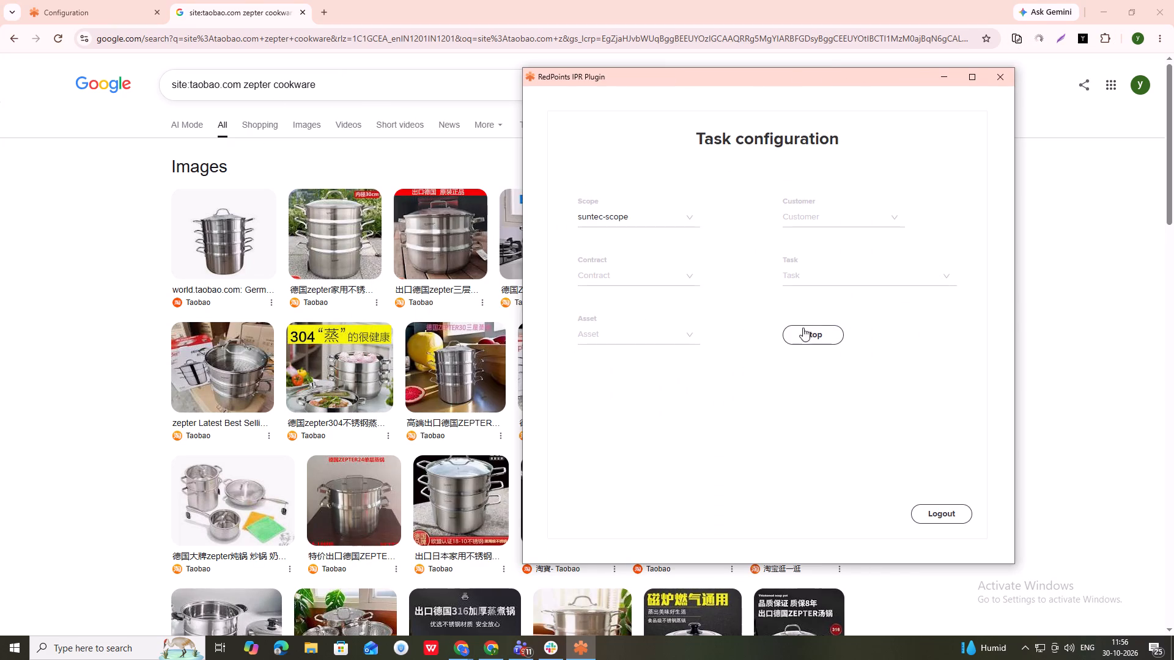
click(803, 331)
Set the plugin's task configuration to the customer Kadokawa with its IPR Brand Protection contract.
click(822, 216)
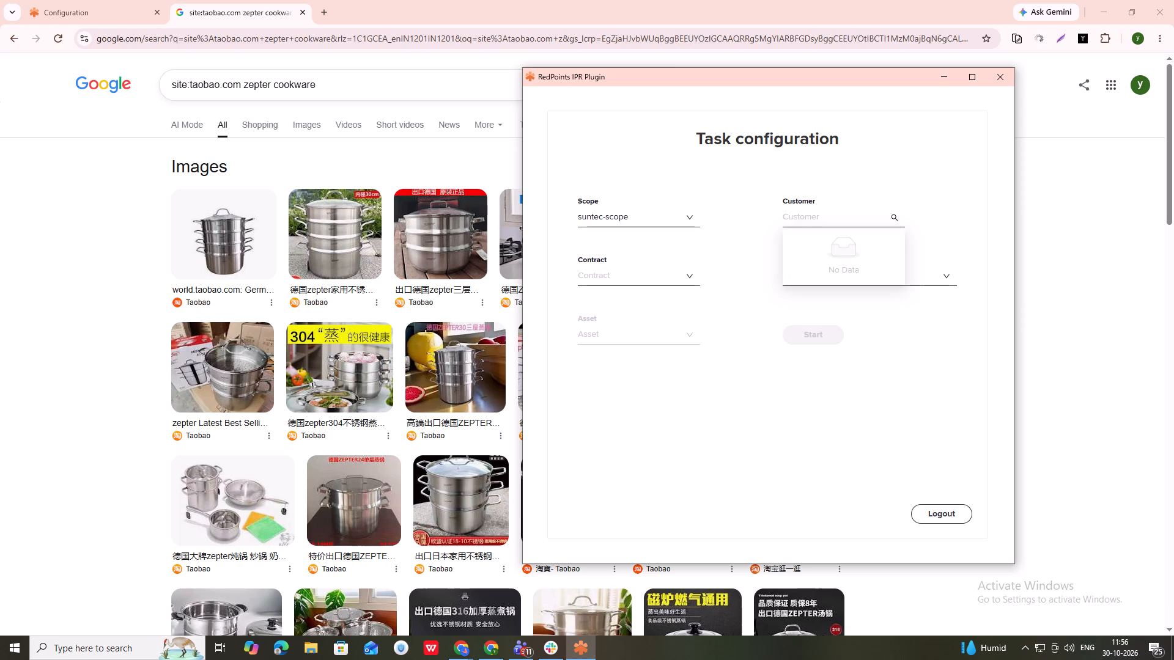
text(kadokawa)
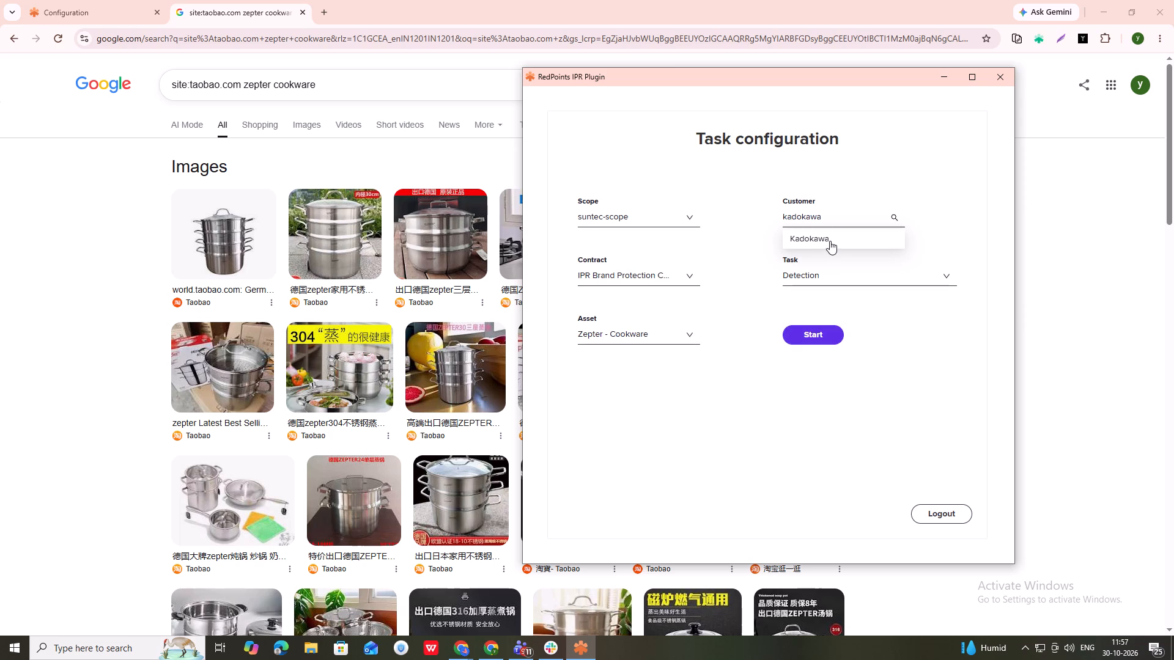
click(830, 241)
click(676, 271)
click(621, 297)
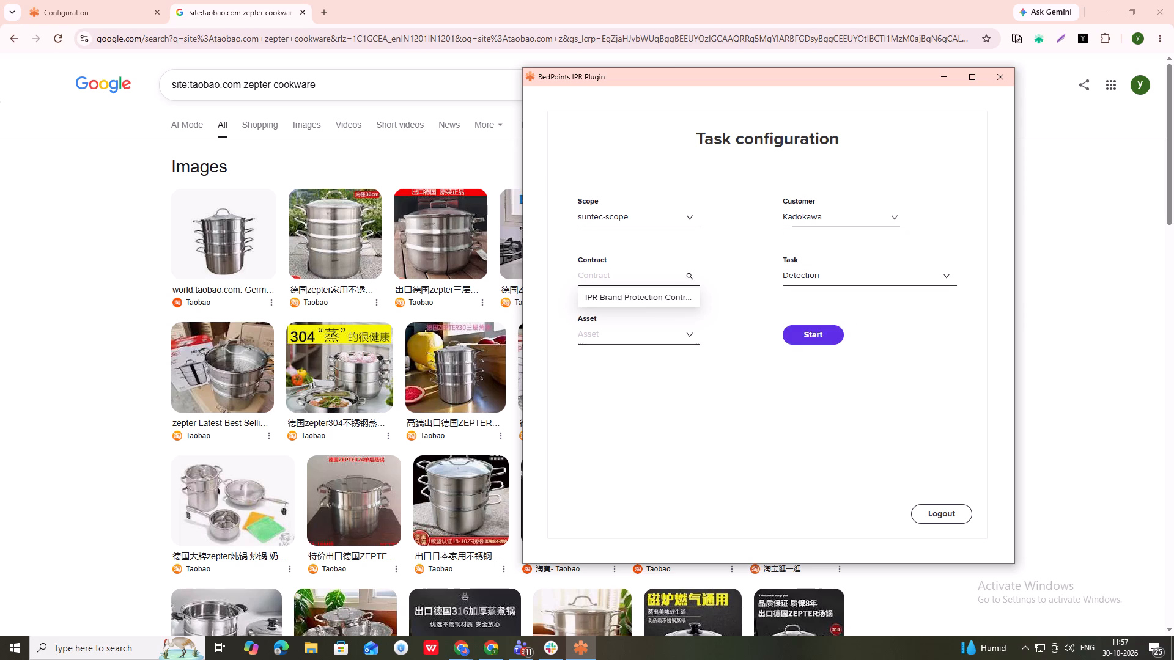
click(645, 302)
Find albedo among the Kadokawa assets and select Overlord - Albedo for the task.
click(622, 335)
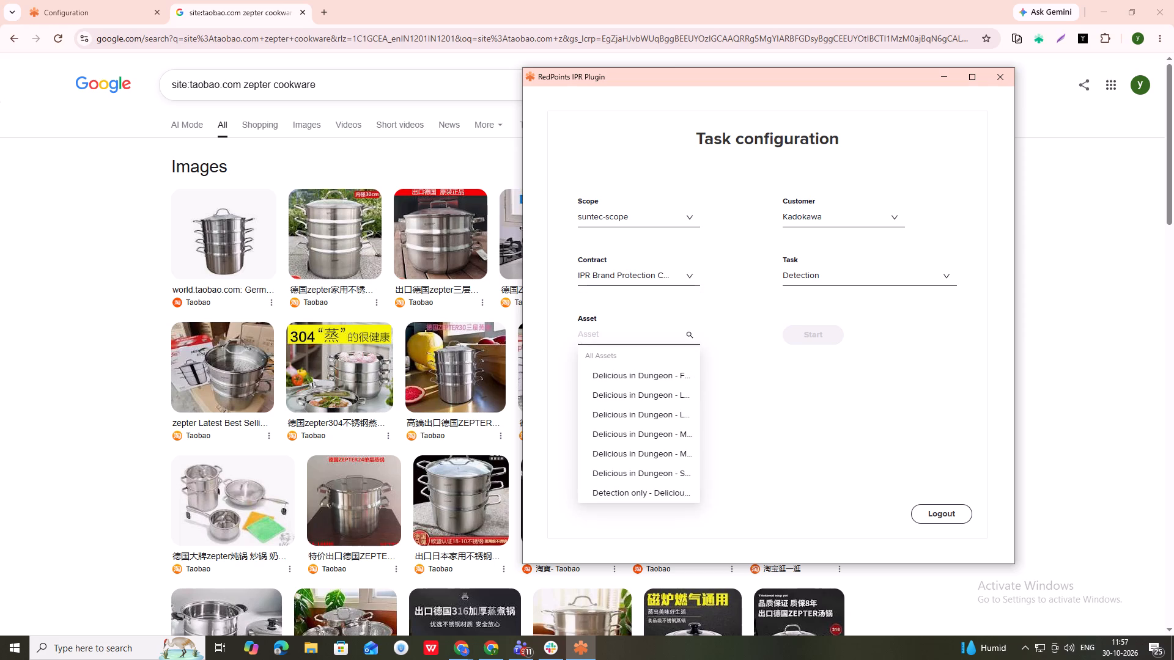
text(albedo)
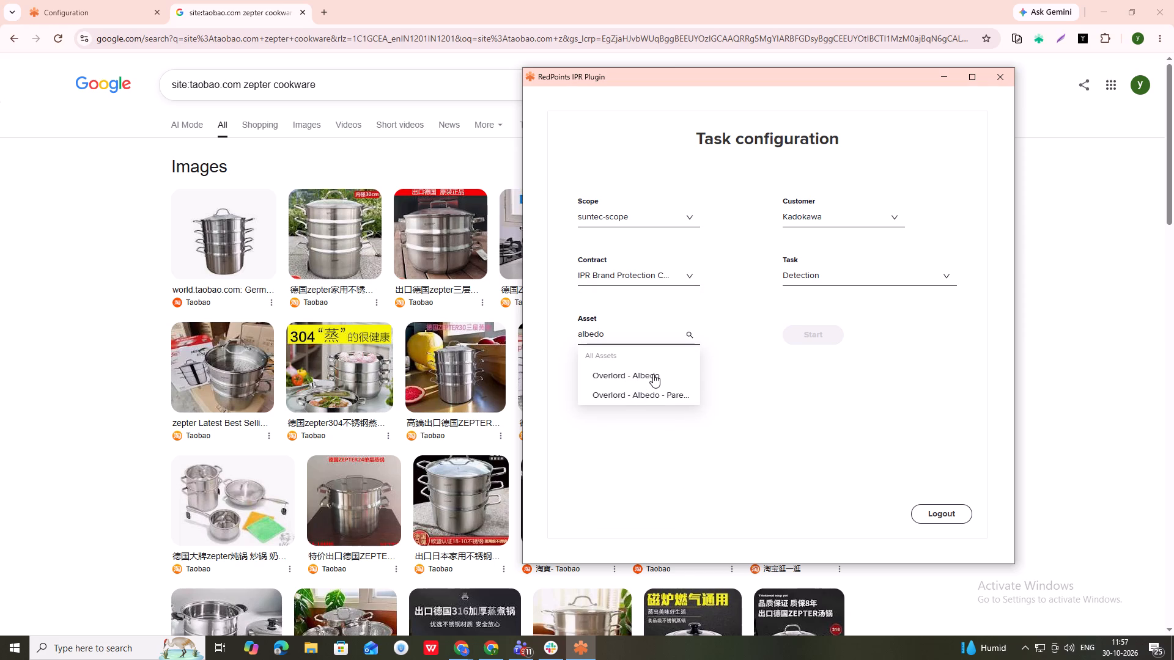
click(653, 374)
Change the task's asset to Oshi no Ko - Ai and start the Detection task.
click(631, 334)
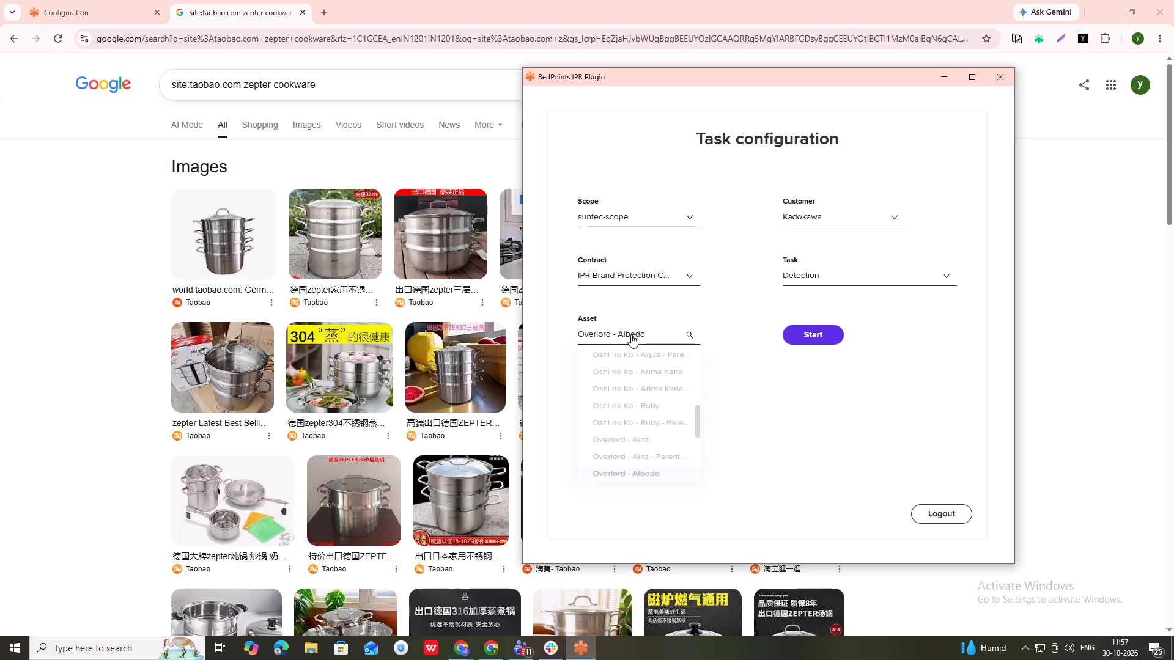
key(a)
key(i)
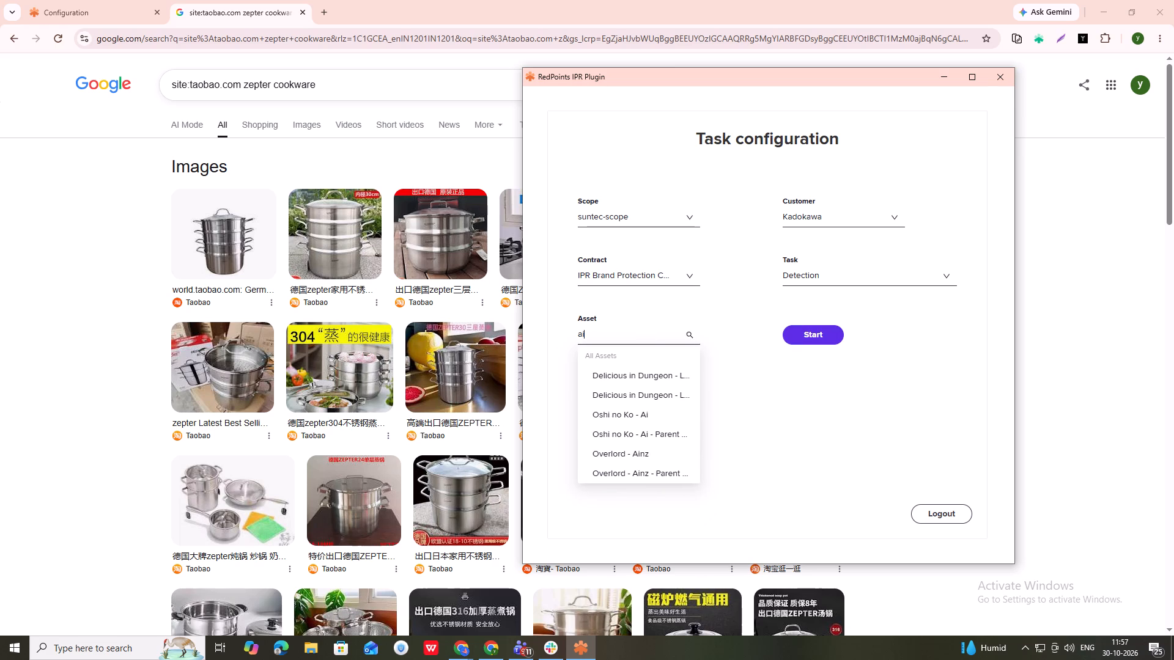
click(626, 414)
click(832, 331)
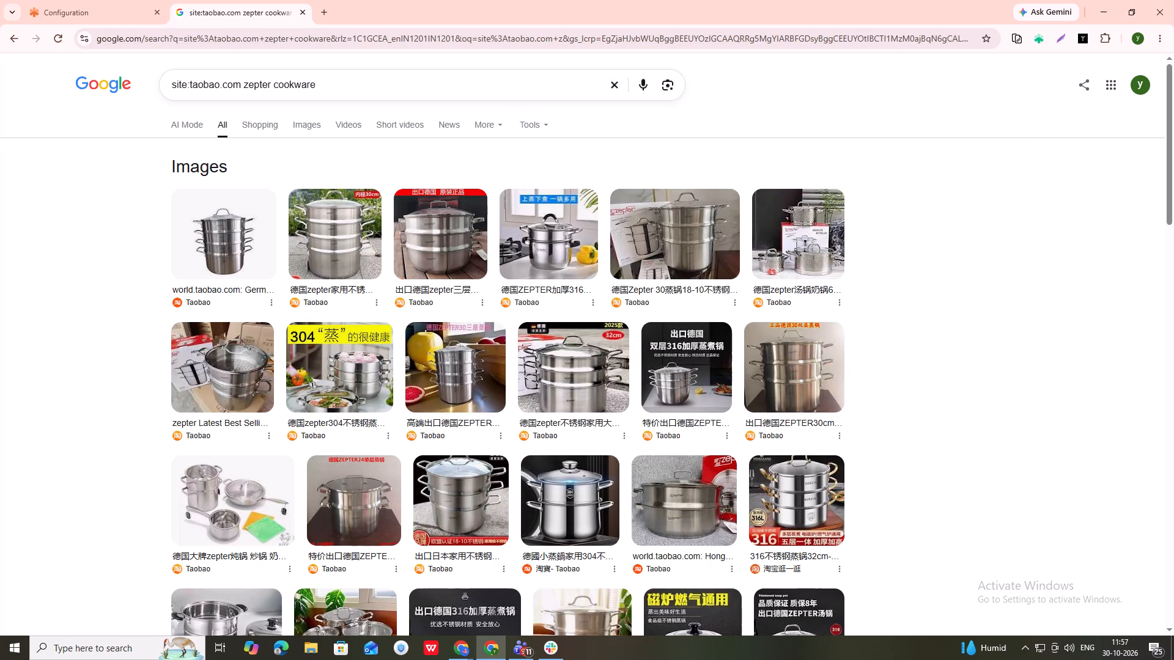
Go to taobao.com in the tab with the zepter cookware search results.
click(327, 43)
key(t)
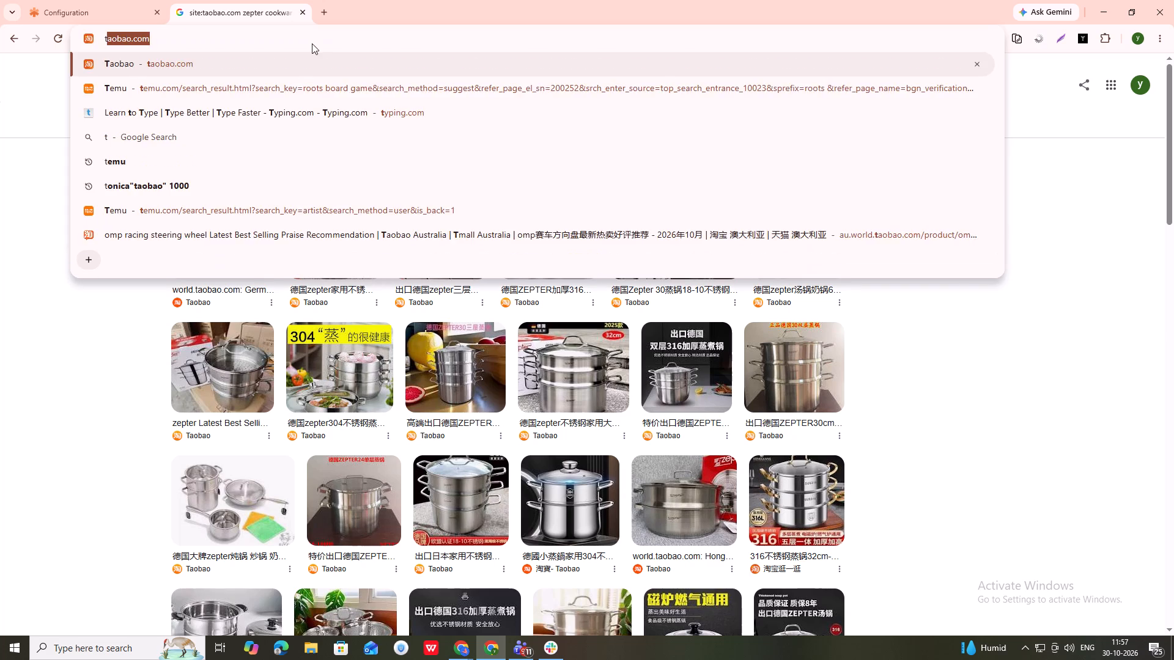